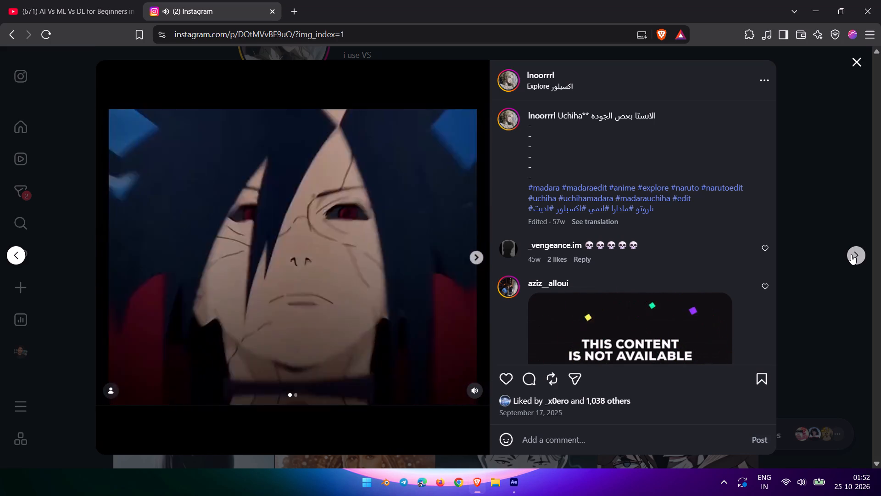
# Look through the account's older edit posts one after another and check the profile credited under AC in the Naruto edit.
pyautogui.click(851, 254)
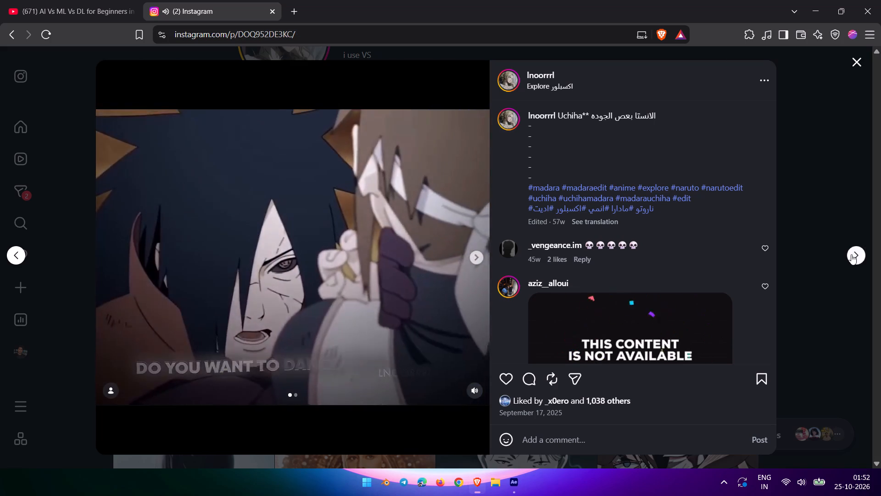
pyautogui.click(851, 254)
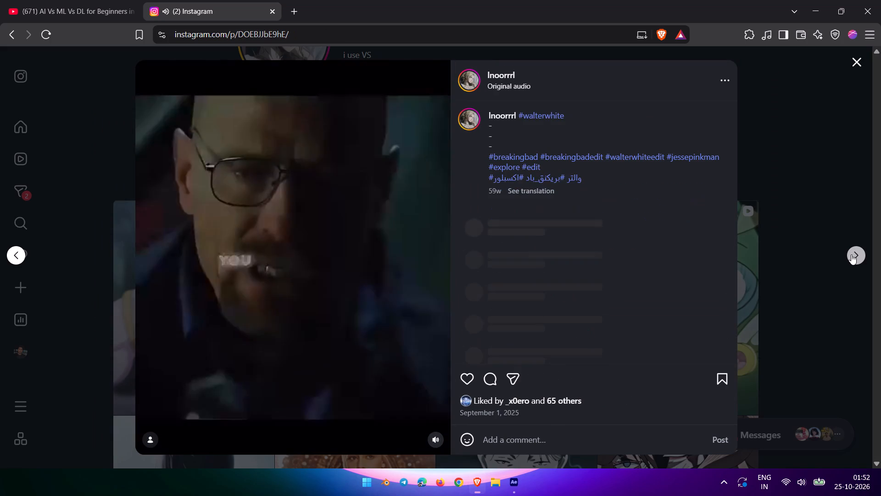
pyautogui.click(851, 254)
pyautogui.click(851, 254)
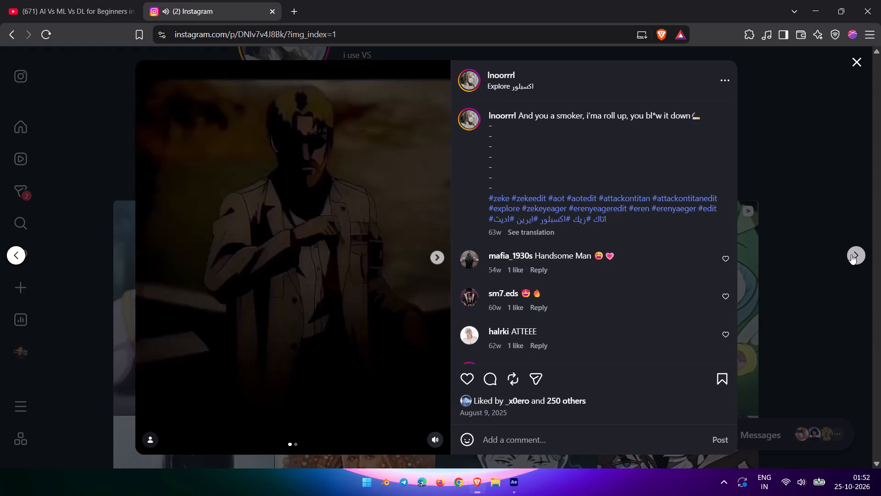
pyautogui.click(851, 254)
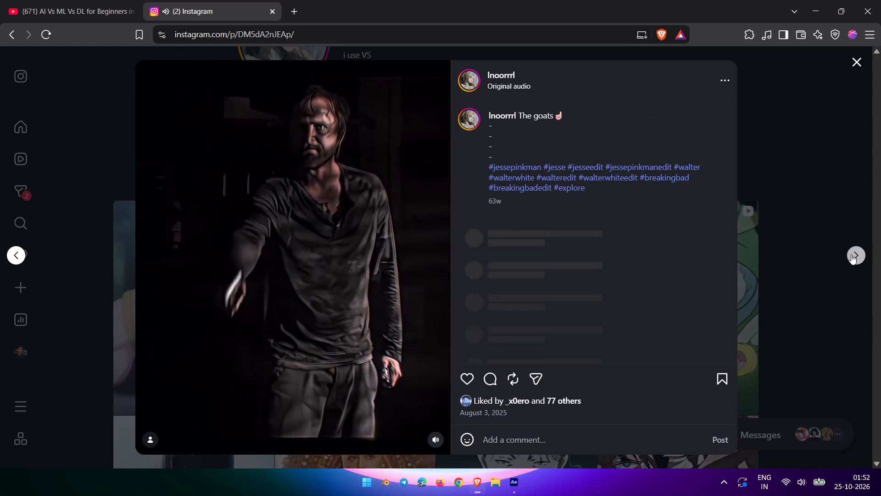
pyautogui.click(851, 254)
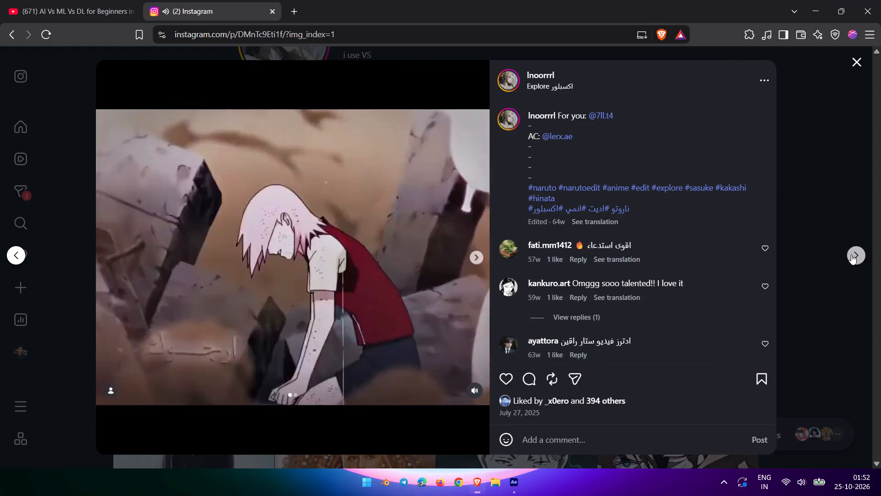
pyautogui.click(562, 140)
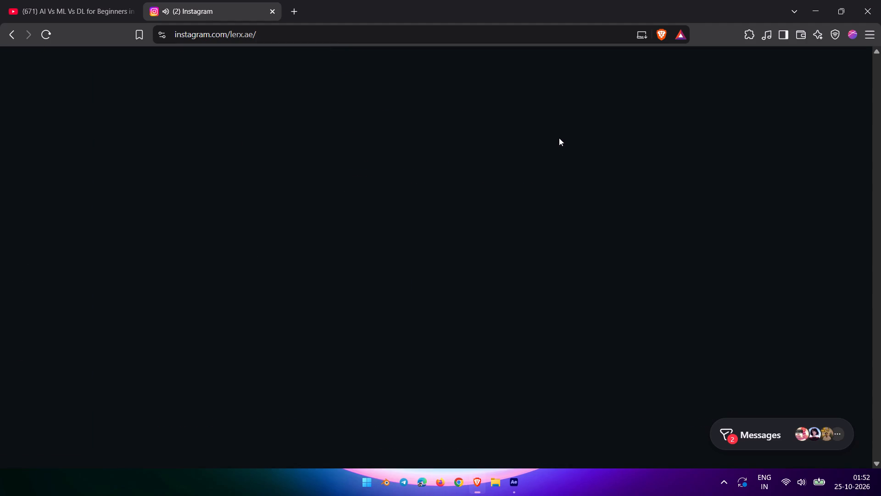
pyautogui.click(14, 84)
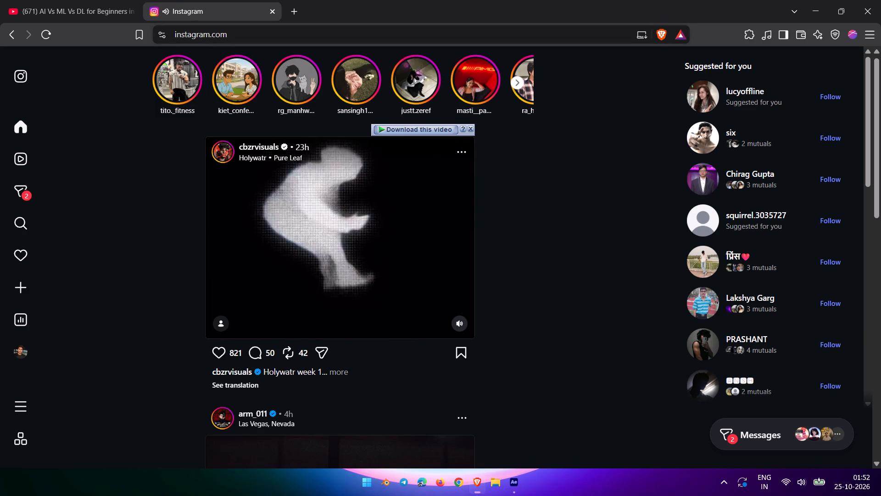
pyautogui.click(12, 339)
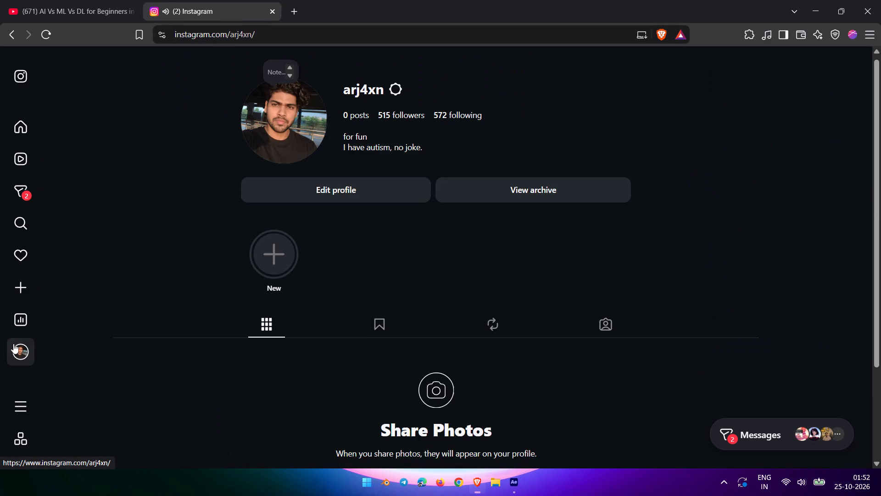
pyautogui.click(365, 321)
pyautogui.scroll(-3, 324, 328)
pyautogui.click(269, 373)
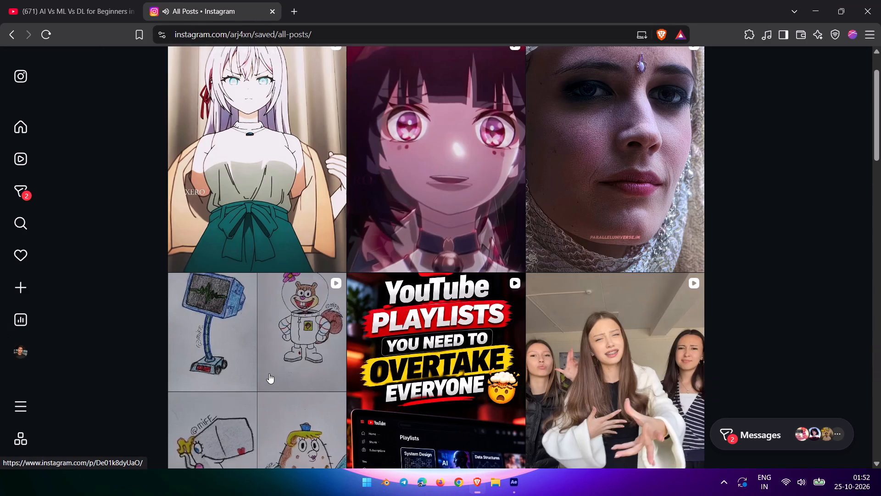
pyautogui.click(257, 150)
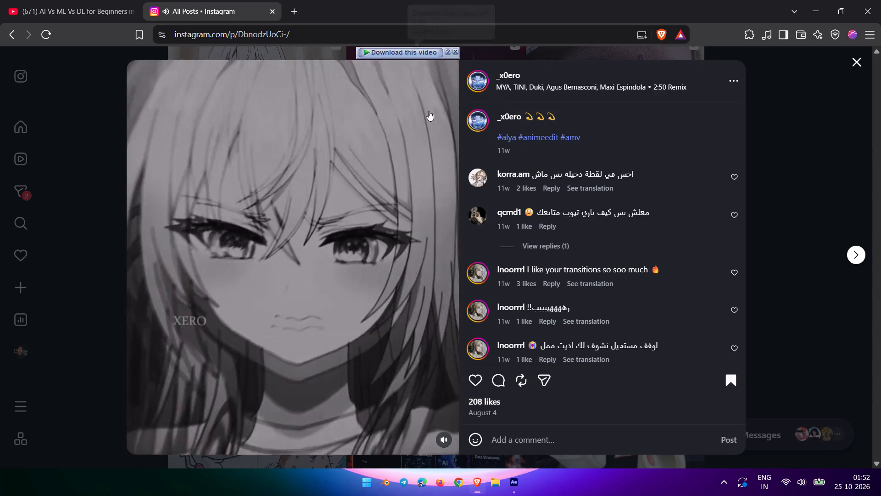
pyautogui.click(859, 254)
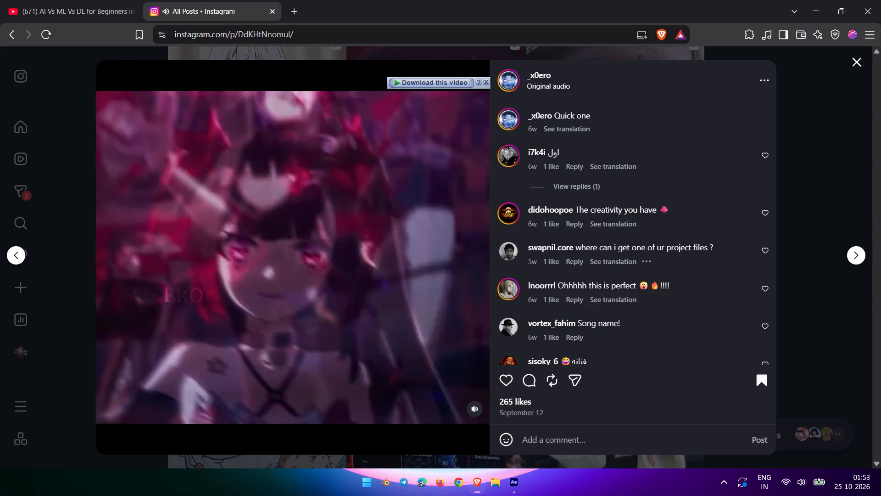
# Check the profile of the commenter who praised the creativity, and return to the saved "Quick one" post.
pyautogui.click(534, 208)
pyautogui.scroll(-3, 534, 208)
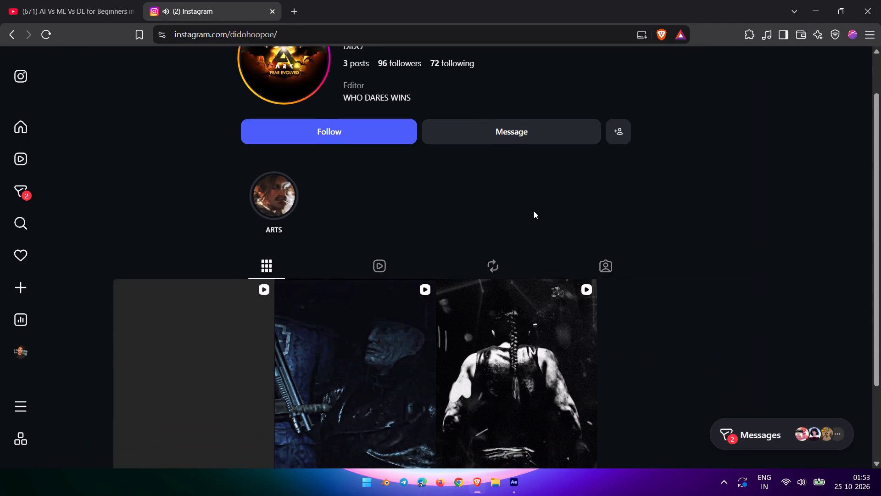
pyautogui.scroll(-5, 534, 211)
pyautogui.scroll(9, 238, 236)
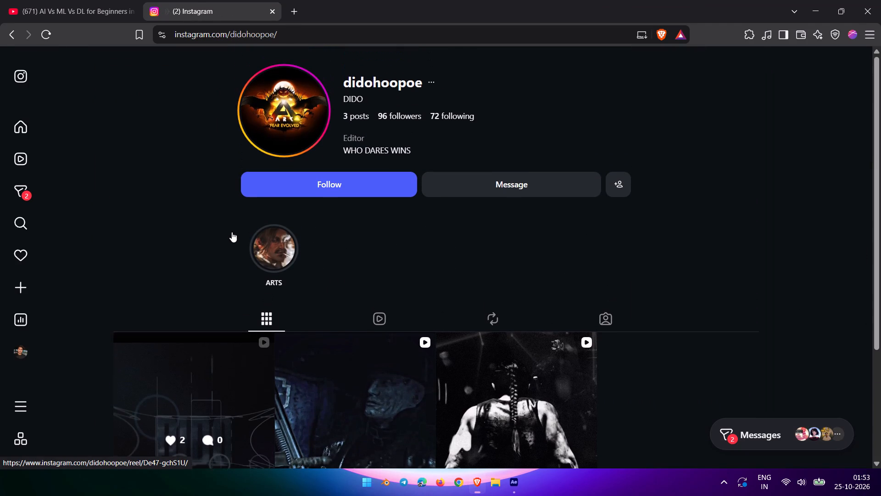
pyautogui.click(7, 42)
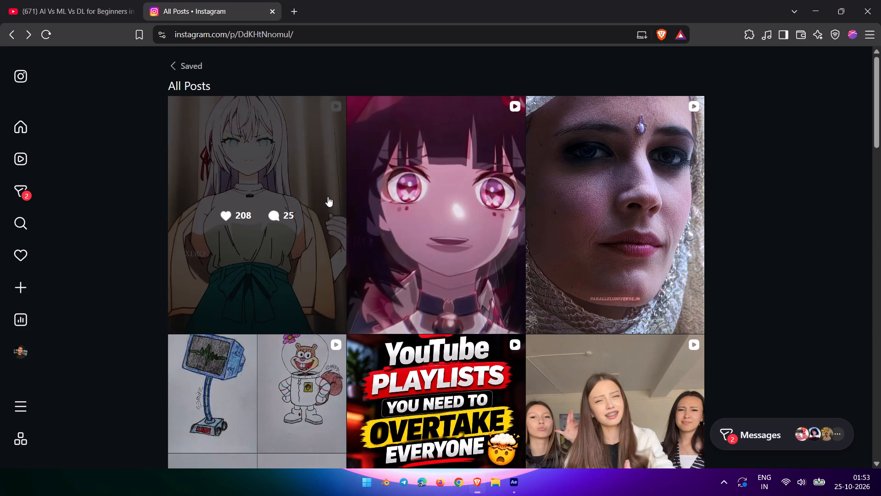
pyautogui.click(389, 203)
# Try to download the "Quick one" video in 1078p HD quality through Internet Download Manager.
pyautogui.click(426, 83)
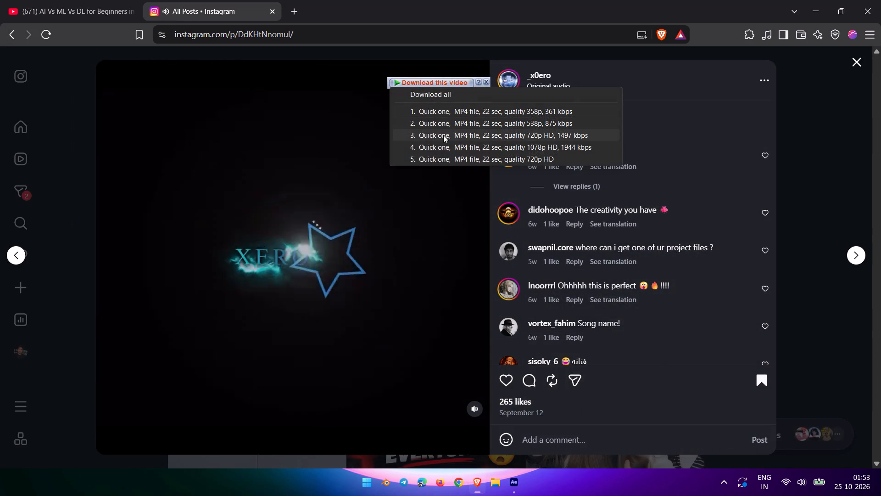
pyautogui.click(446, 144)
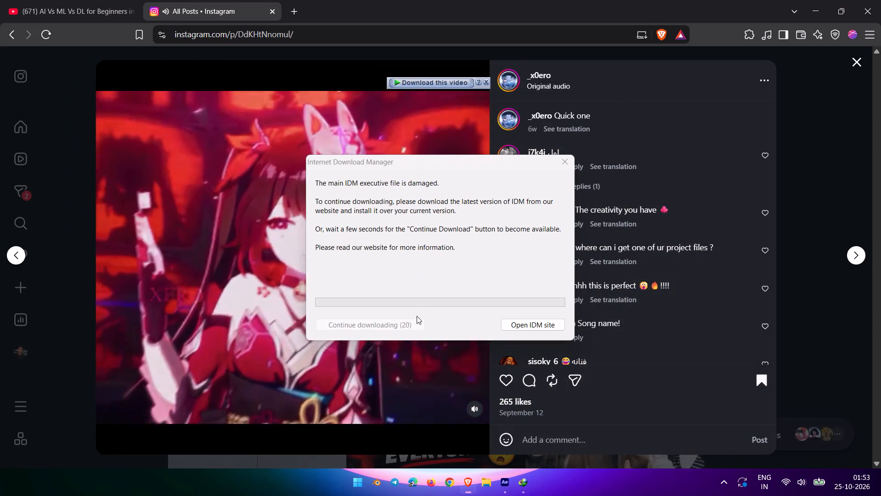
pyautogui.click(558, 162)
# Copy the "Quick one" post's web address and search in a new tab for the SnapInsta downloader, opening its site.
pyautogui.click(292, 26)
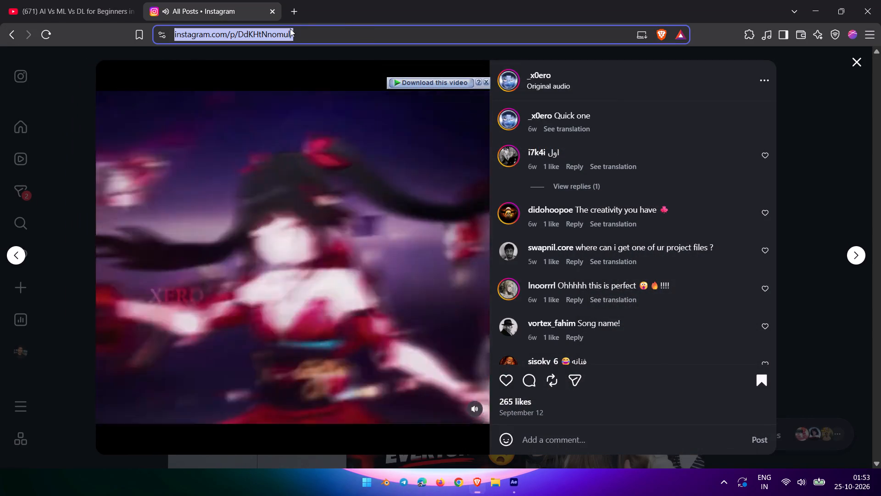
pyautogui.hotkey('ctrl', 'c')
pyautogui.click(298, 13)
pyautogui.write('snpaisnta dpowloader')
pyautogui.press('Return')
pyautogui.click(236, 197)
pyautogui.click(232, 204)
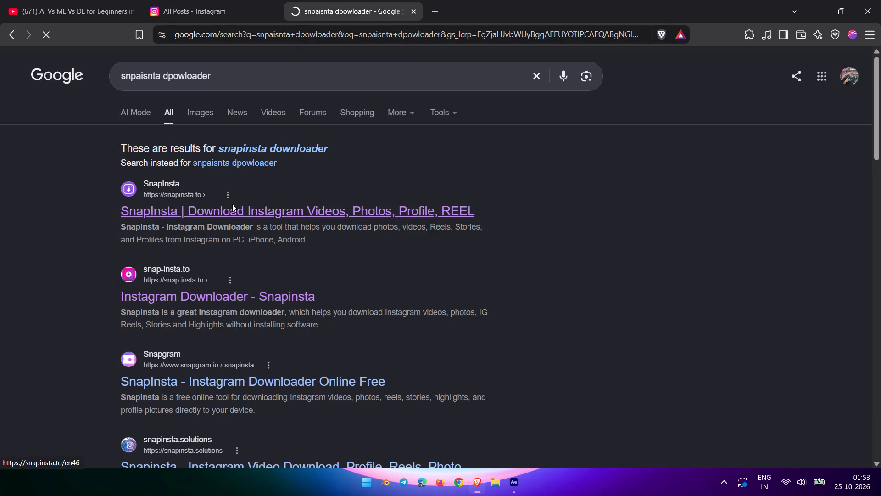
# Download the video from the copied post link with SnapInsta, and close the downloader page.
pyautogui.click(233, 187)
pyautogui.hotkey('ctrl', 'v')
pyautogui.click(485, 180)
pyautogui.hotkey('ctrl', 'v')
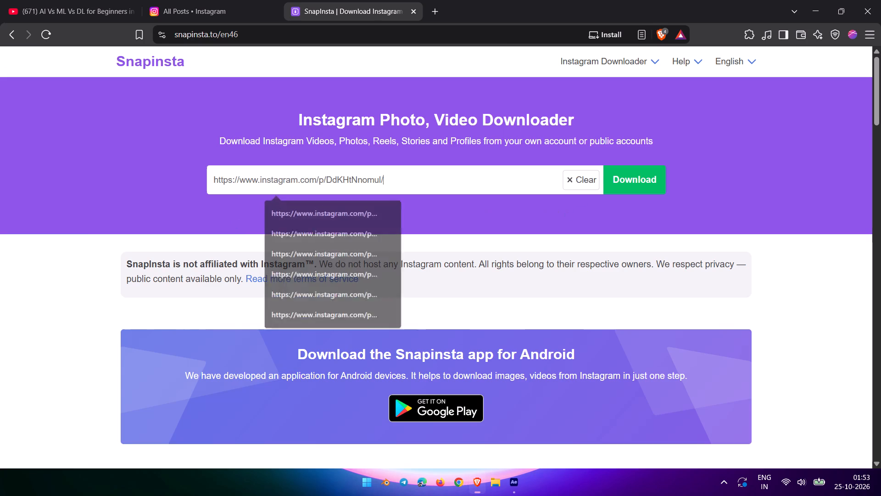
pyautogui.click(611, 184)
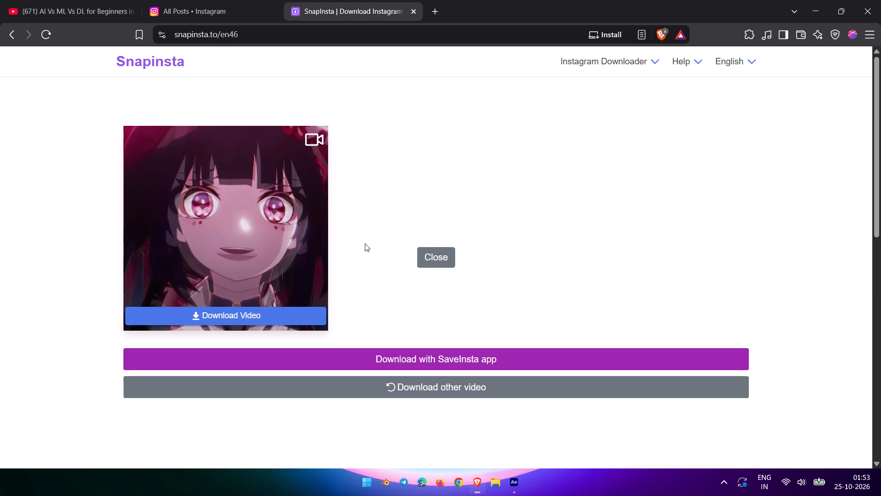
pyautogui.click(243, 310)
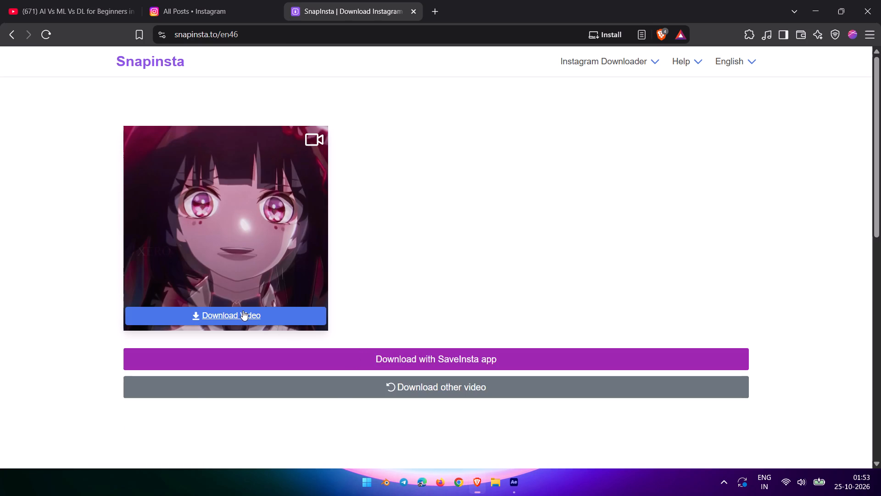
pyautogui.click(207, 320)
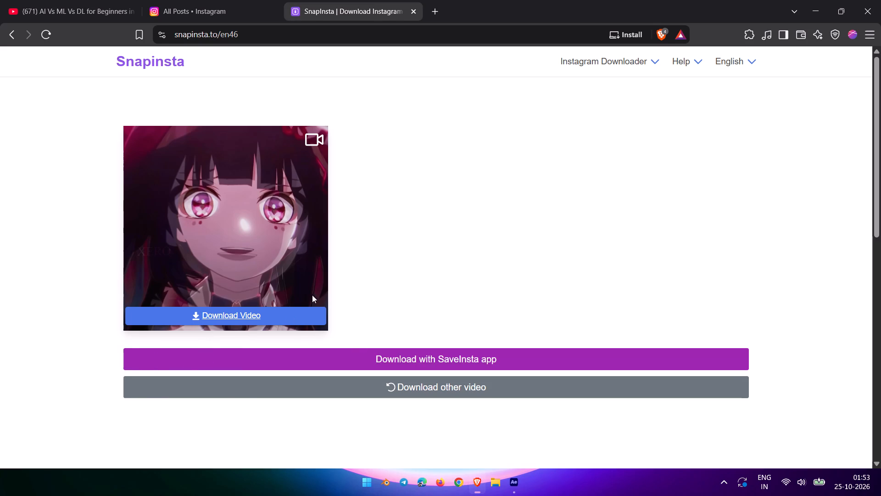
pyautogui.click(435, 287)
pyautogui.click(415, 15)
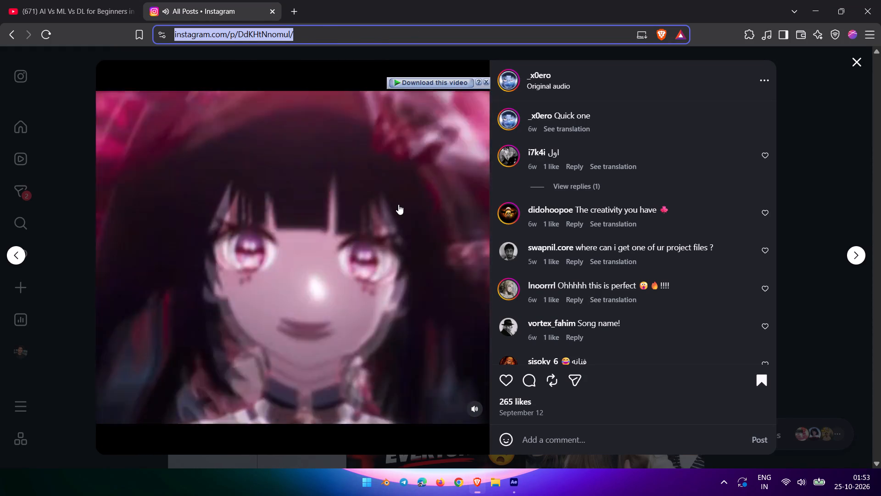
pyautogui.click(854, 67)
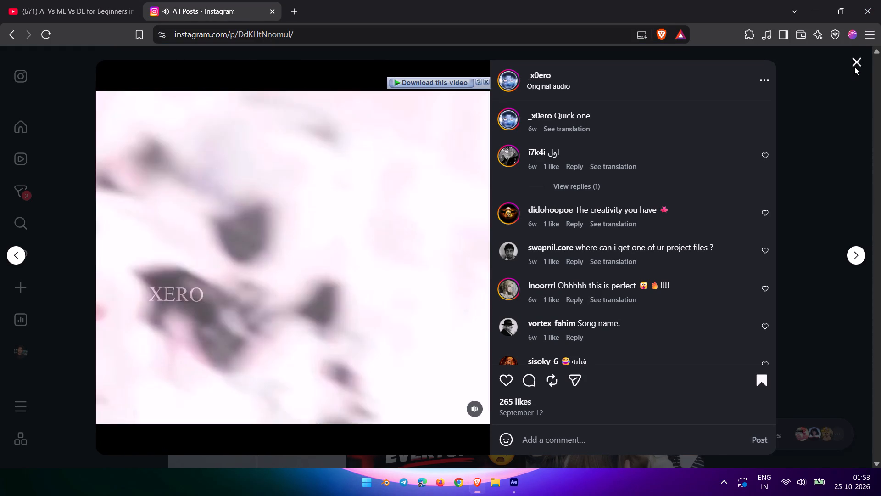
# Switch to After Effects and add the newly downloaded SnapInsta video from Internet Download Manager's list to the Comp 1 timeline.
pyautogui.click(512, 478)
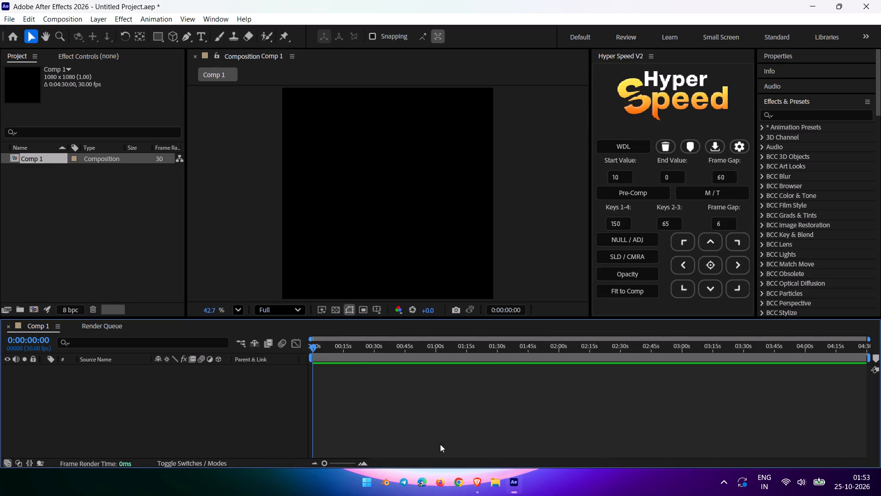
pyautogui.click(723, 479)
pyautogui.click(767, 425)
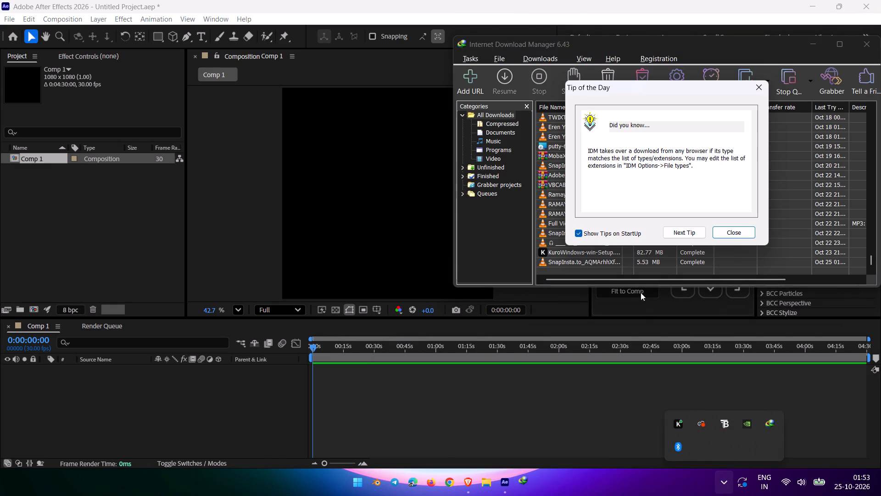
pyautogui.click(731, 235)
pyautogui.click(556, 256)
pyautogui.click(554, 260)
pyautogui.moveTo(563, 260); pyautogui.dragTo(561, 261)
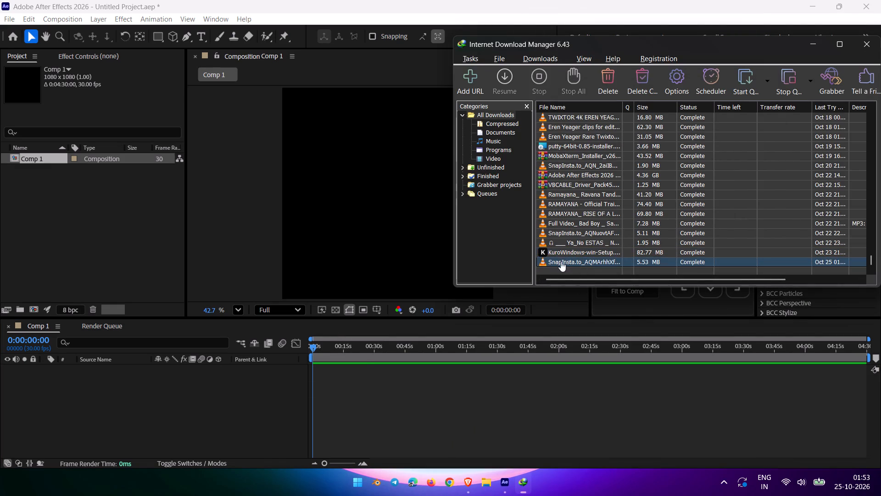
pyautogui.moveTo(561, 261); pyautogui.dragTo(167, 419)
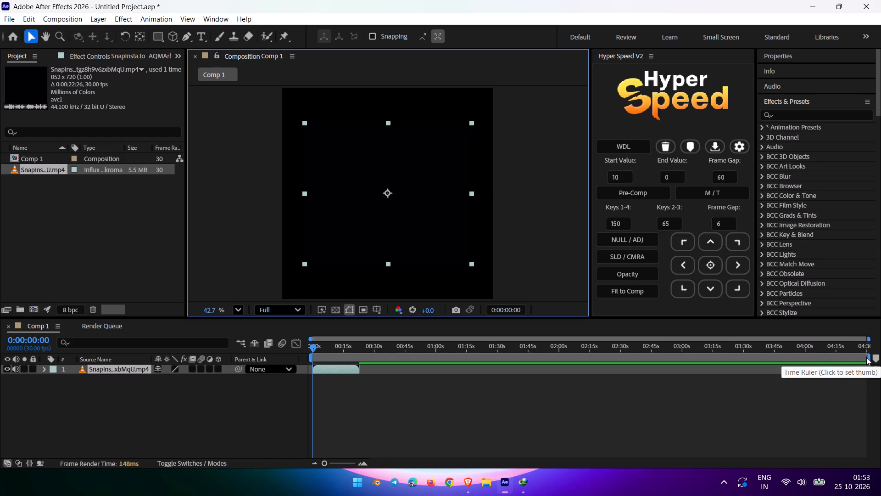
# Shorten the Comp 1 work area so it ends just past the video clip's end, at about 23 s.
pyautogui.moveTo(867, 357); pyautogui.dragTo(364, 378)
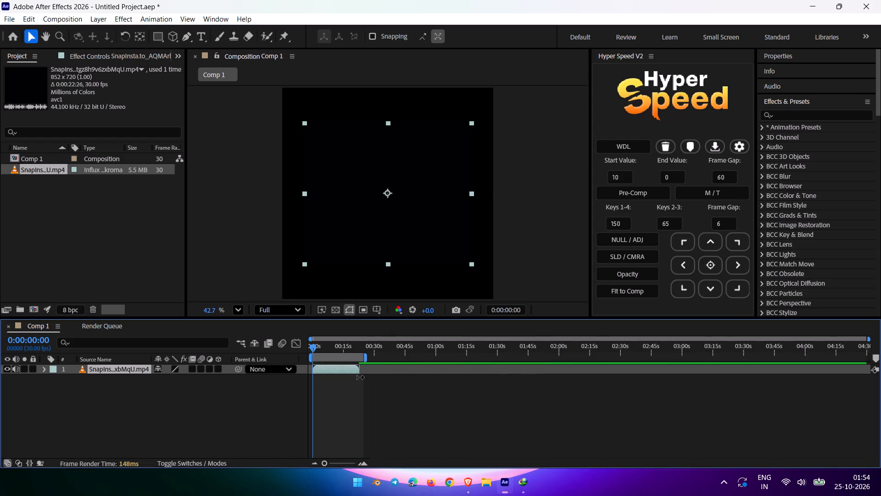
pyautogui.moveTo(364, 378); pyautogui.dragTo(362, 377)
pyautogui.press('=')
pyautogui.press('=')
pyautogui.moveTo(510, 360); pyautogui.dragTo(507, 359)
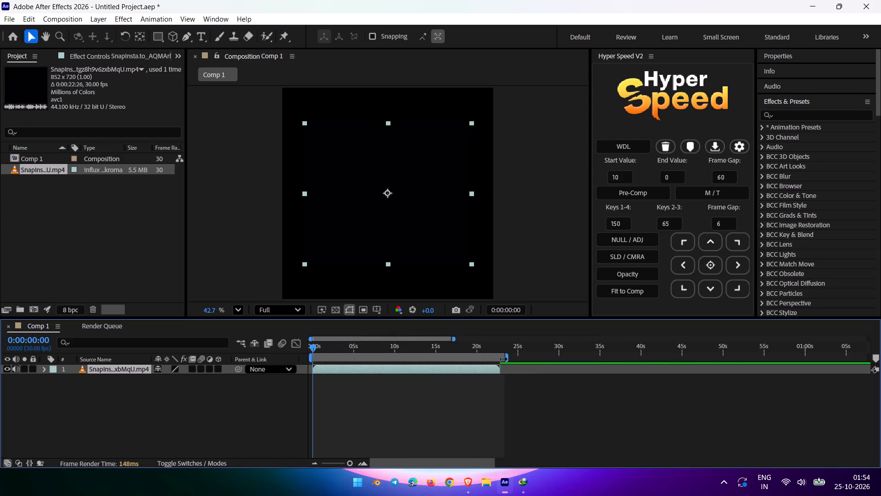
pyautogui.moveTo(507, 359); pyautogui.dragTo(506, 359)
# Play the composition repeatedly from the start to review the video clip's effects and pacing.
pyautogui.press('=')
pyautogui.press('=')
pyautogui.press('=')
pyautogui.write('=-')
pyautogui.press('space')
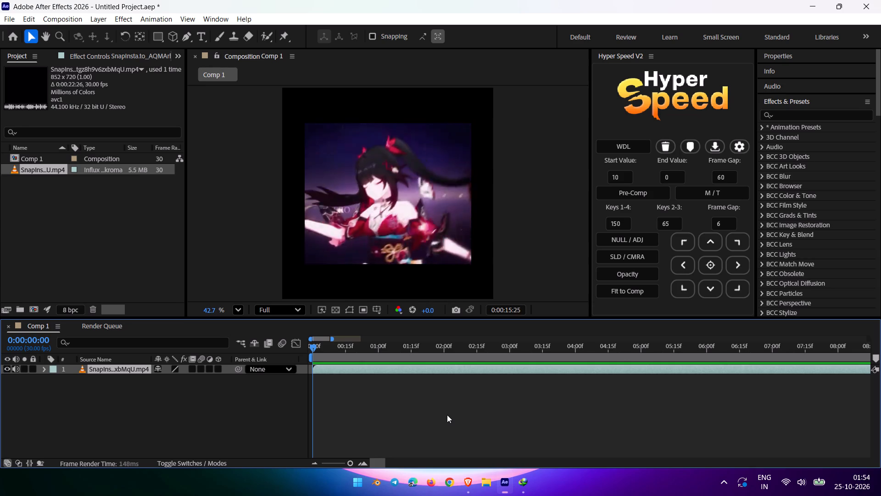
pyautogui.press('-')
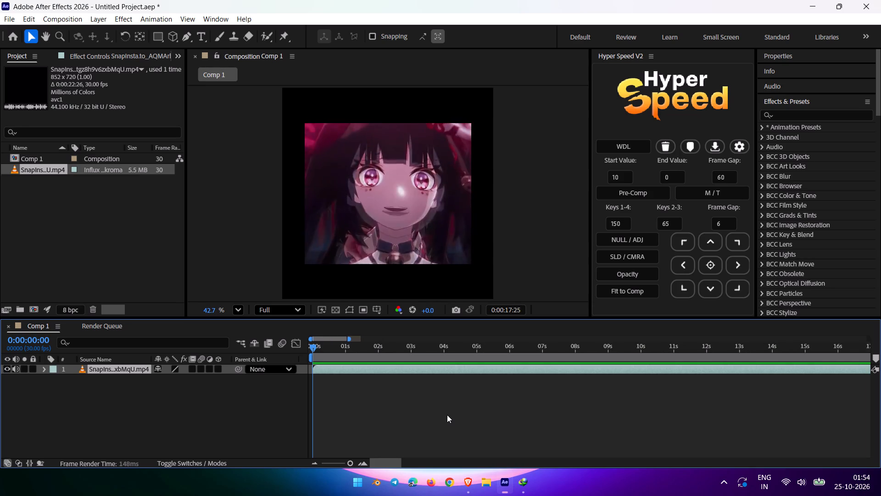
pyautogui.press('-')
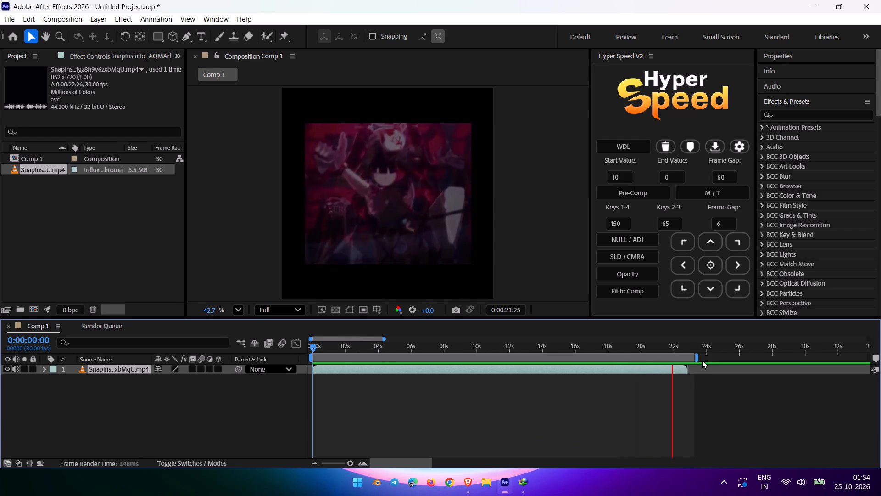
pyautogui.press('=')
pyautogui.moveTo(356, 349); pyautogui.dragTo(159, 350)
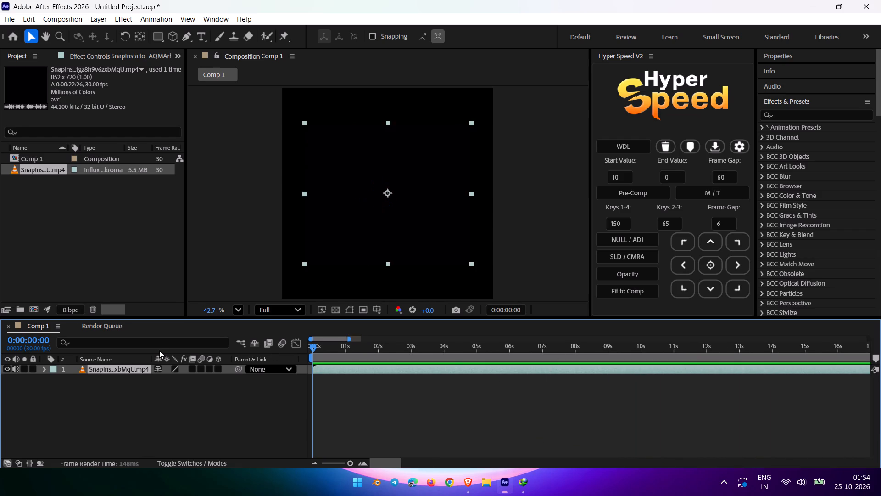
pyautogui.press('space')
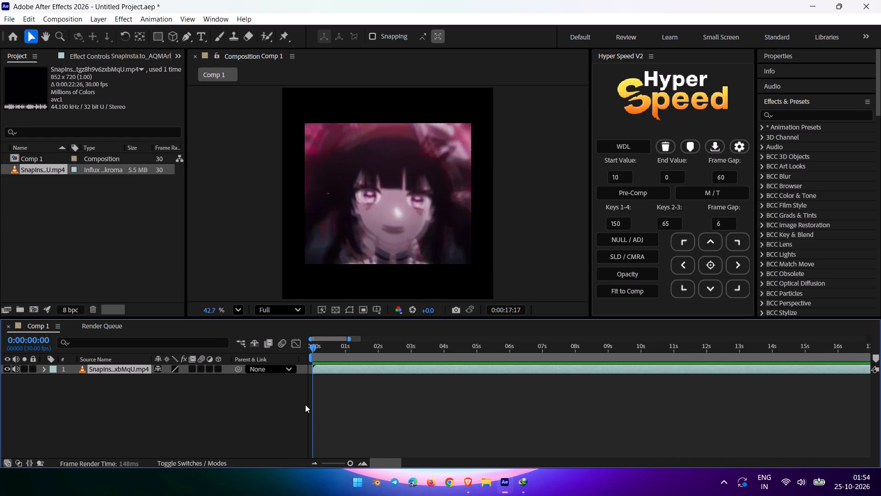
pyautogui.press('space')
pyautogui.press('space')
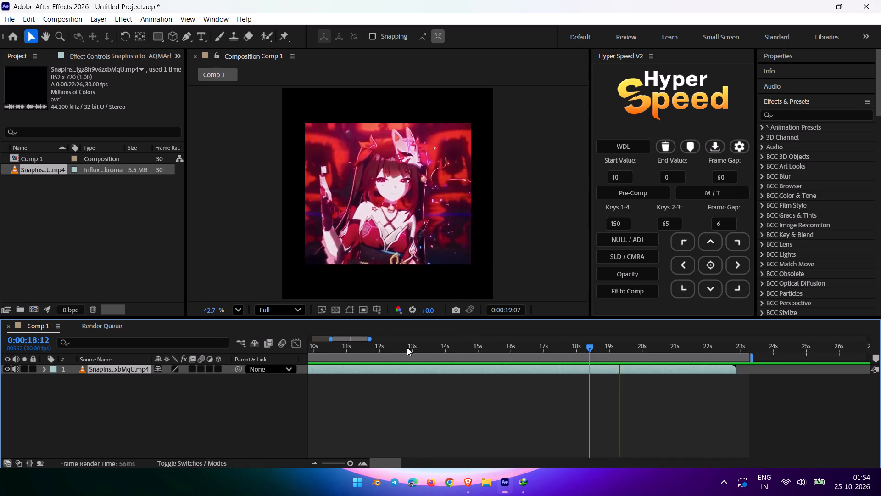
pyautogui.moveTo(400, 348); pyautogui.dragTo(0, 377)
pyautogui.press('space')
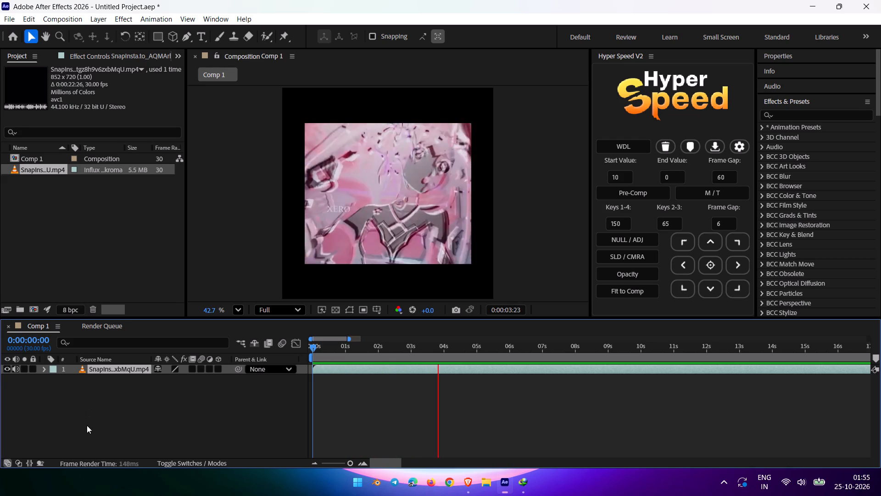
pyautogui.press('space')
# Scrub back and forth between about 0:00:02:09 and 0:00:03:13 to examine the clip's opening shots and transitions.
pyautogui.moveTo(324, 353); pyautogui.dragTo(303, 351)
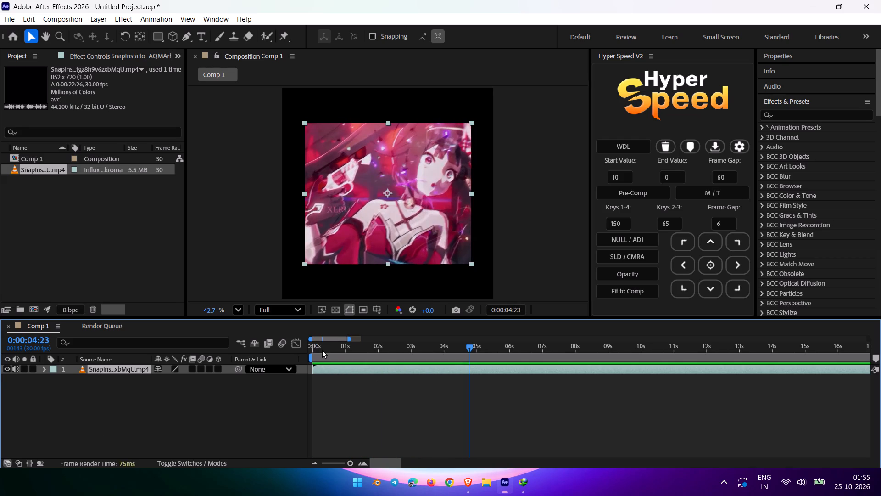
pyautogui.moveTo(323, 349); pyautogui.dragTo(390, 367)
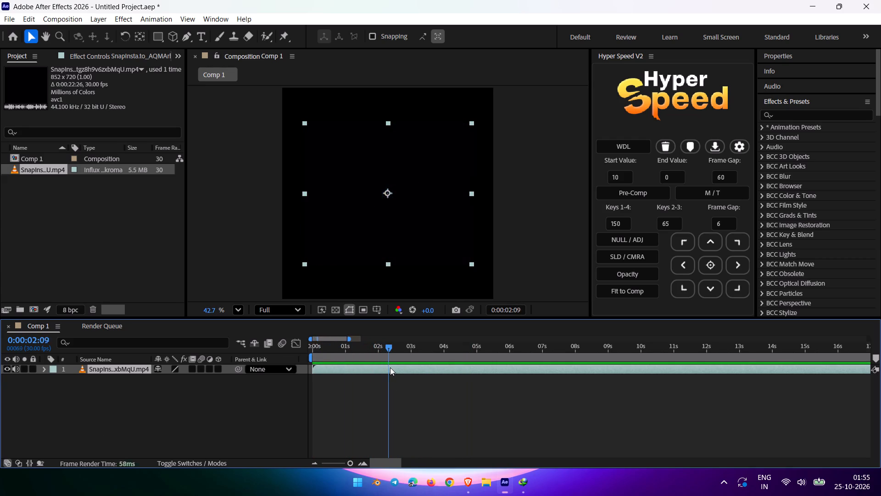
pyautogui.moveTo(390, 367); pyautogui.dragTo(398, 372)
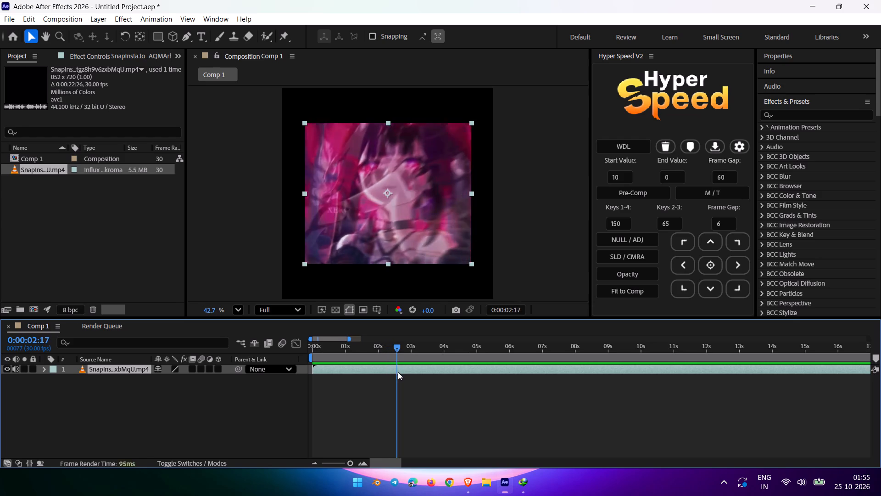
pyautogui.moveTo(398, 372); pyautogui.dragTo(389, 373)
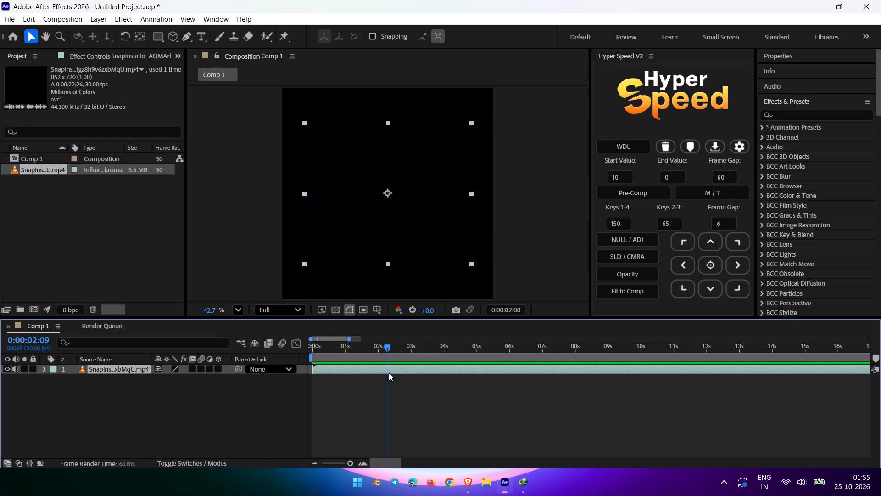
pyautogui.moveTo(389, 373); pyautogui.dragTo(388, 373)
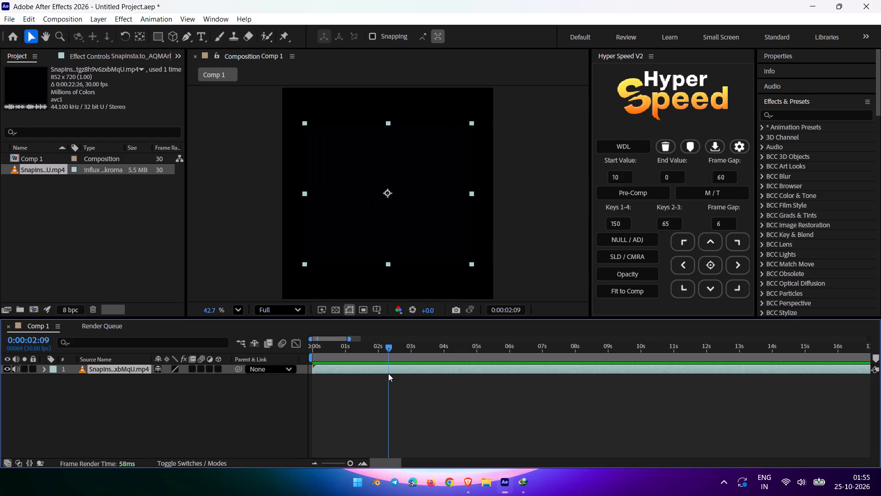
pyautogui.moveTo(388, 373); pyautogui.dragTo(393, 375)
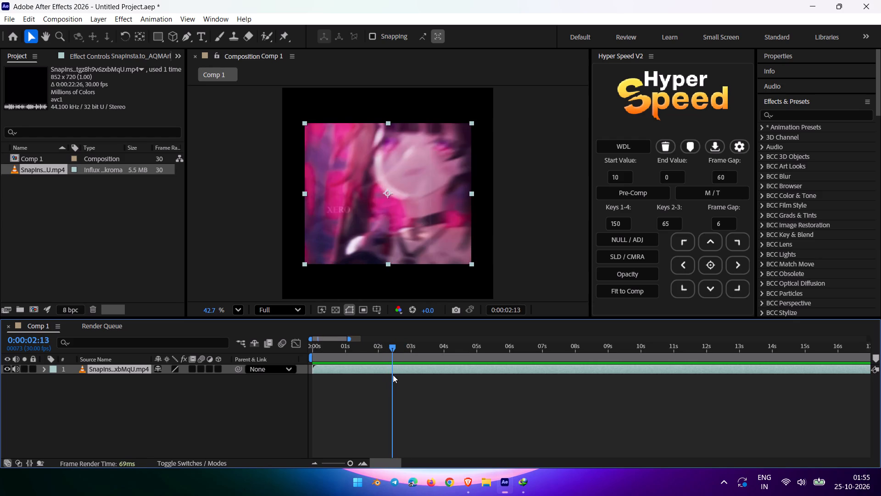
pyautogui.moveTo(393, 375); pyautogui.dragTo(414, 375)
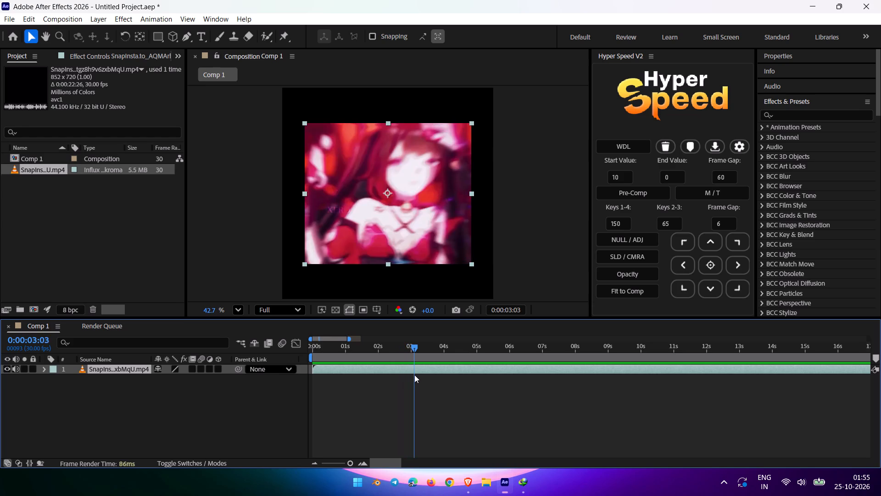
pyautogui.moveTo(414, 375); pyautogui.dragTo(422, 375)
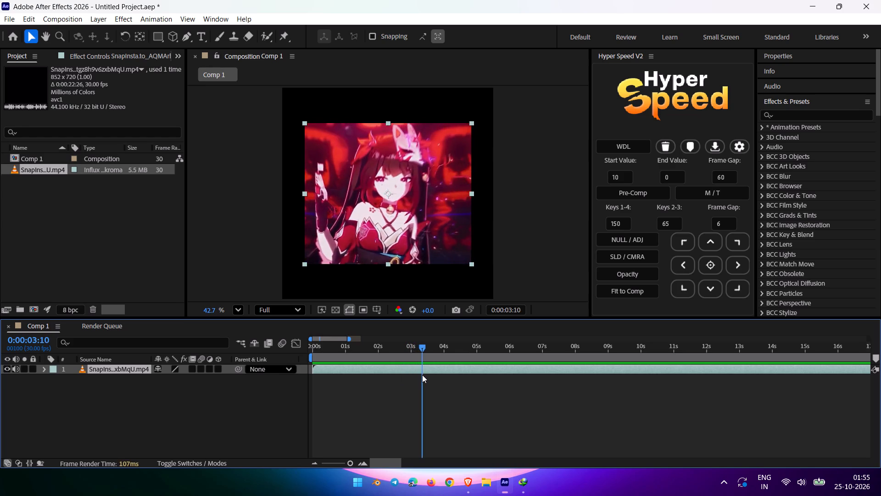
pyautogui.moveTo(422, 375); pyautogui.dragTo(409, 373)
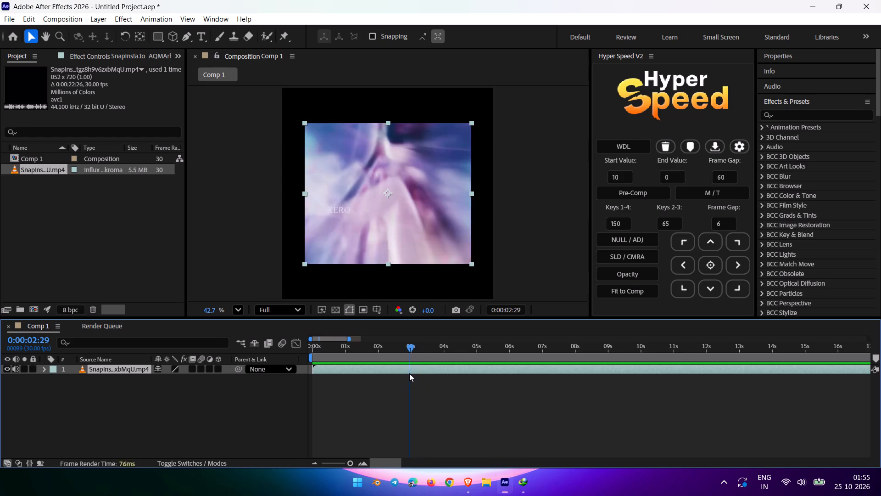
pyautogui.moveTo(409, 373); pyautogui.dragTo(411, 373)
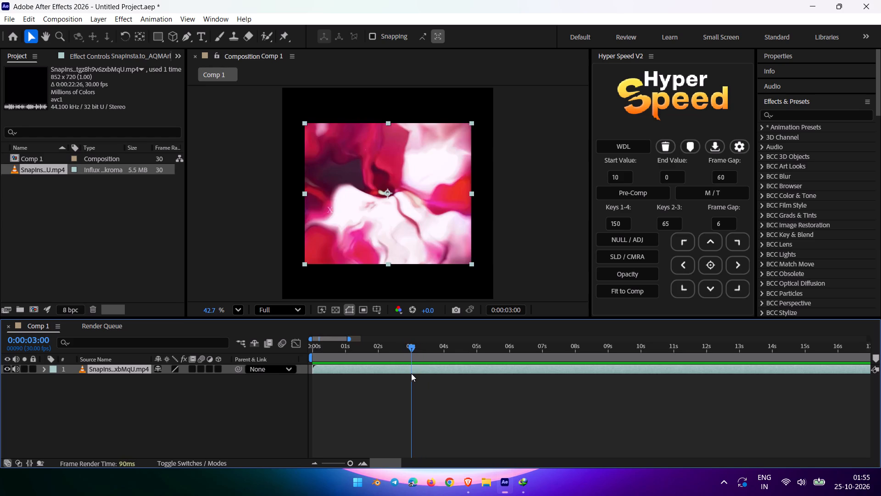
pyautogui.moveTo(411, 373); pyautogui.dragTo(413, 374)
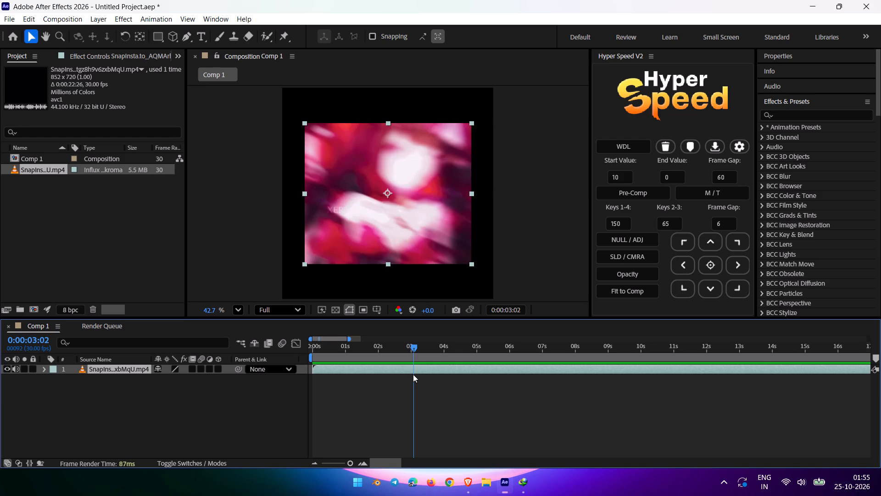
pyautogui.moveTo(413, 374); pyautogui.dragTo(402, 373)
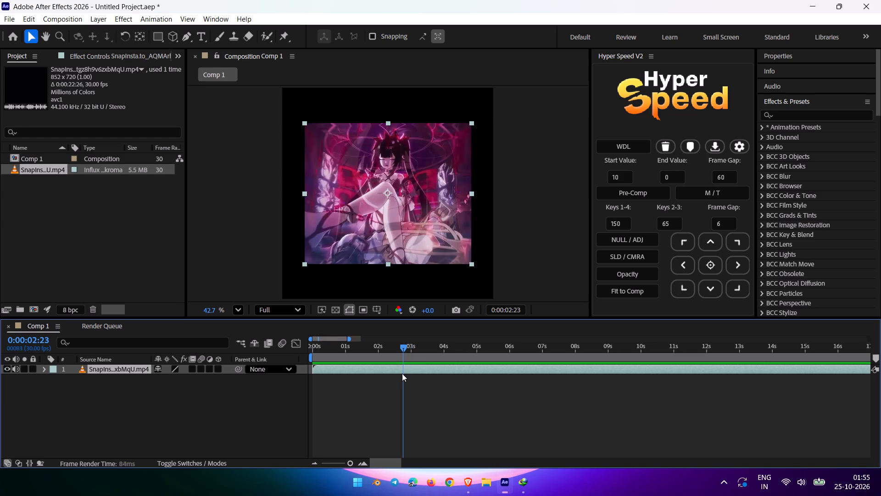
pyautogui.moveTo(402, 373); pyautogui.dragTo(426, 375)
# Scrub back and forth between about 0:00:03:13 and 0:00:04:03 to examine the shot transition around 0:00:03:20 frame by frame.
pyautogui.press('=')
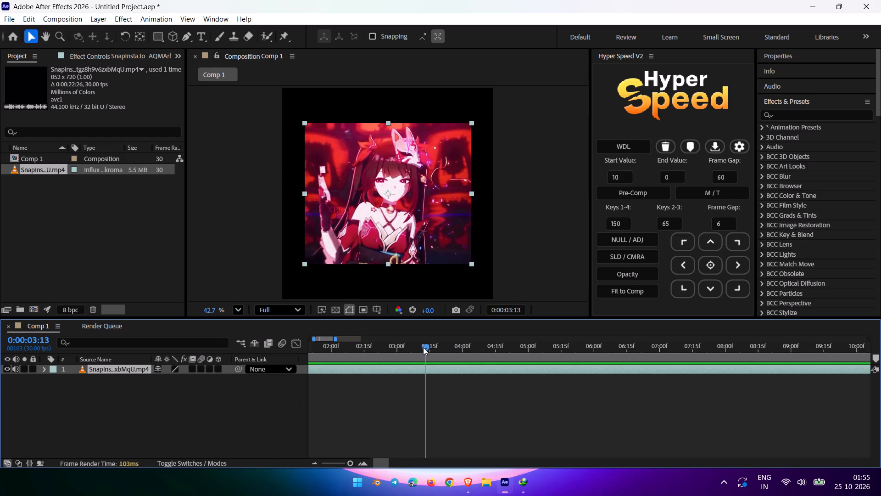
pyautogui.moveTo(424, 349); pyautogui.dragTo(435, 353)
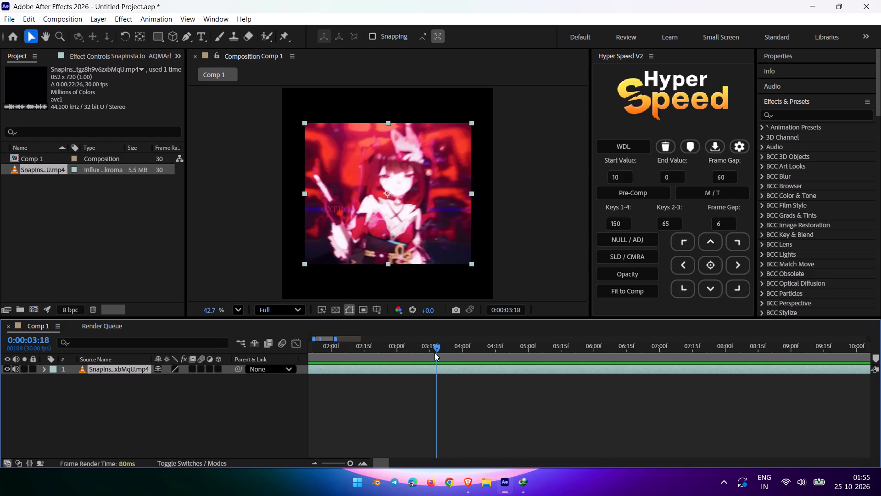
pyautogui.moveTo(435, 353); pyautogui.dragTo(436, 353)
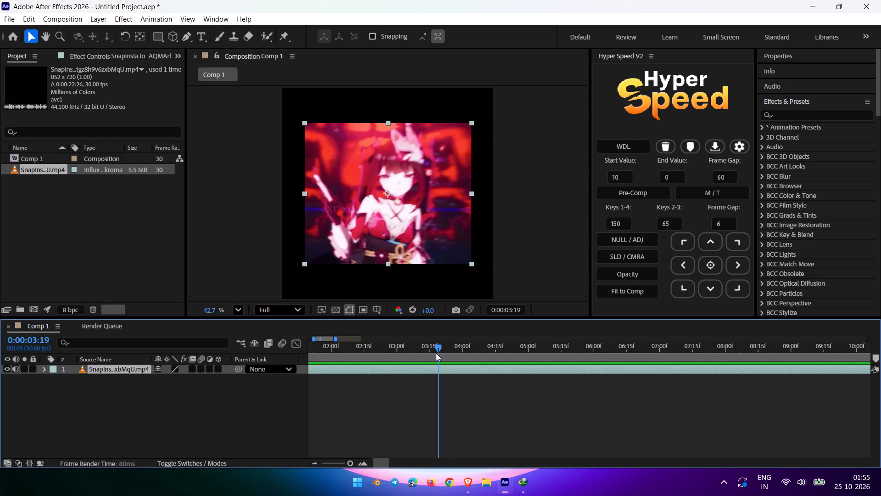
pyautogui.moveTo(436, 353); pyautogui.dragTo(436, 357)
pyautogui.moveTo(436, 357); pyautogui.dragTo(439, 355)
pyautogui.moveTo(439, 355); pyautogui.dragTo(445, 357)
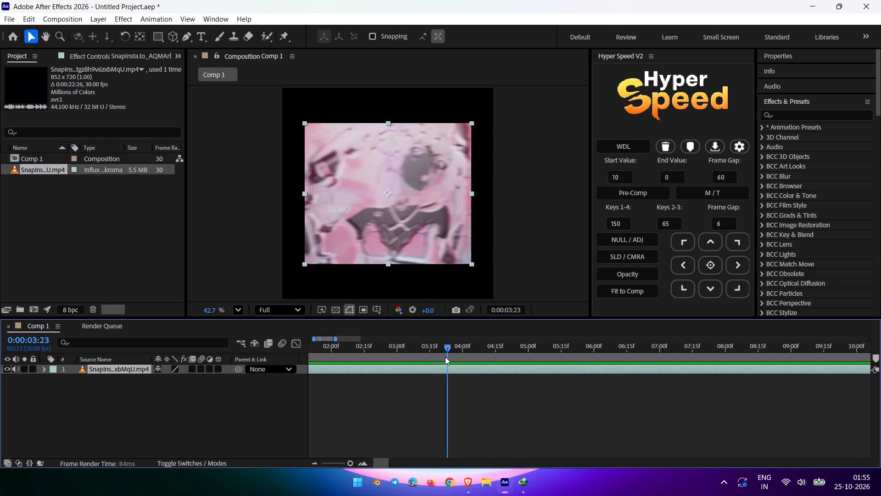
pyautogui.moveTo(445, 357); pyautogui.dragTo(431, 353)
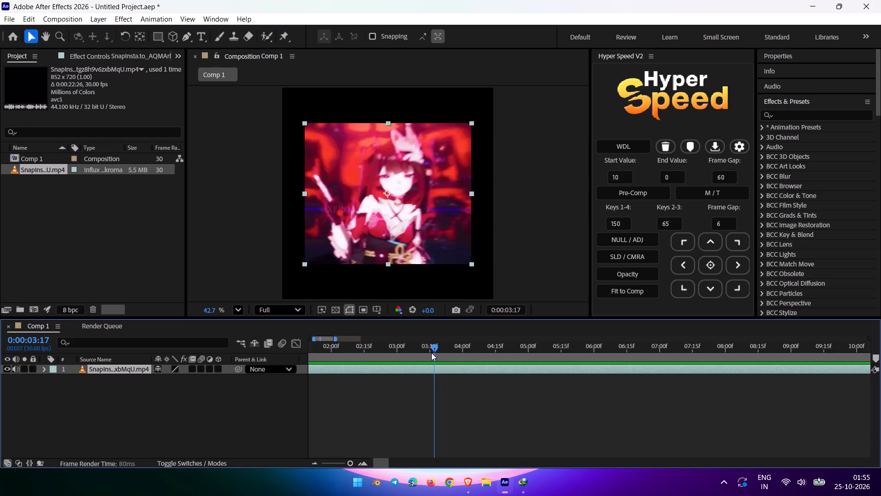
pyautogui.moveTo(431, 353); pyautogui.dragTo(428, 349)
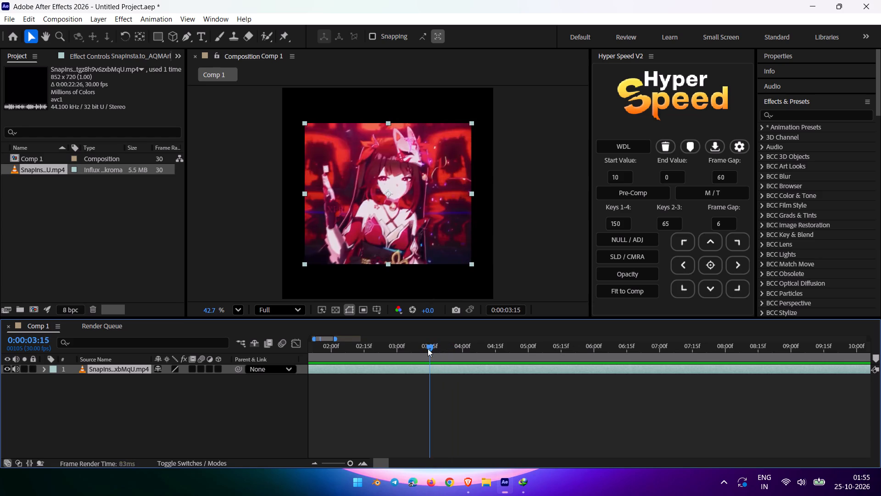
pyautogui.moveTo(428, 349); pyautogui.dragTo(452, 348)
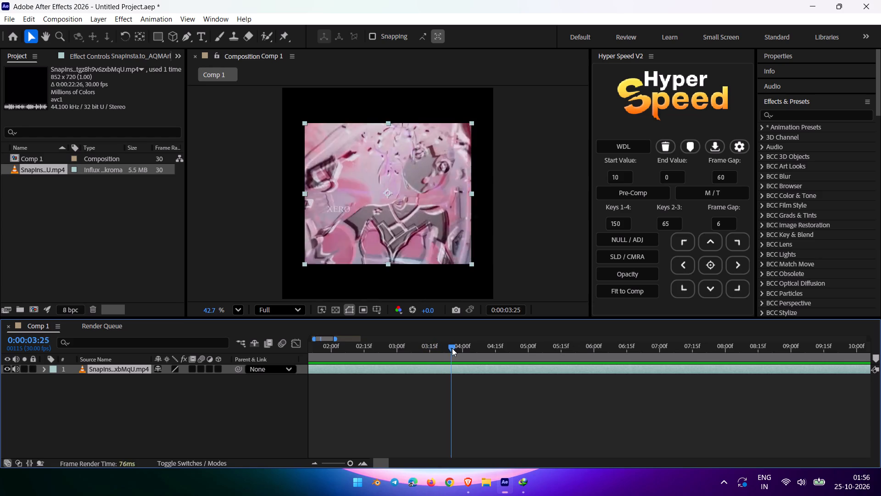
pyautogui.moveTo(452, 348); pyautogui.dragTo(445, 344)
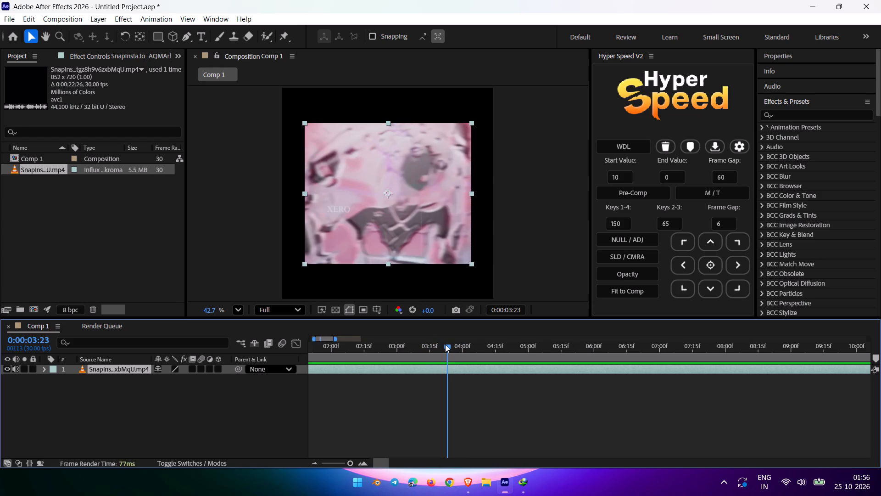
pyautogui.moveTo(445, 344); pyautogui.dragTo(439, 347)
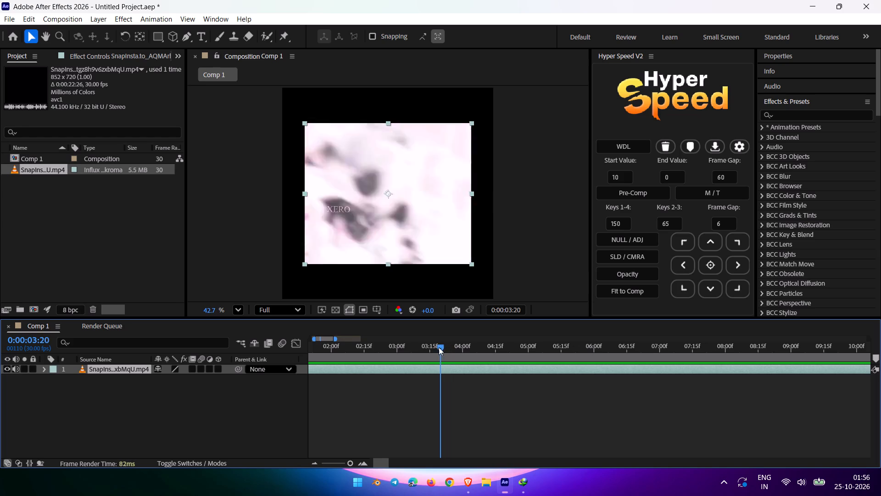
pyautogui.moveTo(439, 347); pyautogui.dragTo(439, 349)
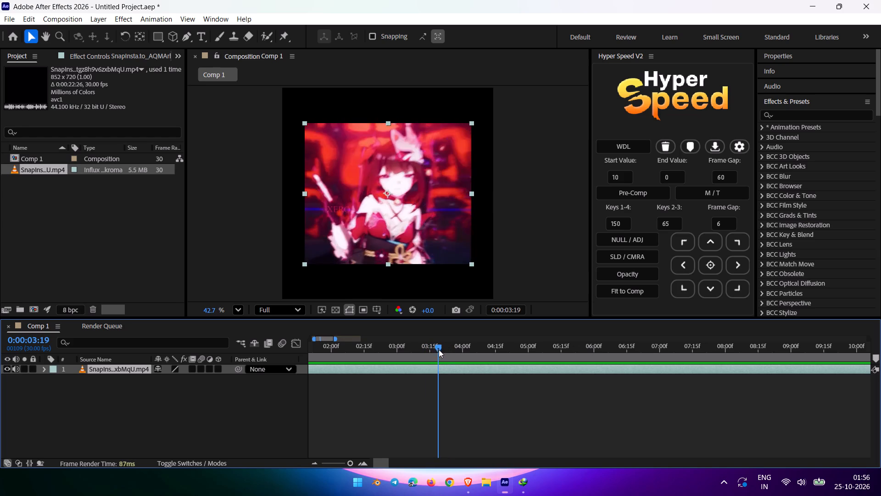
pyautogui.moveTo(439, 349); pyautogui.dragTo(468, 349)
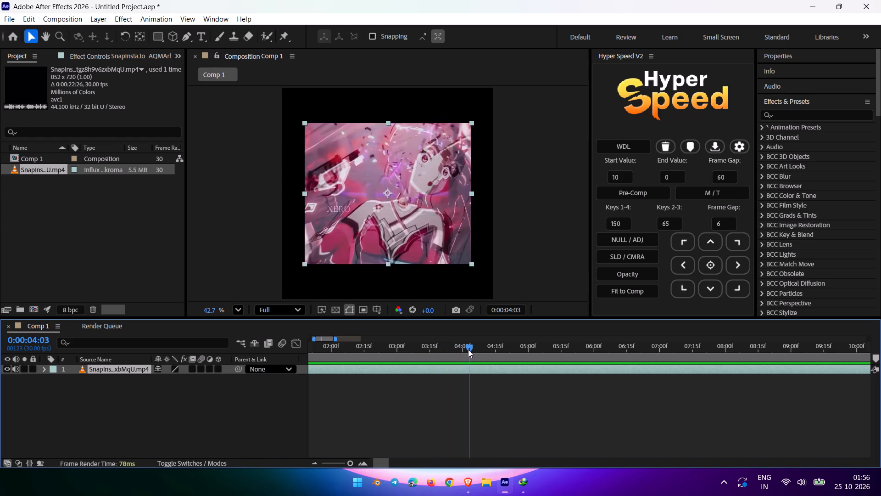
pyautogui.moveTo(468, 349); pyautogui.dragTo(461, 349)
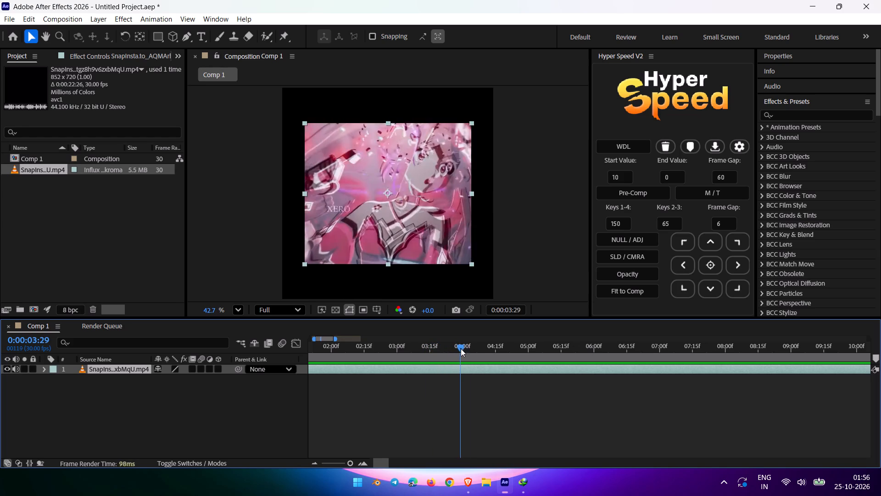
pyautogui.moveTo(461, 349); pyautogui.dragTo(431, 344)
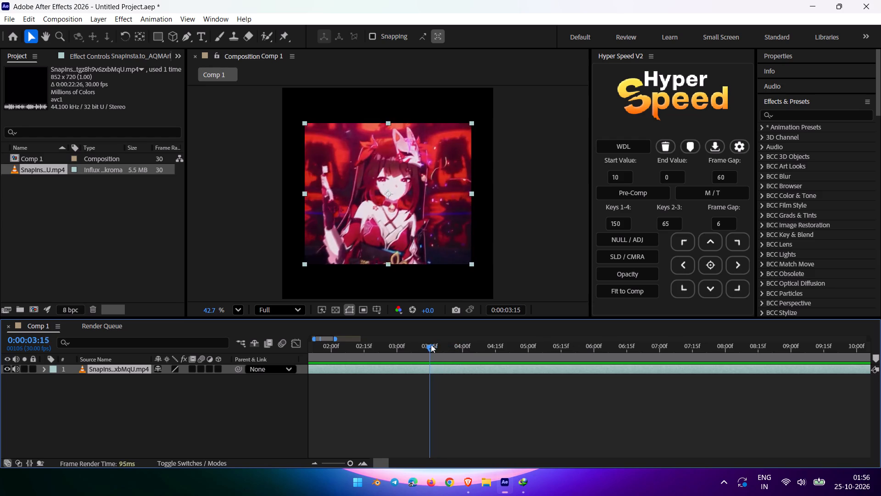
pyautogui.moveTo(431, 344); pyautogui.dragTo(439, 343)
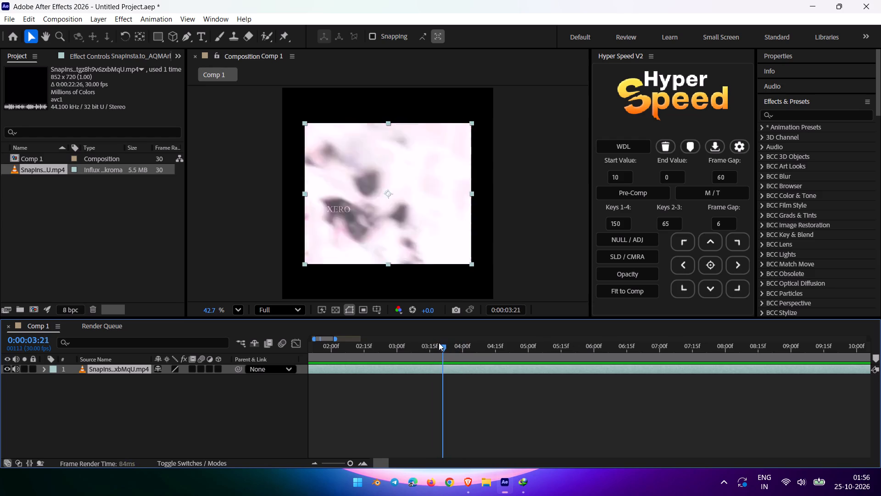
pyautogui.moveTo(439, 343); pyautogui.dragTo(452, 345)
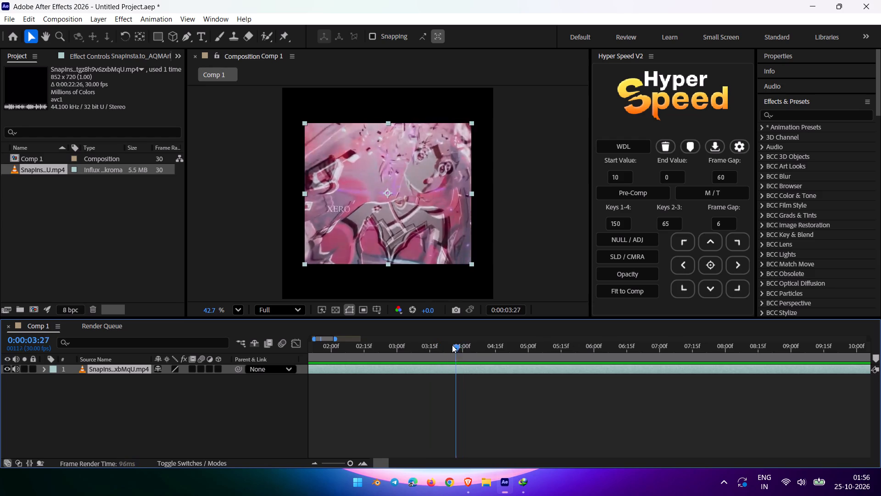
pyautogui.moveTo(452, 345); pyautogui.dragTo(446, 343)
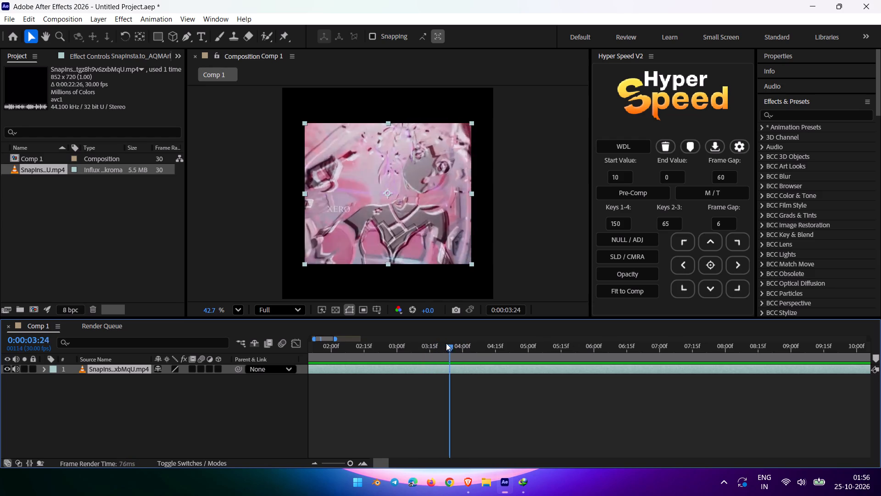
pyautogui.moveTo(446, 343); pyautogui.dragTo(456, 344)
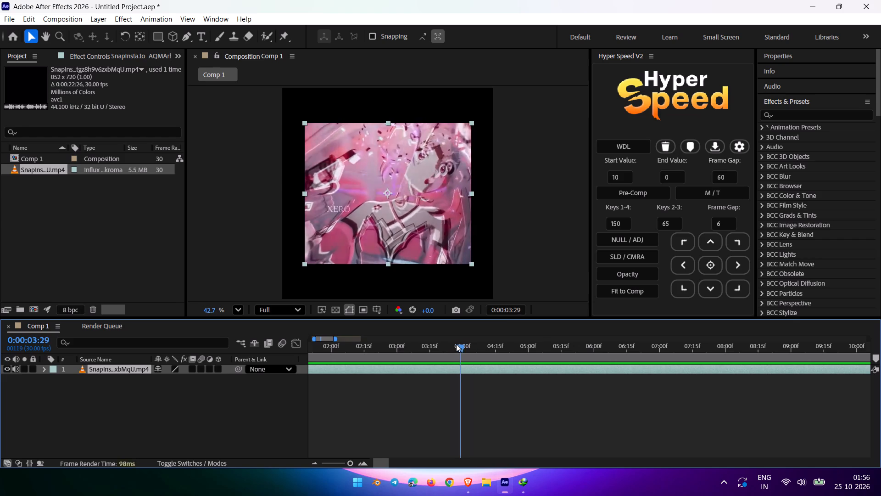
pyautogui.moveTo(456, 344); pyautogui.dragTo(447, 347)
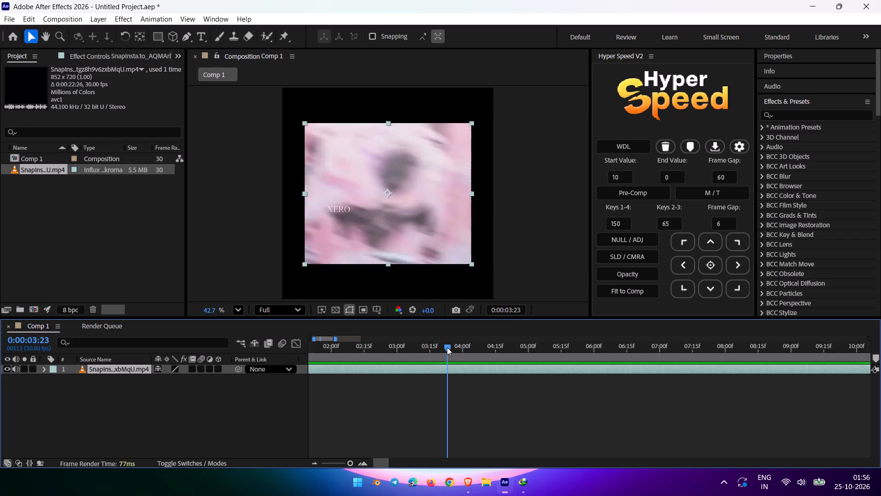
# Scrub between about 0:00:04:18 and 0:00:05:11 to examine the distortion and blur of the transition around 0:00:05:00.
pyautogui.moveTo(447, 347); pyautogui.dragTo(501, 342)
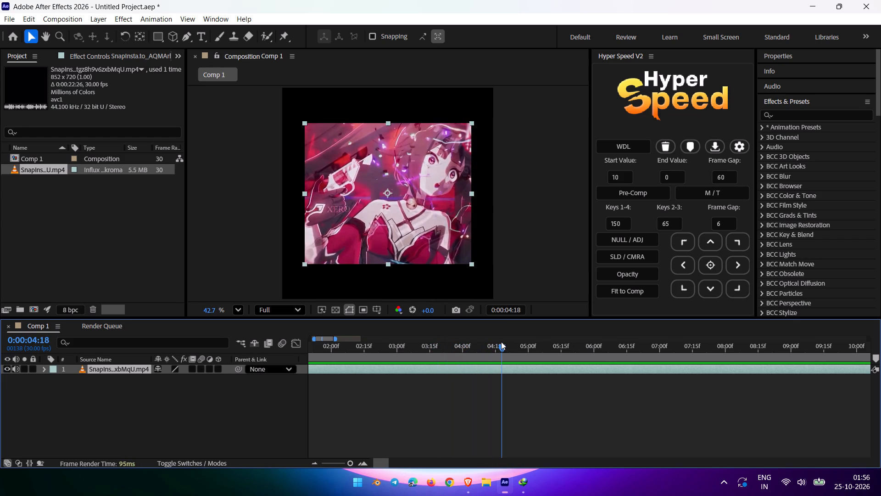
pyautogui.moveTo(501, 342); pyautogui.dragTo(506, 335)
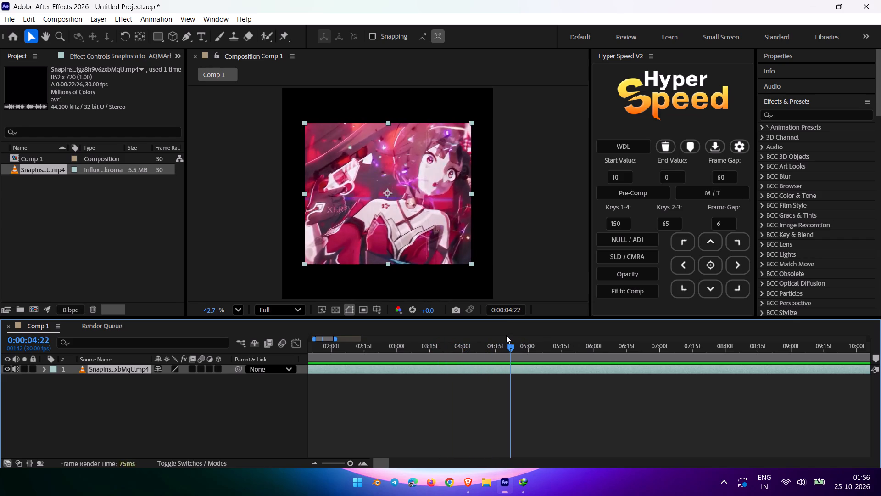
pyautogui.moveTo(506, 335); pyautogui.dragTo(513, 336)
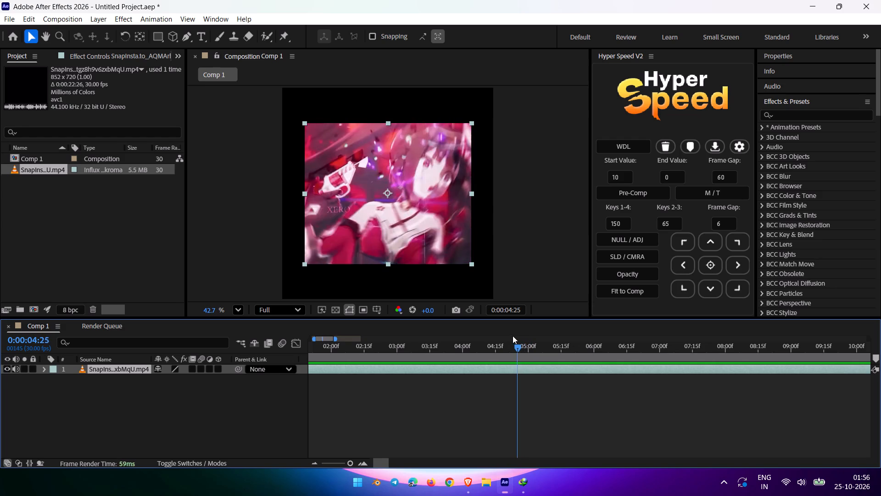
pyautogui.moveTo(513, 336); pyautogui.dragTo(527, 335)
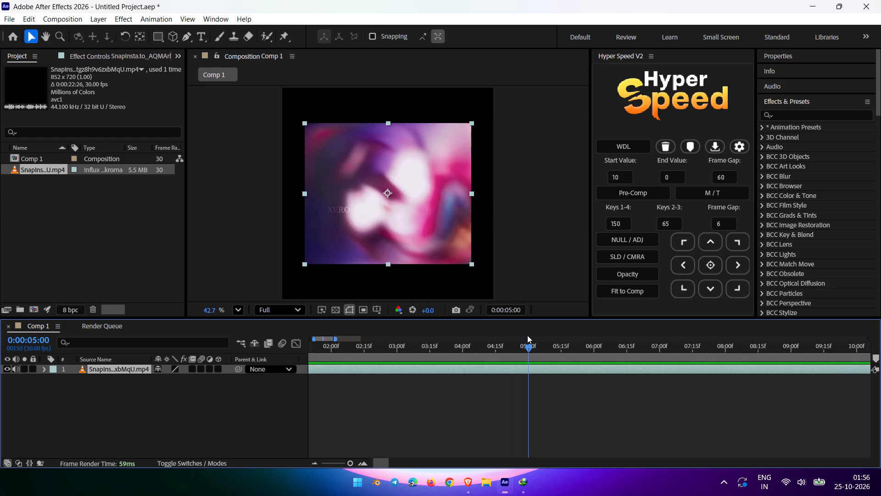
pyautogui.moveTo(527, 335); pyautogui.dragTo(523, 332)
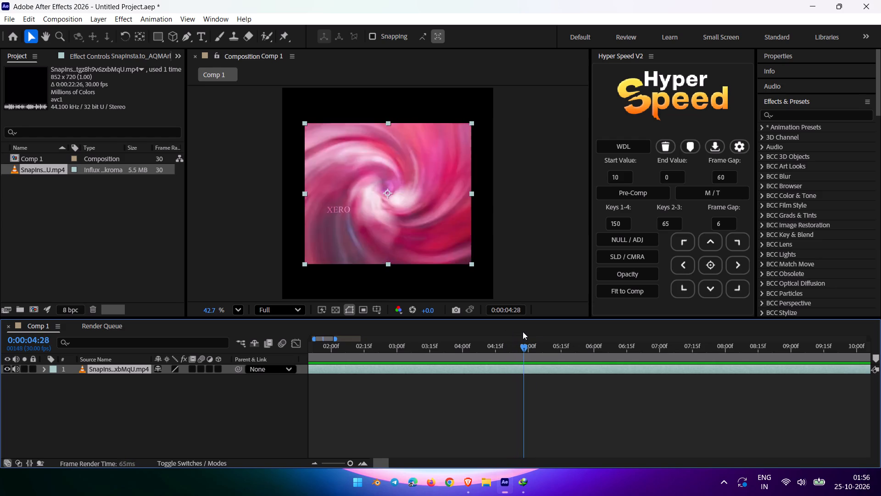
pyautogui.moveTo(523, 332); pyautogui.dragTo(551, 332)
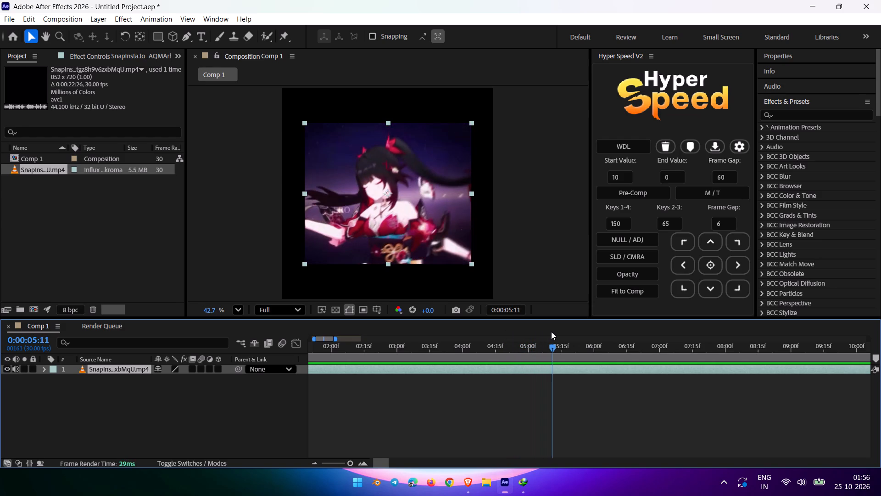
pyautogui.moveTo(551, 332); pyautogui.dragTo(520, 331)
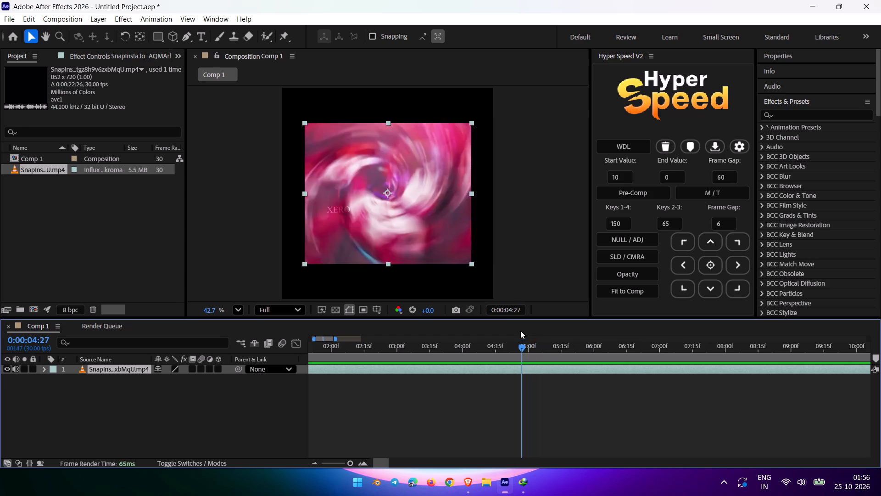
# Scrub between about 0:00:05:16 and 0:00:05:29 to examine the transition around 0:00:05:20 and the shots following it.
pyautogui.moveTo(520, 331); pyautogui.dragTo(583, 331)
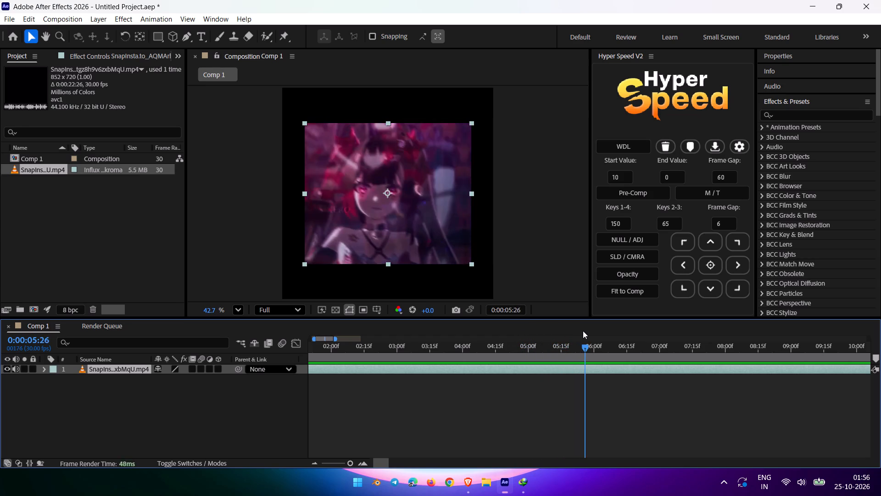
pyautogui.moveTo(583, 331); pyautogui.dragTo(571, 329)
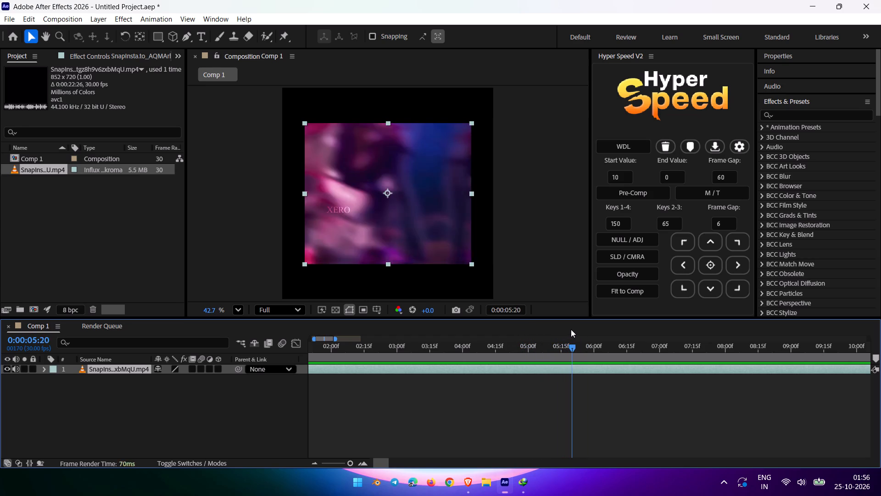
pyautogui.moveTo(571, 329); pyautogui.dragTo(560, 330)
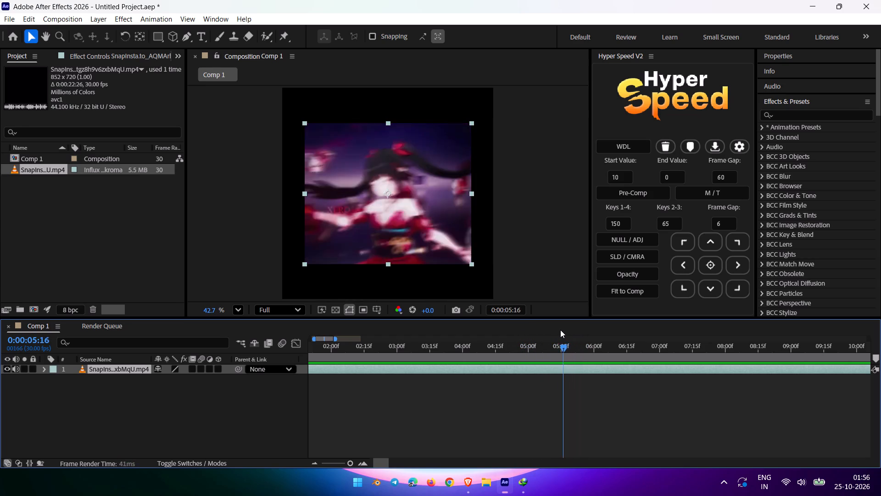
pyautogui.moveTo(560, 330); pyautogui.dragTo(562, 330)
pyautogui.moveTo(562, 330); pyautogui.dragTo(570, 329)
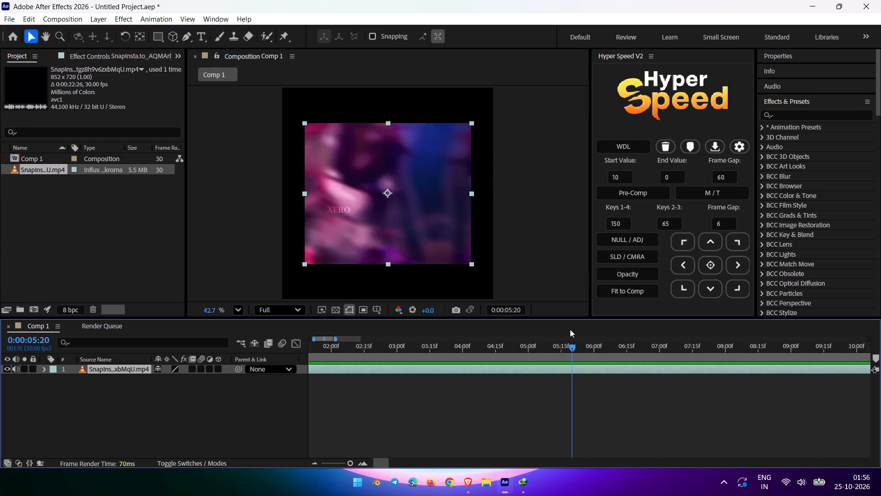
pyautogui.moveTo(570, 329); pyautogui.dragTo(570, 330)
pyautogui.moveTo(570, 330); pyautogui.dragTo(577, 329)
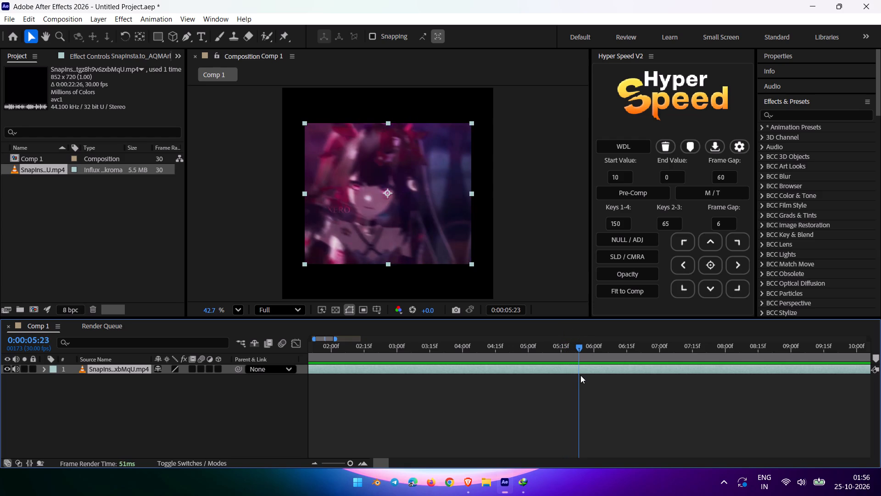
pyautogui.moveTo(581, 347); pyautogui.dragTo(596, 344)
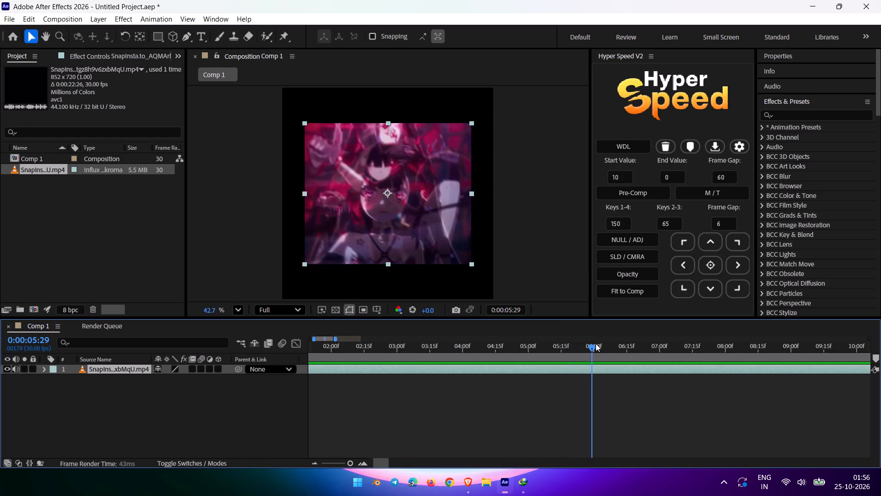
# Scrub between about 0:00:05:29 and 0:00:08:13 to examine the blurred transition around 0:00:06:10 and the shots following it.
pyautogui.moveTo(596, 344); pyautogui.dragTo(607, 341)
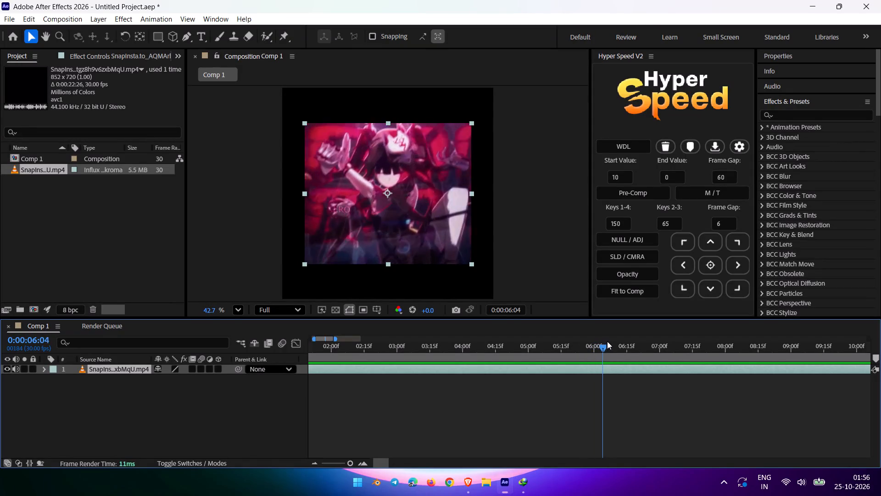
pyautogui.moveTo(607, 341); pyautogui.dragTo(604, 338)
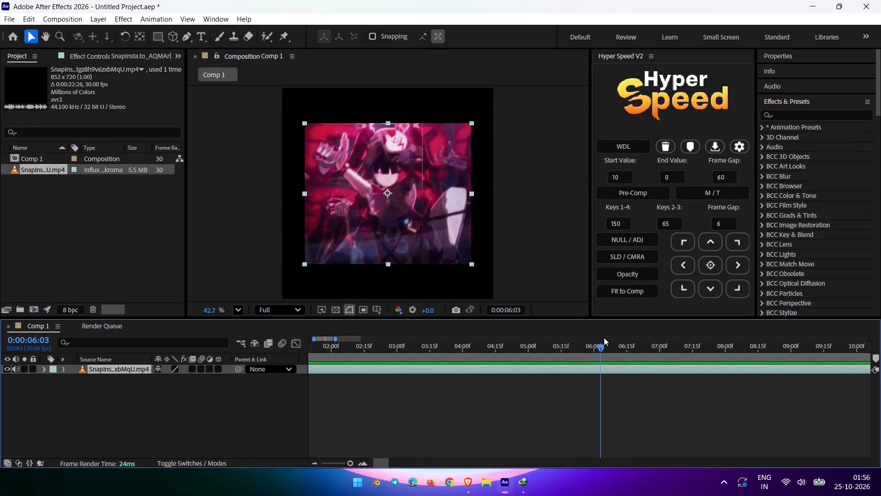
pyautogui.moveTo(604, 338); pyautogui.dragTo(602, 339)
pyautogui.moveTo(602, 339); pyautogui.dragTo(634, 339)
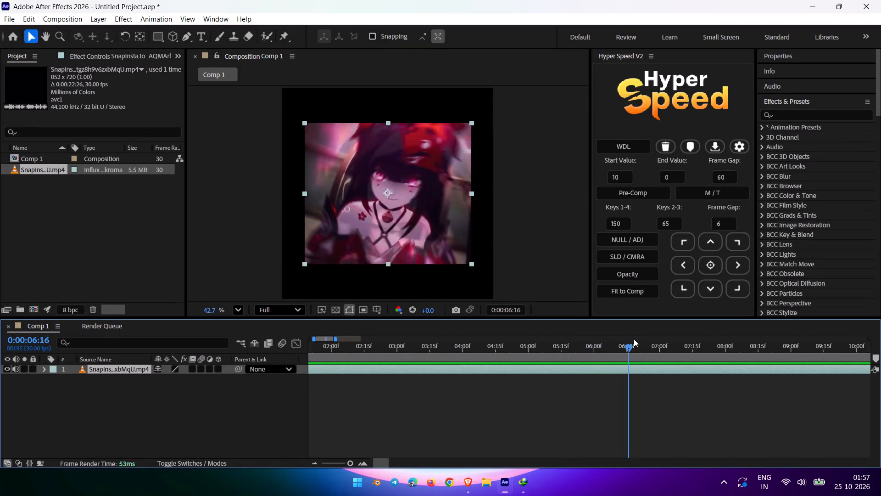
pyautogui.moveTo(634, 339); pyautogui.dragTo(619, 341)
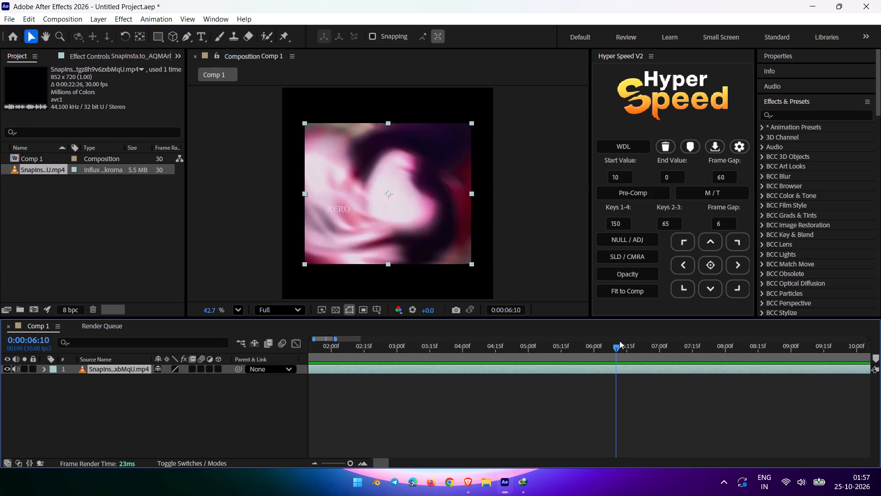
pyautogui.moveTo(619, 341); pyautogui.dragTo(641, 337)
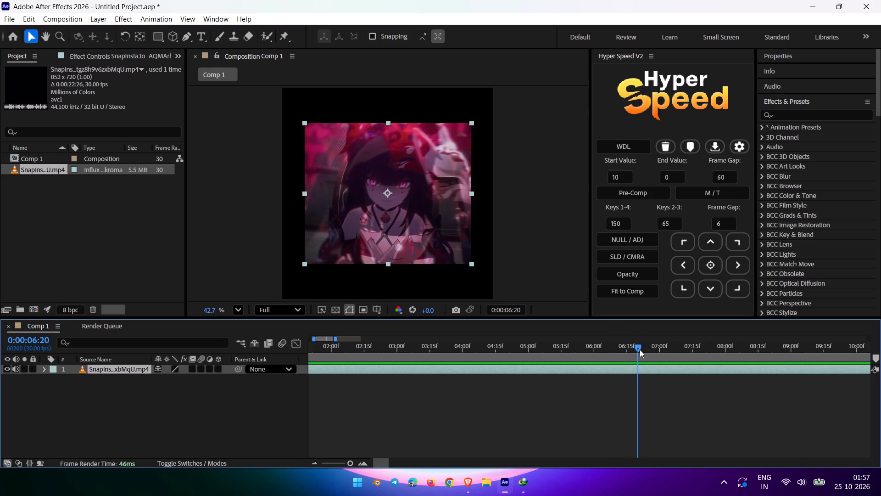
pyautogui.moveTo(640, 349); pyautogui.dragTo(674, 348)
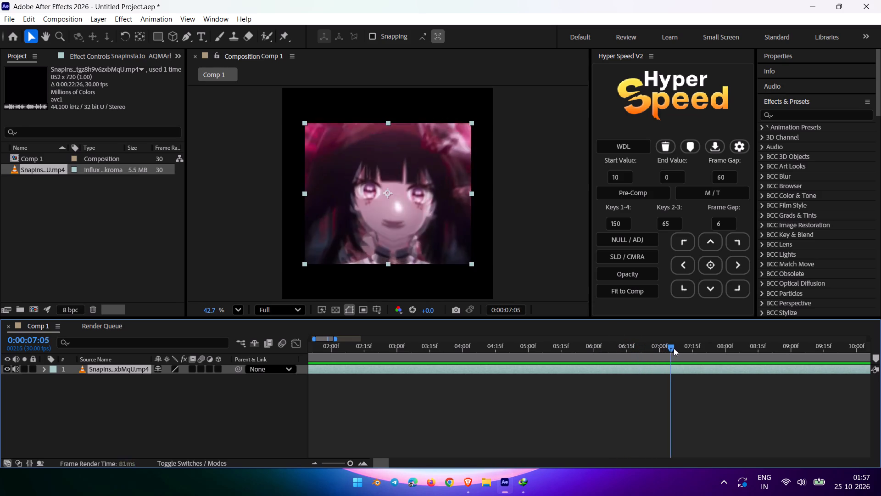
pyautogui.moveTo(674, 348); pyautogui.dragTo(758, 337)
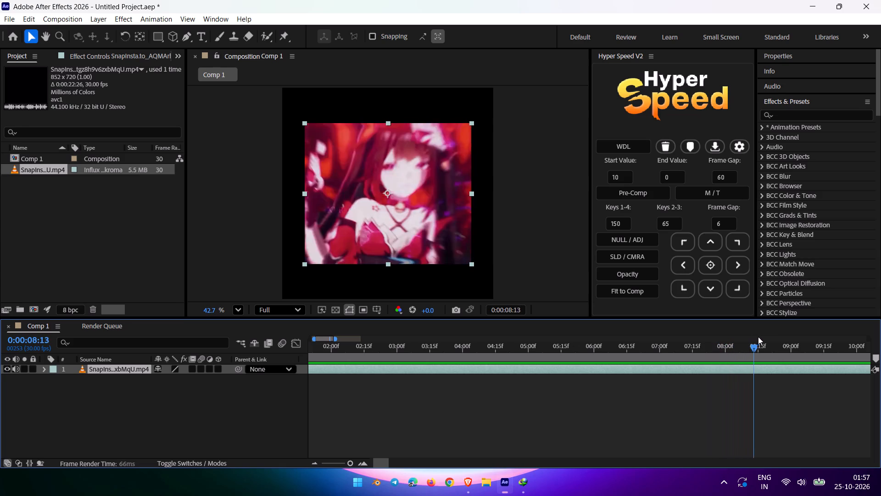
# Play Comp 1 from 0:00:00:00 to review the whole edit at full speed, and replay it from the beginning.
pyautogui.moveTo(758, 337); pyautogui.dragTo(161, 331)
pyautogui.press('space')
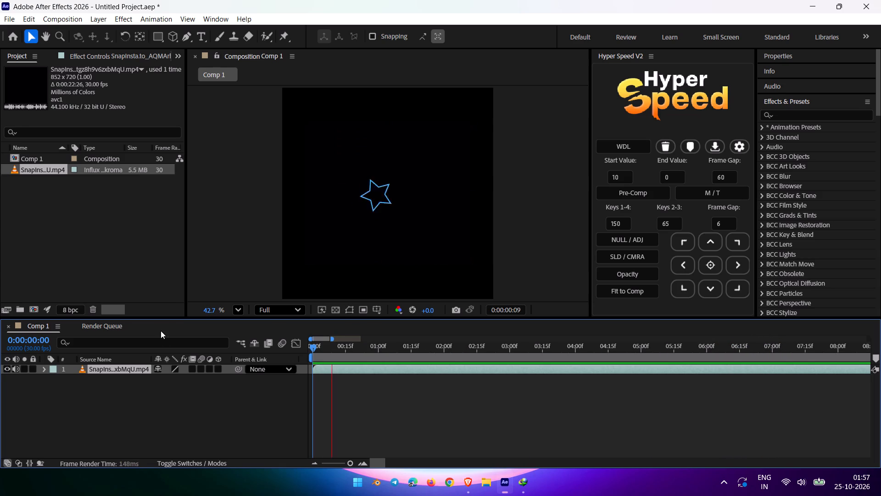
pyautogui.press('-')
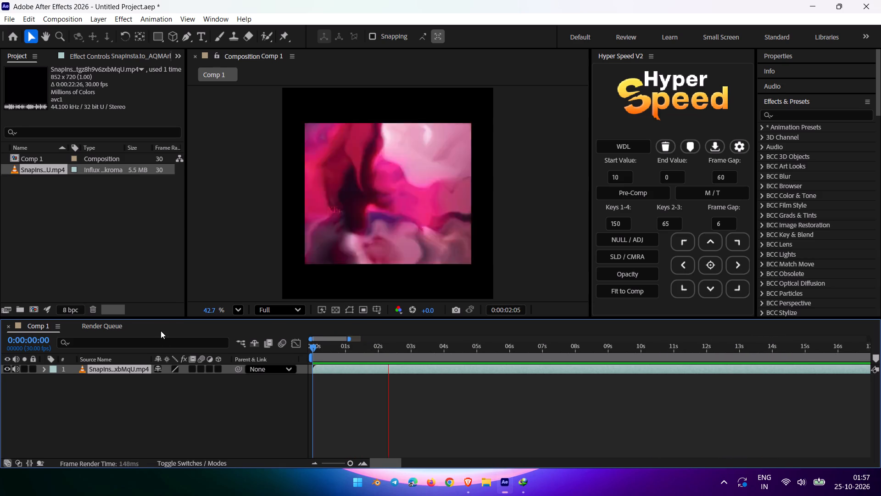
pyautogui.press('space')
pyautogui.press('space')
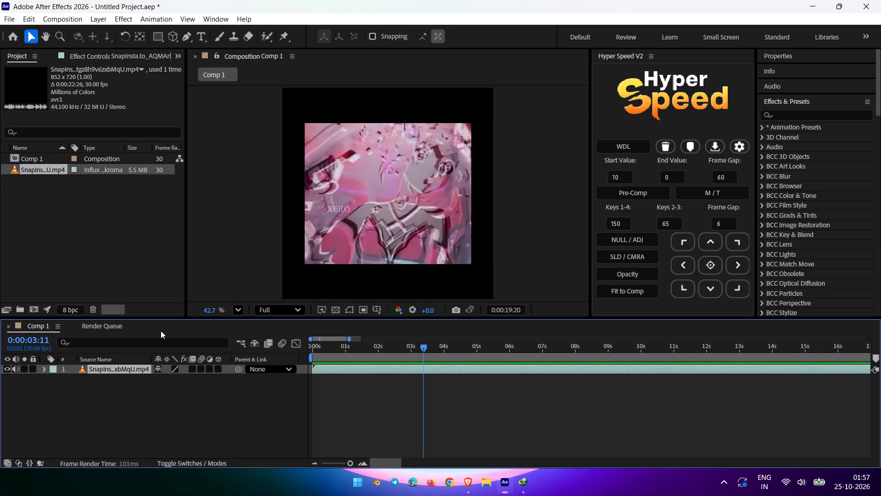
pyautogui.click(161, 331)
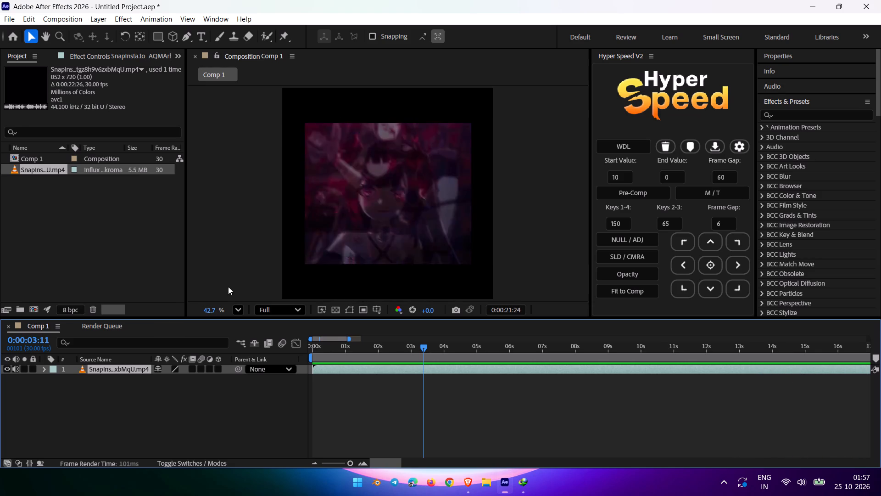
pyautogui.moveTo(324, 349); pyautogui.dragTo(220, 376)
pyautogui.press('space')
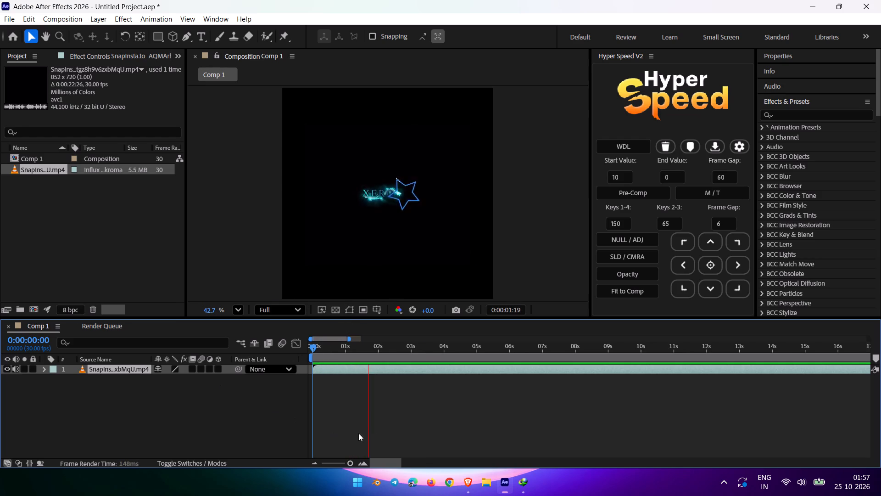
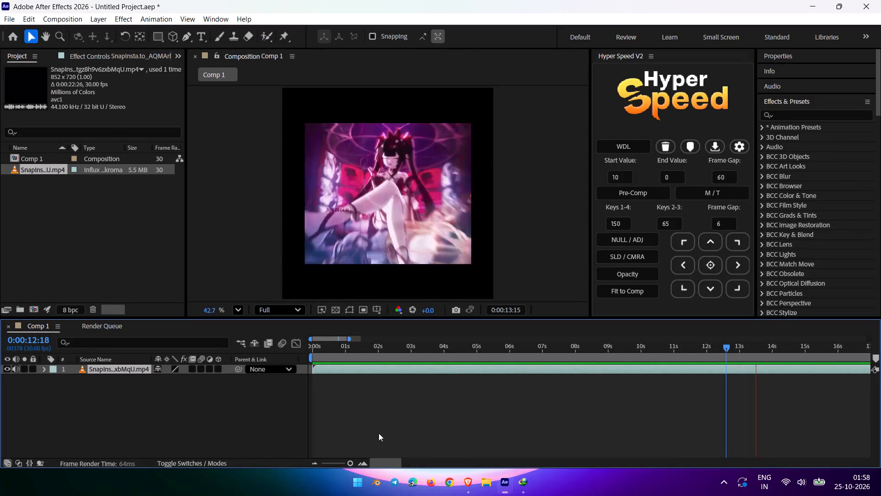
# Stop playback and scrub Comp 1 between about 0:00:00:13 and 0:00:07:17 to re-examine the transitions and effects in the opening shots.
pyautogui.press('space')
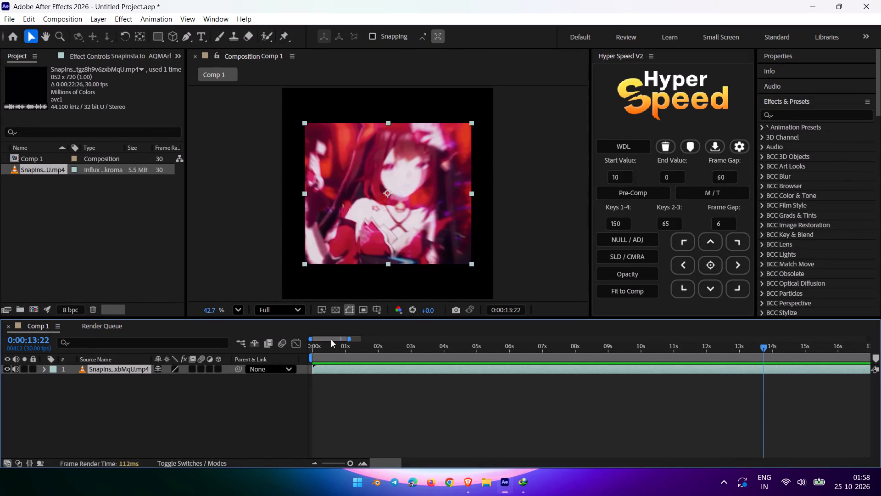
pyautogui.moveTo(327, 347); pyautogui.dragTo(462, 357)
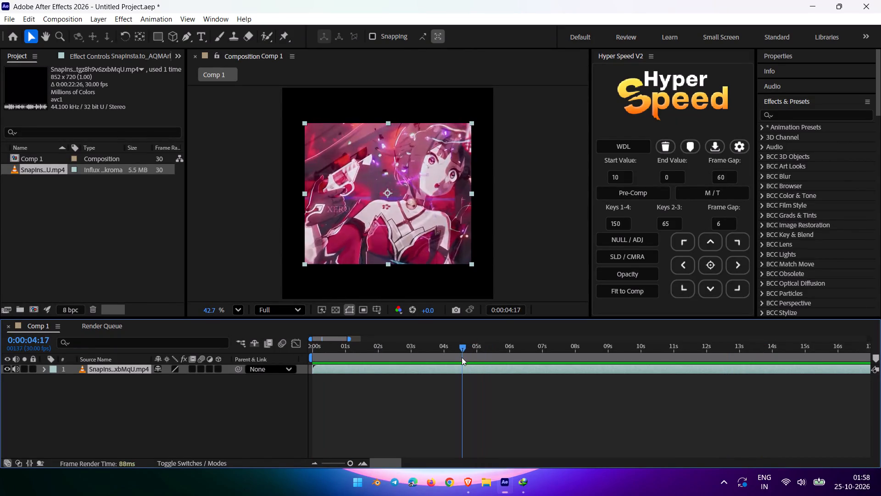
pyautogui.moveTo(462, 357); pyautogui.dragTo(433, 363)
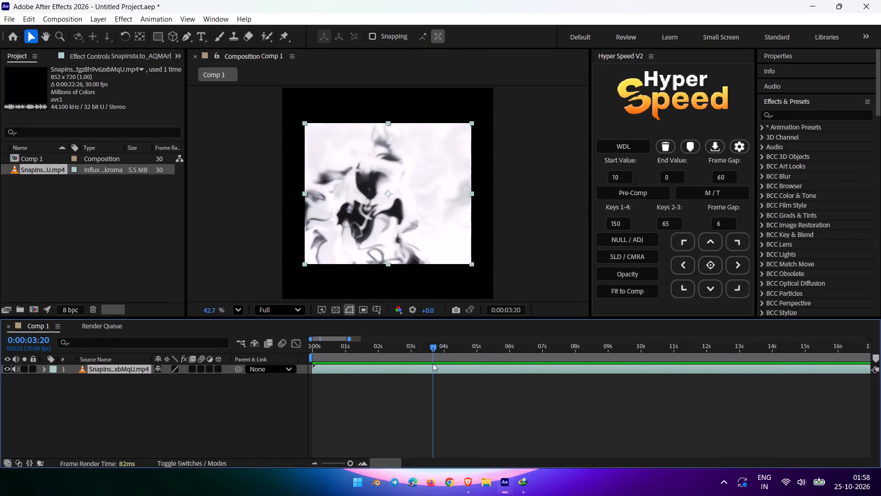
pyautogui.moveTo(433, 363); pyautogui.dragTo(504, 350)
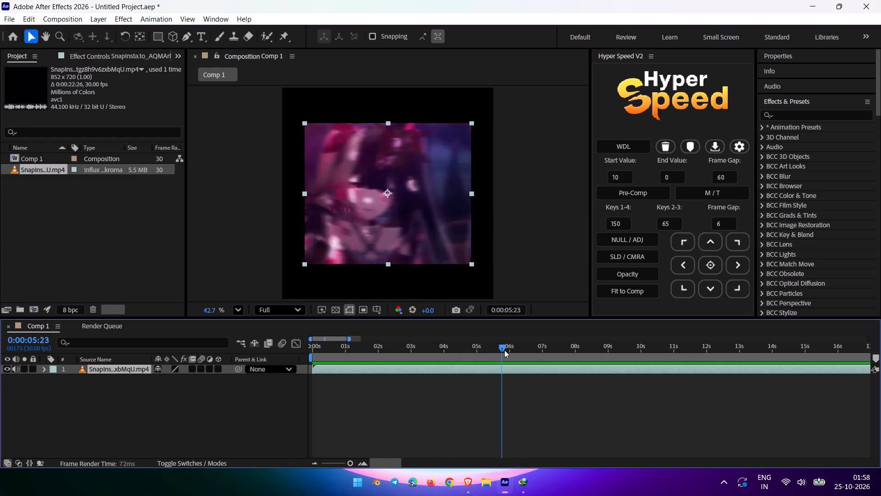
pyautogui.moveTo(504, 350); pyautogui.dragTo(545, 342)
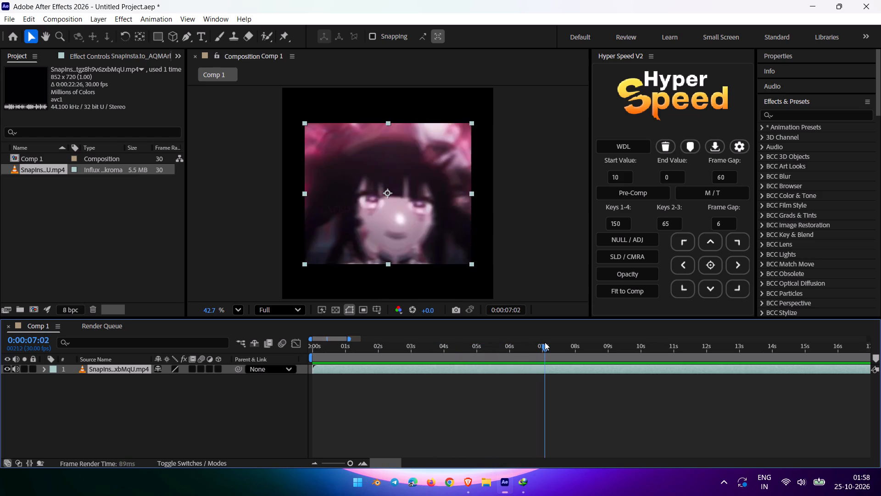
pyautogui.moveTo(545, 342); pyautogui.dragTo(561, 342)
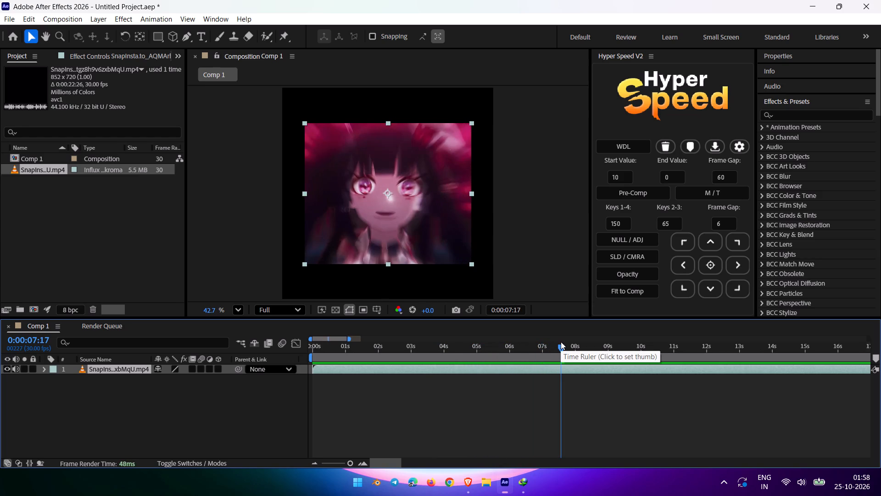
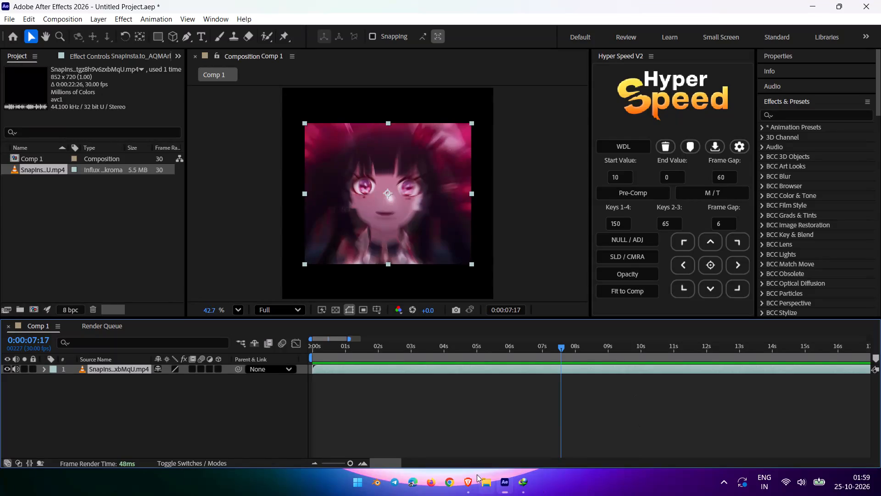
# Switch to Brave and open YouTube in a new tab, ready to search.
pyautogui.click(473, 483)
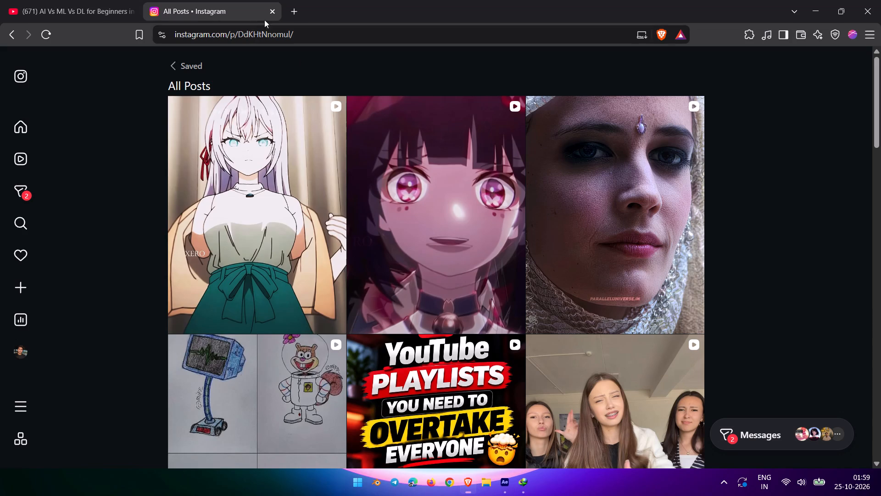
pyautogui.click(295, 13)
pyautogui.press('y')
pyautogui.press('Return')
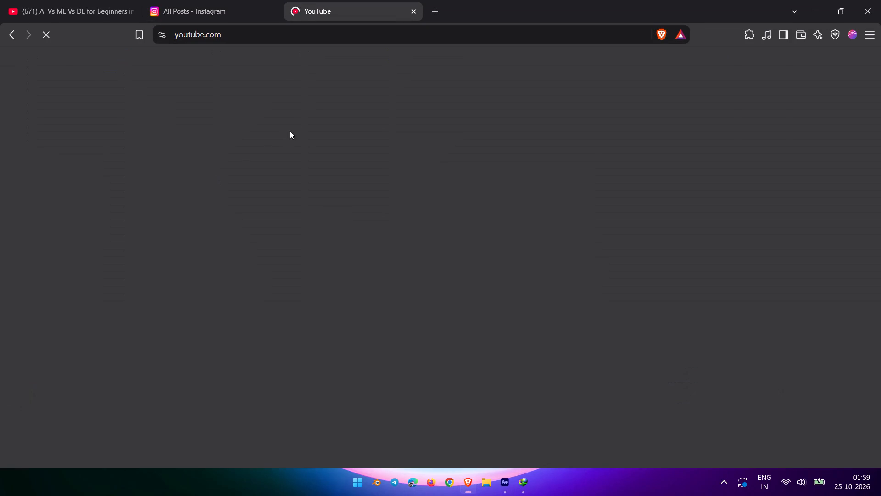
pyautogui.click(305, 62)
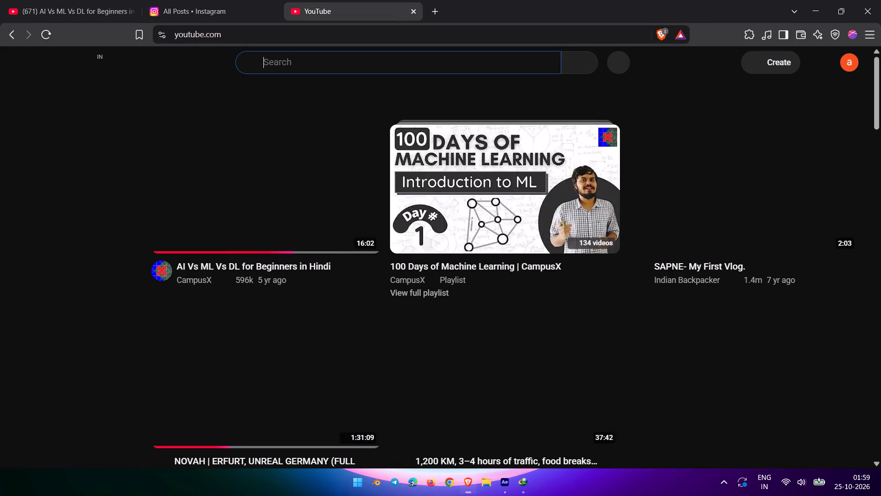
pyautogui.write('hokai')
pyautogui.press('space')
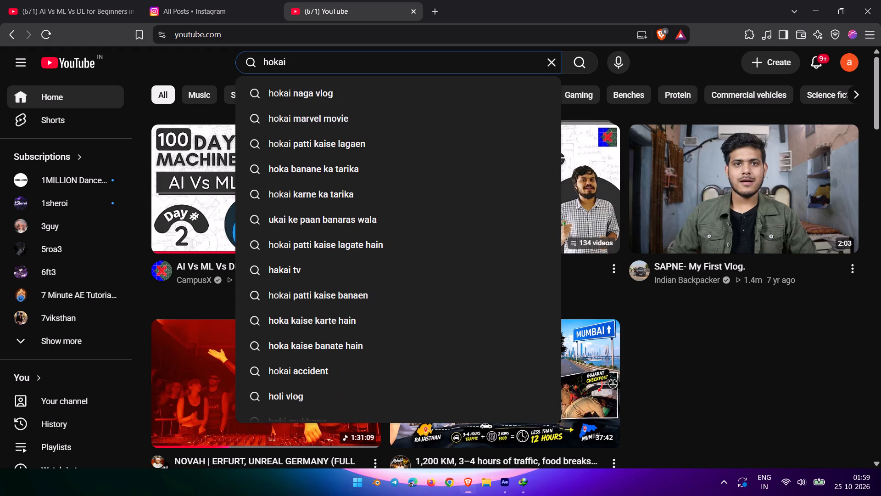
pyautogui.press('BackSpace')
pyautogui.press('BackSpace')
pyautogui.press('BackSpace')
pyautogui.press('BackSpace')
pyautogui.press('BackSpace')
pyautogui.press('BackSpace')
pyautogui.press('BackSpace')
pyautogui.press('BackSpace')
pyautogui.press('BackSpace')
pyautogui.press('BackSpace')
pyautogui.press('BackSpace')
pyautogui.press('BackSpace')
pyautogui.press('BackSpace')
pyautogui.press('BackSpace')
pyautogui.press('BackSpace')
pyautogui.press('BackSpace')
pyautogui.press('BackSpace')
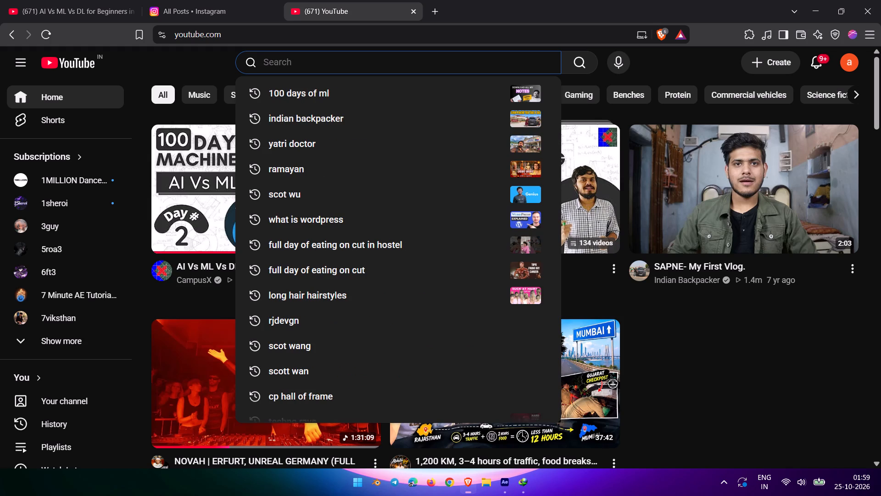
# Search YouTube for "sparkle honkai star rail".
pyautogui.write('sparkle')
pyautogui.press('space')
pyautogui.write('ho')
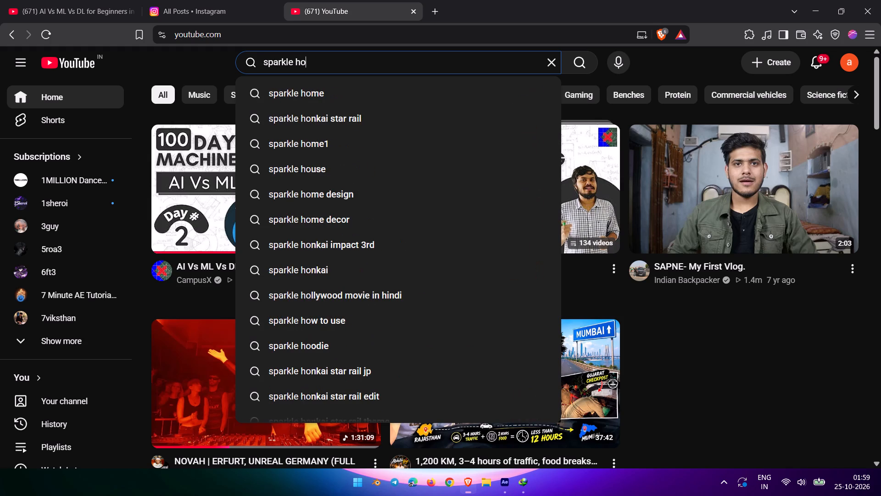
pyautogui.write('ka')
pyautogui.press('BackSpace')
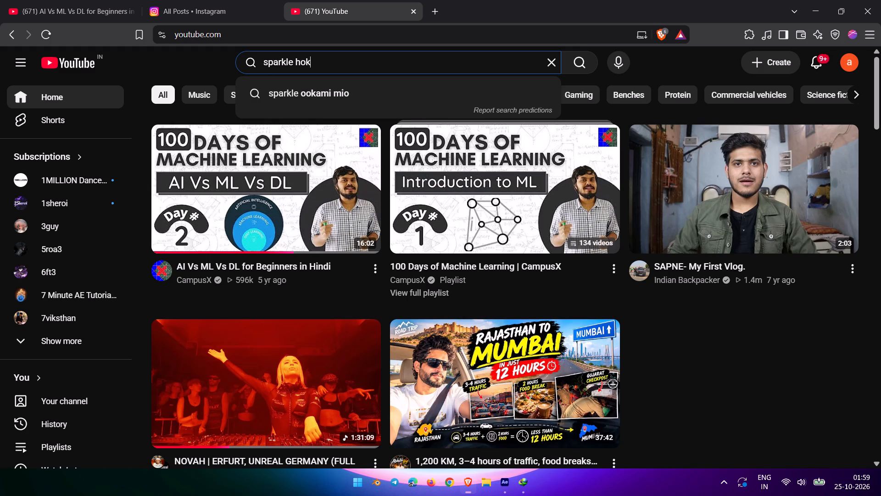
pyautogui.write('ai rail')
pyautogui.press('Down')
pyautogui.press('Return')
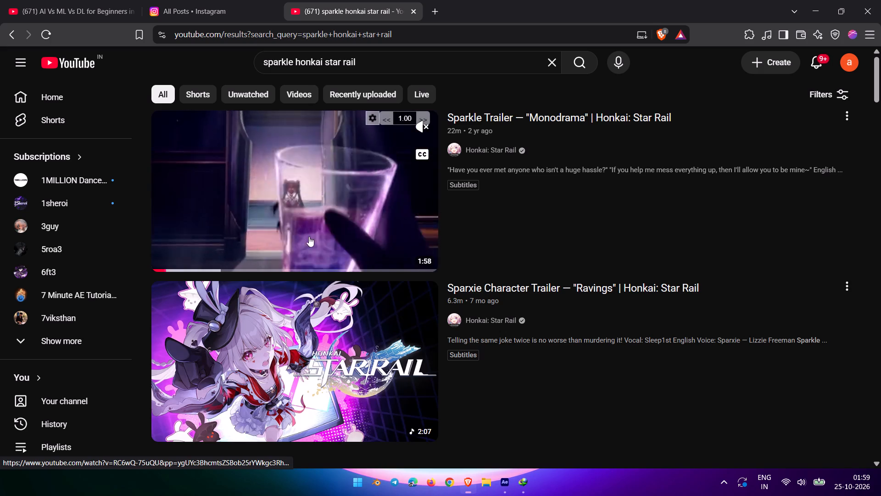
# Open the "Sparkle Trailer — Monodrama | Honkai: Star Rail" video and copy its link.
pyautogui.click(348, 169)
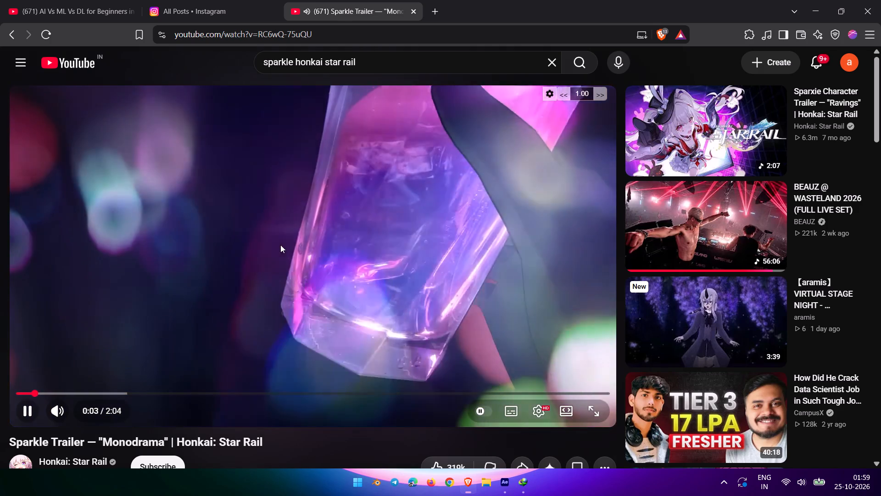
pyautogui.click(223, 33)
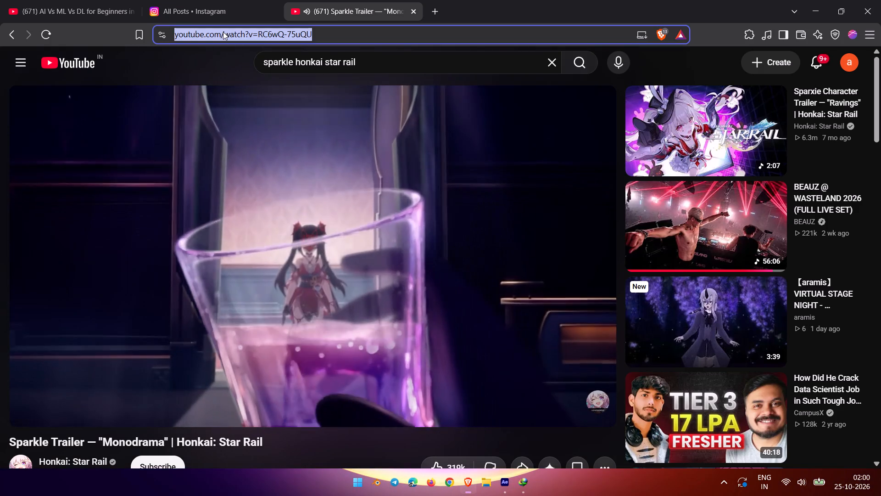
pyautogui.hotkey('ctrl', 'c')
pyautogui.click(246, 248)
# Open the VD6S YouTube Video Downloader in a new tab and submit the copied trailer link.
pyautogui.click(437, 9)
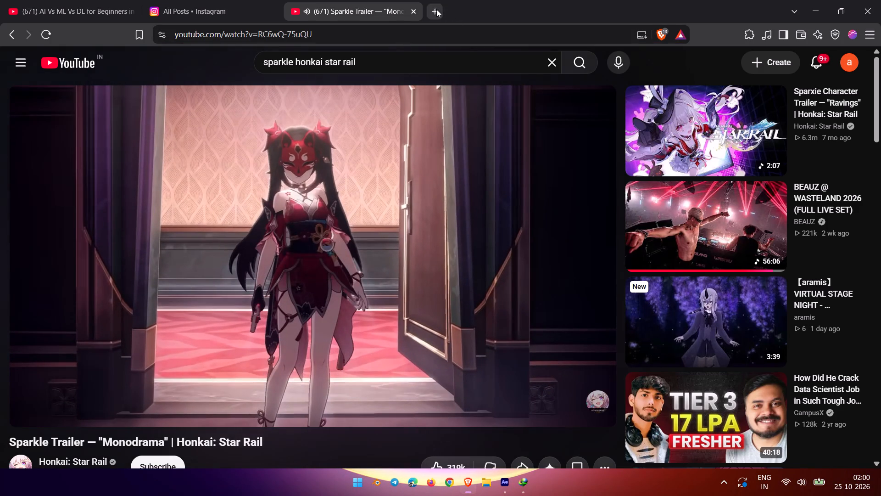
pyautogui.click(169, 51)
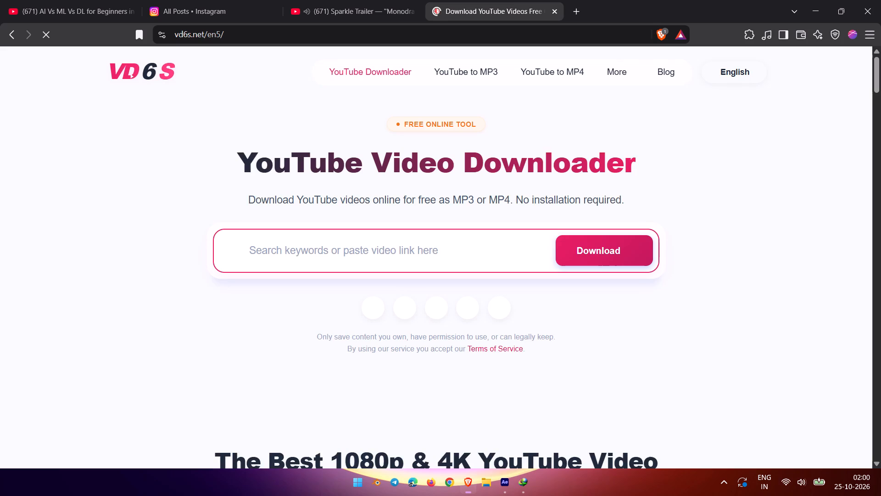
pyautogui.click(439, 231)
pyautogui.click(396, 242)
pyautogui.hotkey('ctrl', 'v')
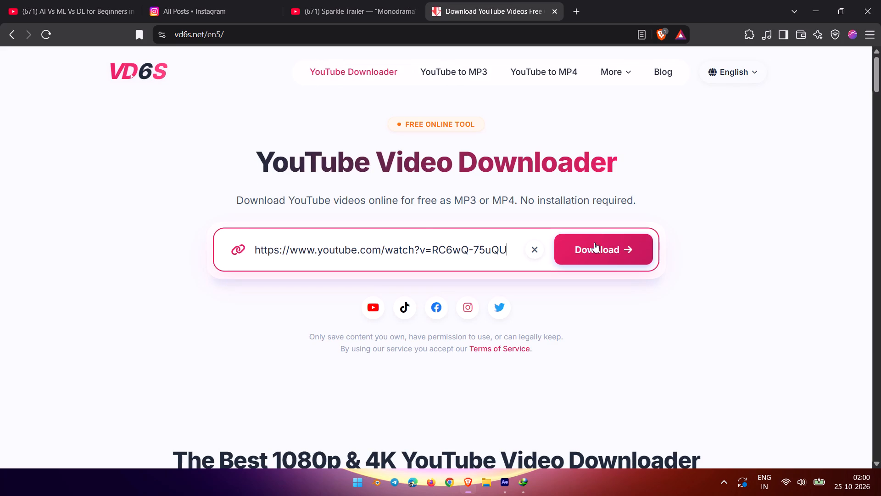
pyautogui.click(578, 248)
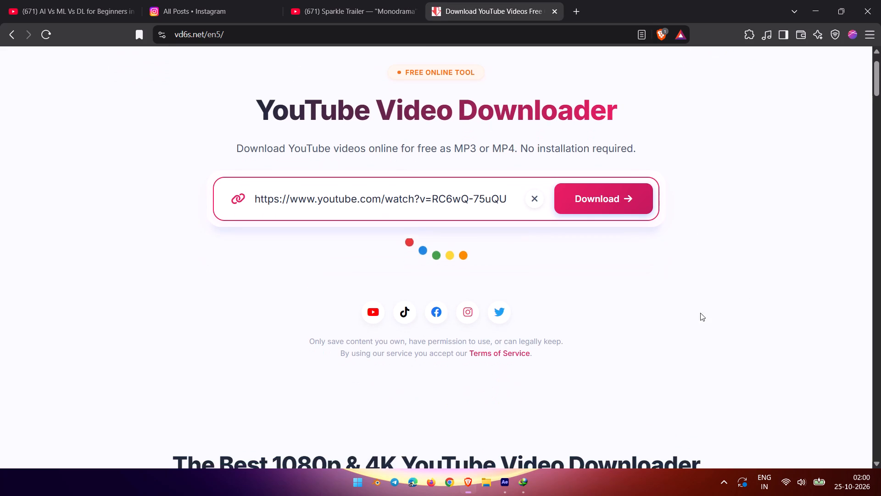
# Choose the 1080p MP4 version with audio of the Sparkle trailer and request its download.
pyautogui.scroll(-4, 691, 319)
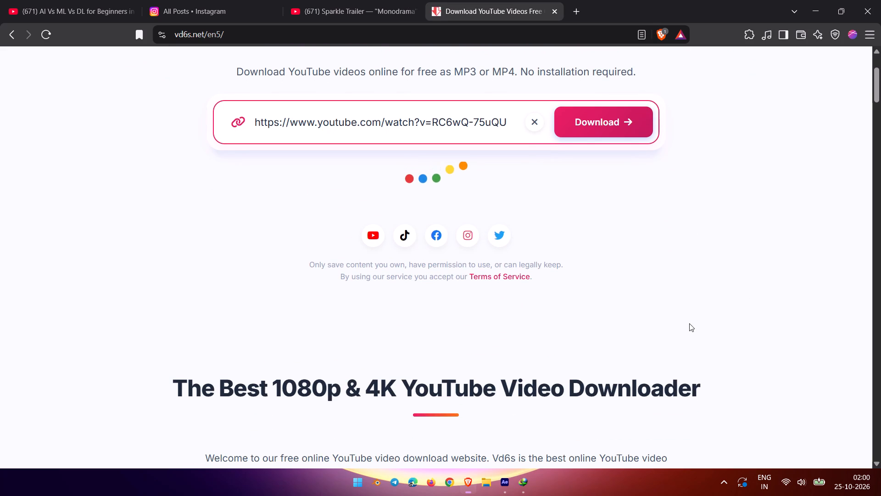
pyautogui.scroll(-5, 689, 323)
pyautogui.scroll(1, 753, 292)
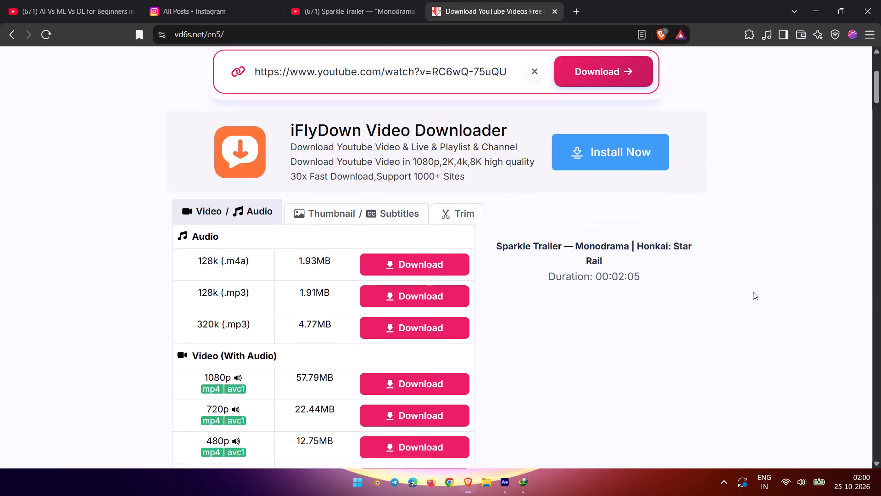
pyautogui.scroll(5, 753, 292)
pyautogui.scroll(-17, 682, 293)
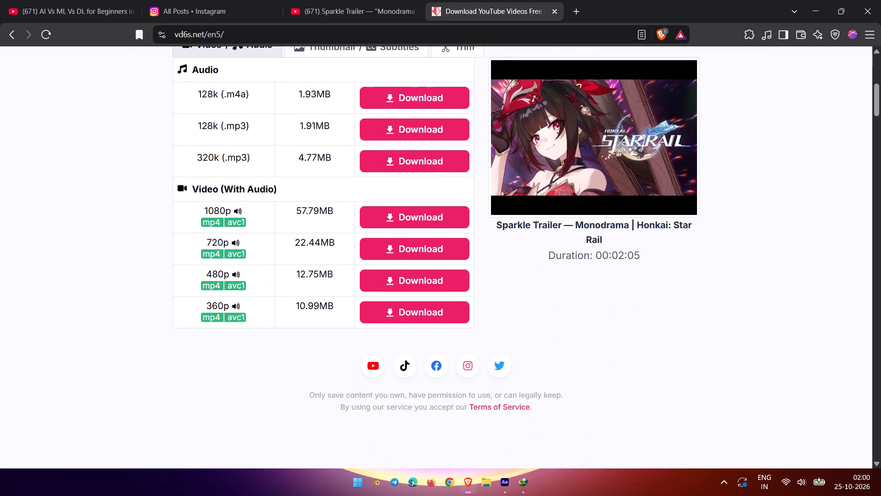
pyautogui.scroll(3, 349, 218)
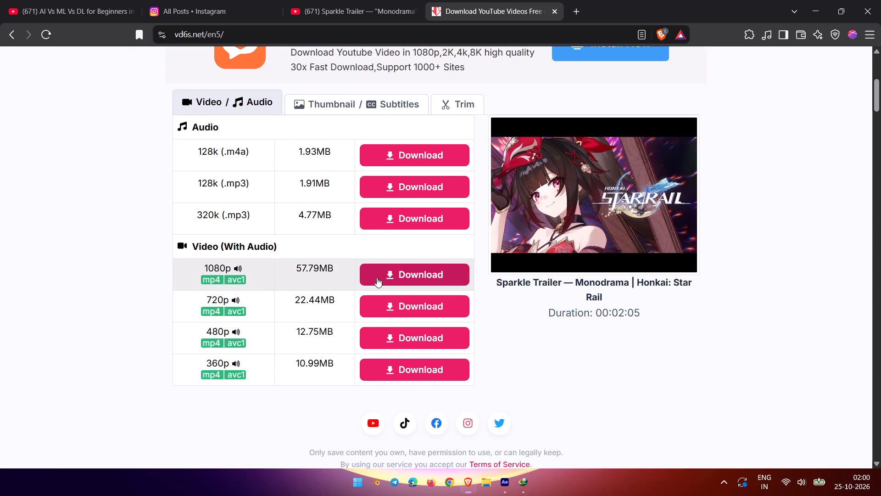
pyautogui.click(377, 277)
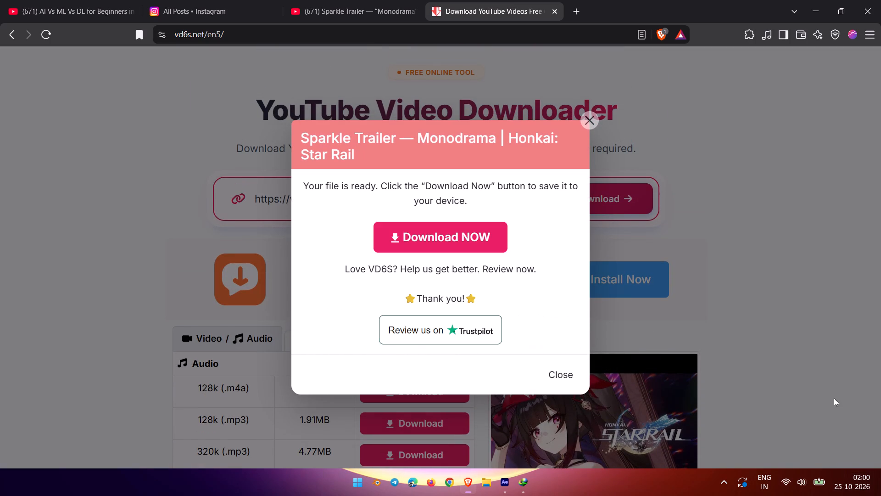
pyautogui.click(426, 231)
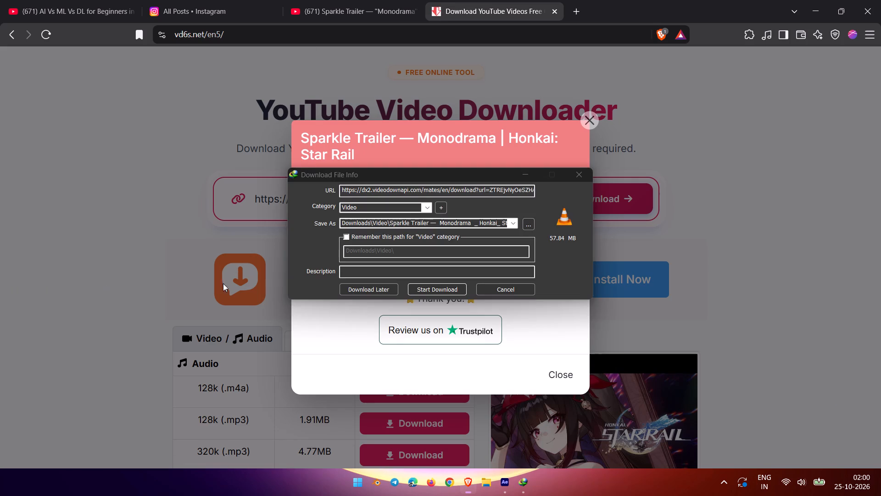
# Start the trailer download in Internet Download Manager with the default save location and dismiss the download pop-up.
pyautogui.click(434, 299)
pyautogui.click(424, 278)
pyautogui.click(424, 281)
pyautogui.click(418, 286)
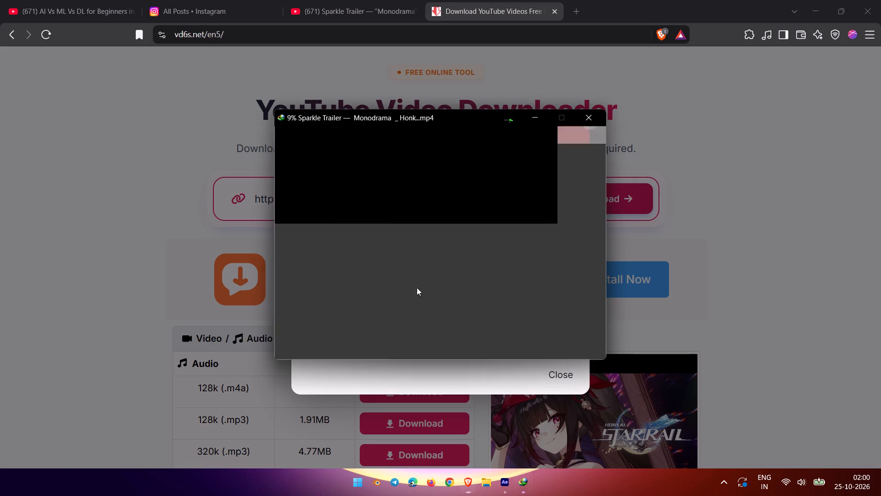
pyautogui.moveTo(468, 124); pyautogui.dragTo(450, 130)
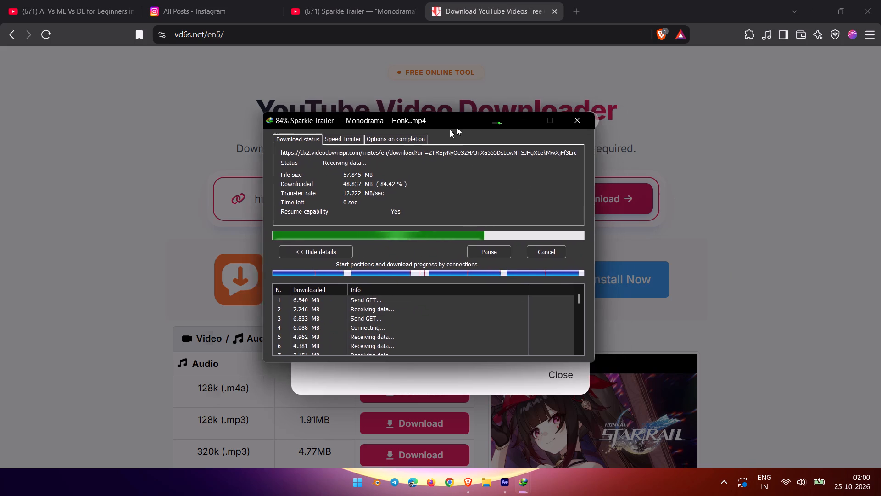
pyautogui.moveTo(450, 130); pyautogui.dragTo(209, 135)
pyautogui.click(593, 115)
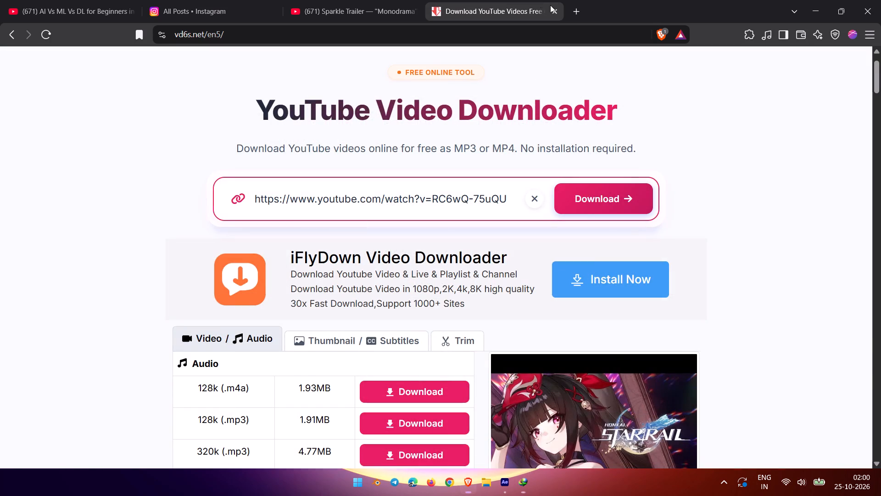
# Close the video downloader page and the YouTube trailer page.
pyautogui.click(552, 8)
pyautogui.click(412, 11)
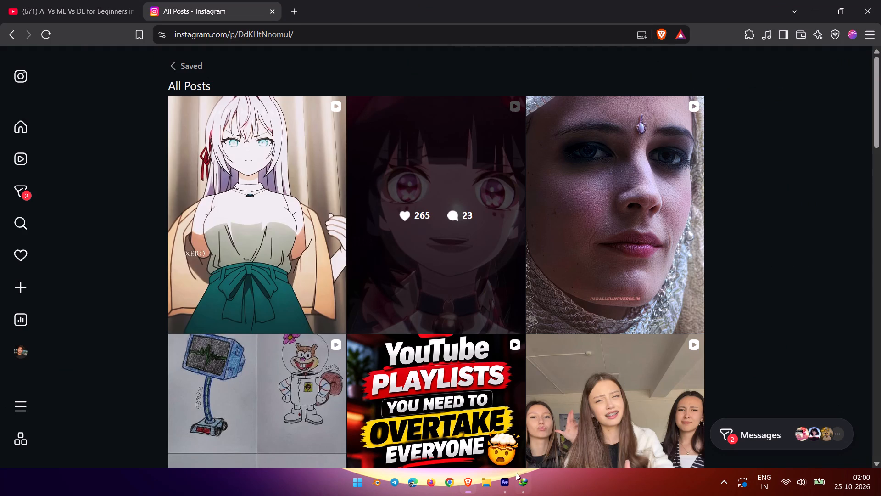
# Switch to After Effects and play Comp 1 from the beginning to review the reference edit.
pyautogui.click(509, 482)
pyautogui.moveTo(553, 349); pyautogui.dragTo(74, 358)
pyautogui.press('space')
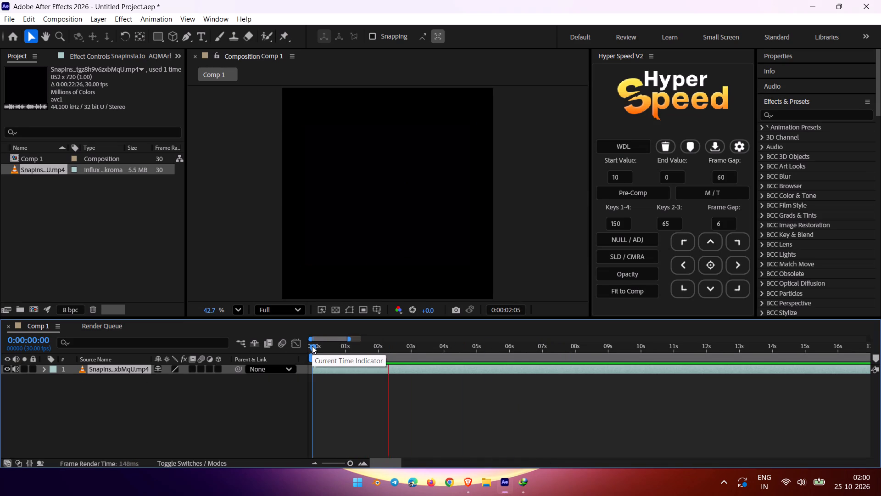
# Replay the reference edit in Comp 1 from the start and park the playhead on the seated-character shot at 0:00:02:25.
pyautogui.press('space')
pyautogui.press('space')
pyautogui.click(312, 346)
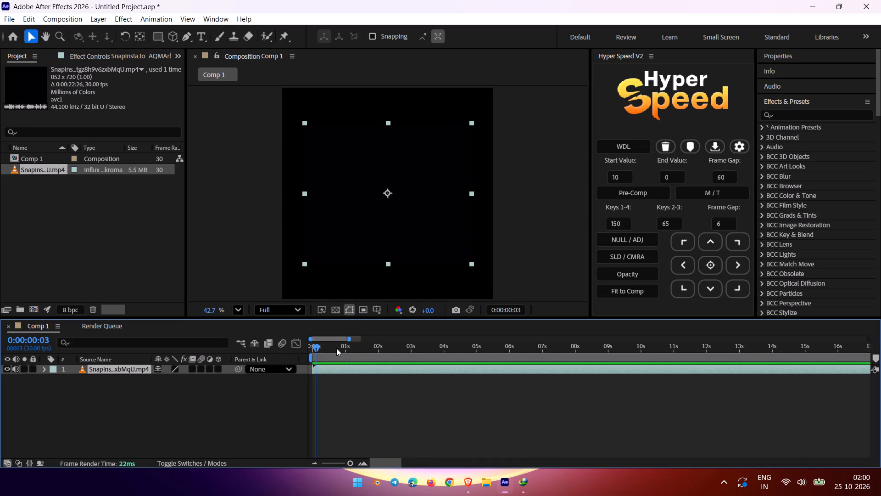
pyautogui.moveTo(328, 344); pyautogui.dragTo(249, 355)
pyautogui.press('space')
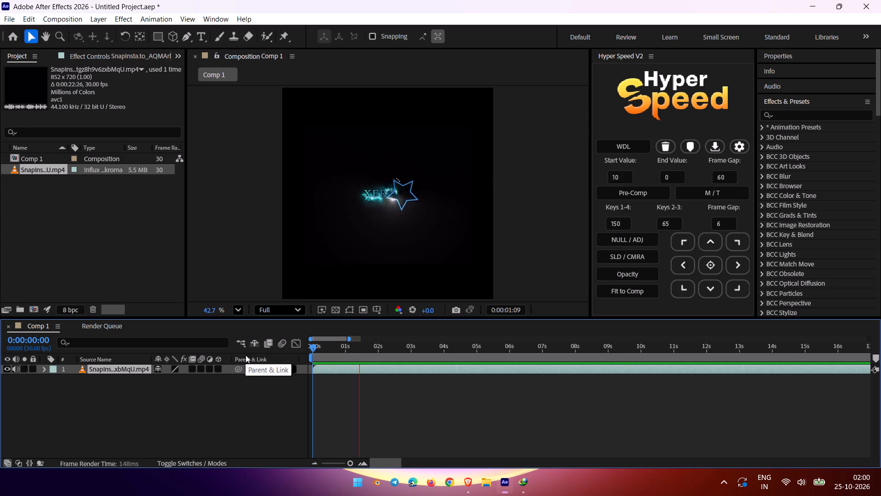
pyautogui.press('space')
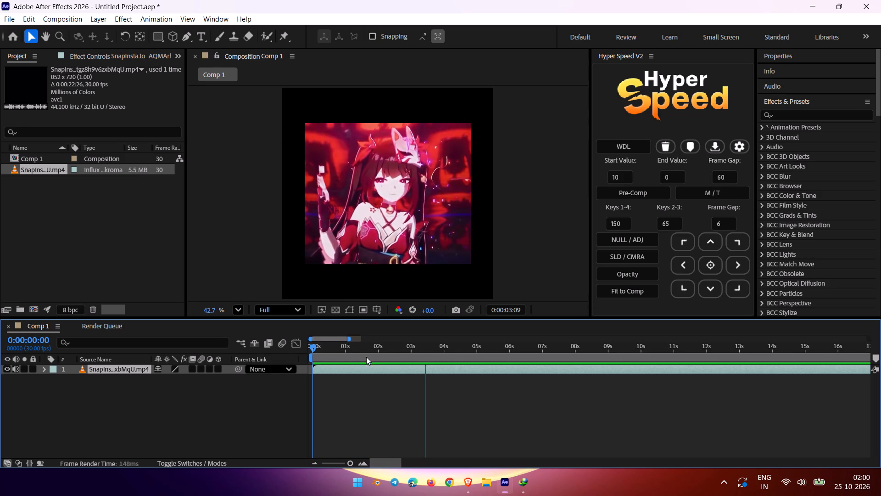
pyautogui.moveTo(395, 350); pyautogui.dragTo(390, 356)
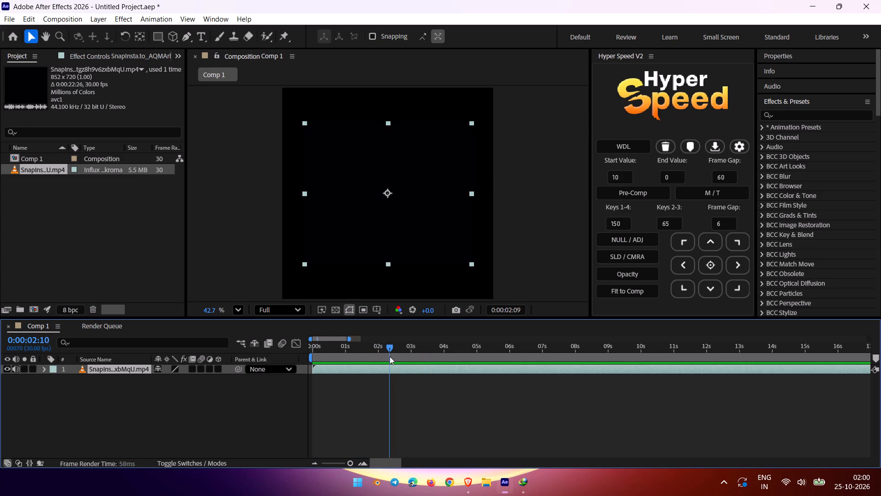
pyautogui.moveTo(390, 356); pyautogui.dragTo(396, 353)
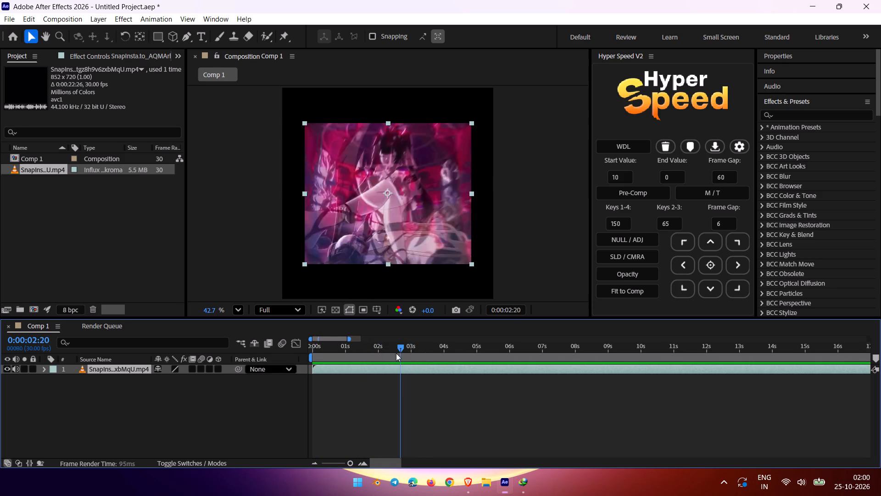
pyautogui.moveTo(396, 353); pyautogui.dragTo(406, 352)
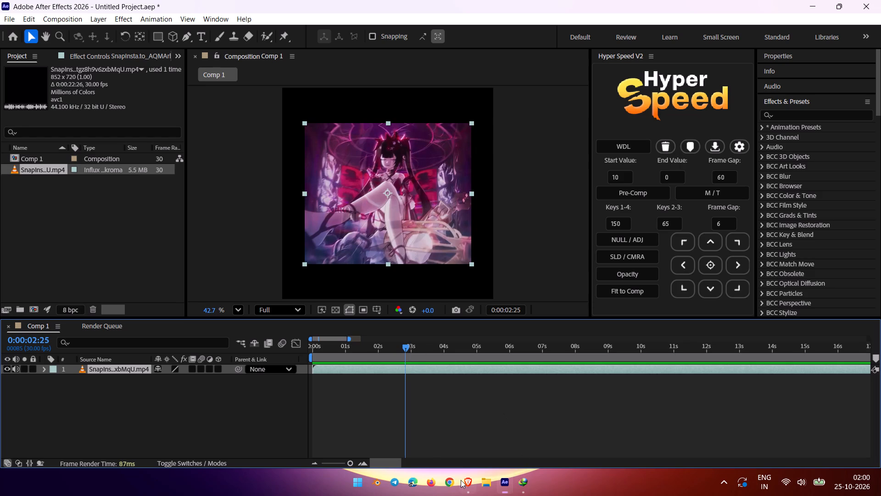
# Bring the downloaded 1080p Sparkle trailer from Internet Download Manager into Comp 1 as a new layer.
pyautogui.click(468, 480)
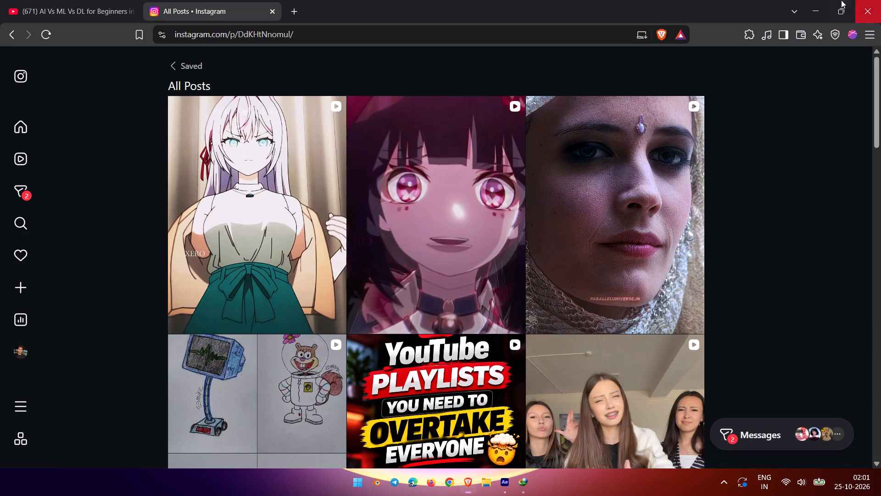
pyautogui.click(823, 0)
pyautogui.click(529, 483)
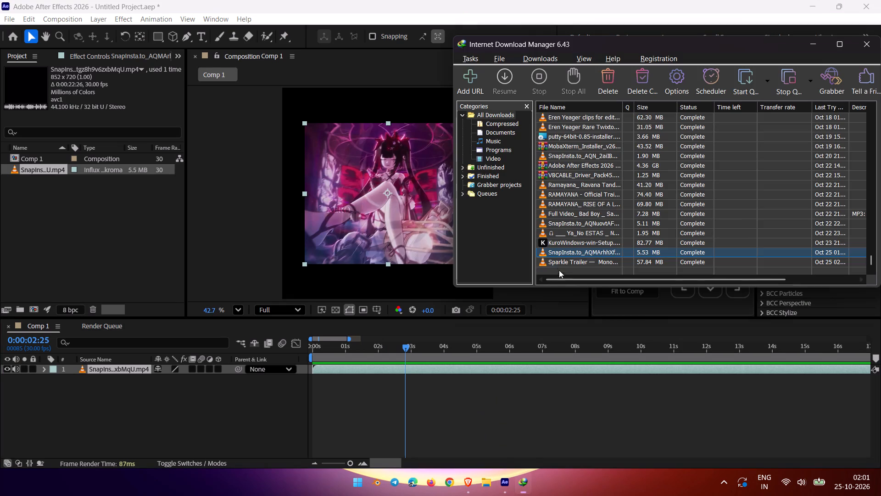
pyautogui.click(560, 262)
pyautogui.moveTo(560, 259); pyautogui.dragTo(140, 433)
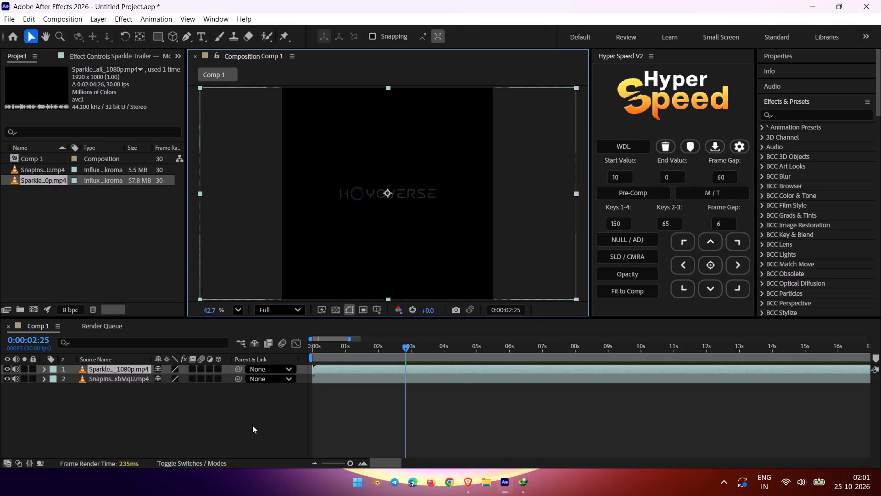
# Stack the Sparkle trailer above the reference layer and shift it earlier in time to search for the reference shot at 0:00:02:25.
pyautogui.moveTo(106, 371); pyautogui.dragTo(113, 405)
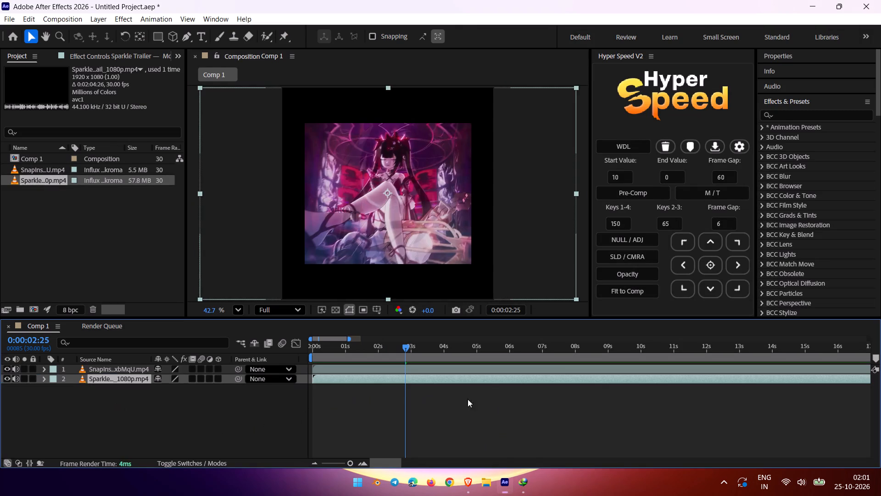
pyautogui.moveTo(105, 379); pyautogui.dragTo(102, 363)
pyautogui.moveTo(538, 379); pyautogui.dragTo(141, 378)
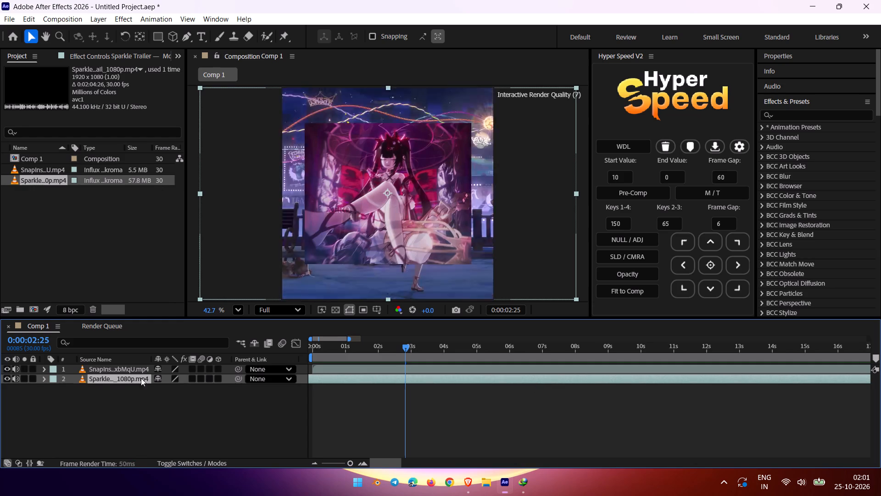
pyautogui.moveTo(141, 378); pyautogui.dragTo(99, 378)
pyautogui.moveTo(108, 381); pyautogui.dragTo(108, 366)
pyautogui.moveTo(725, 367); pyautogui.dragTo(307, 381)
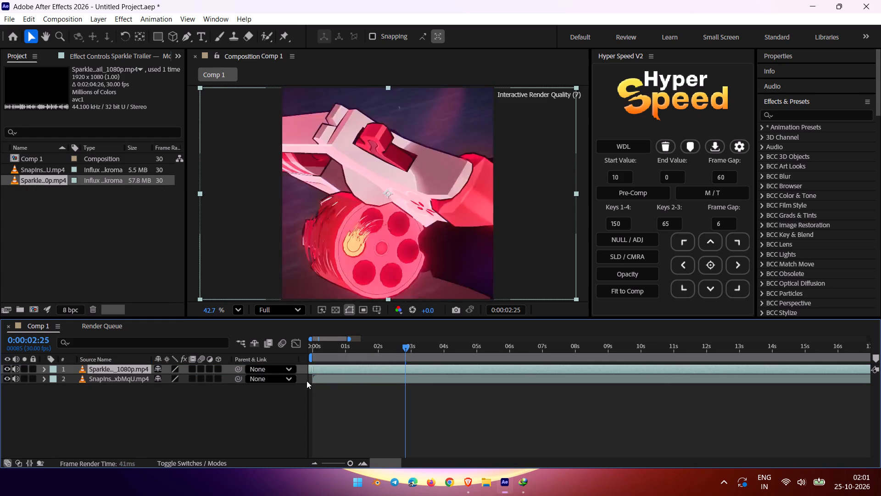
# Slide the Sparkle trailer layer in time so the lowered-face close-up of the character falls at 0:00:02:25.
pyautogui.moveTo(307, 381); pyautogui.dragTo(238, 380)
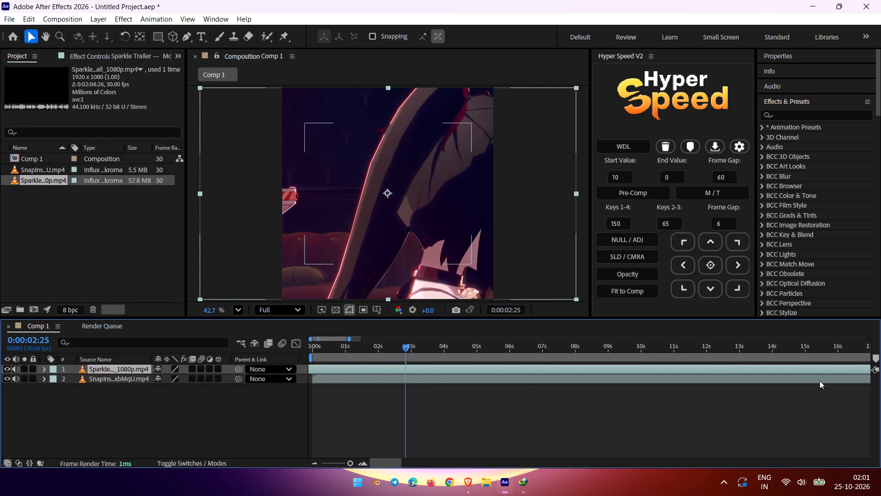
pyautogui.moveTo(822, 371); pyautogui.dragTo(762, 372)
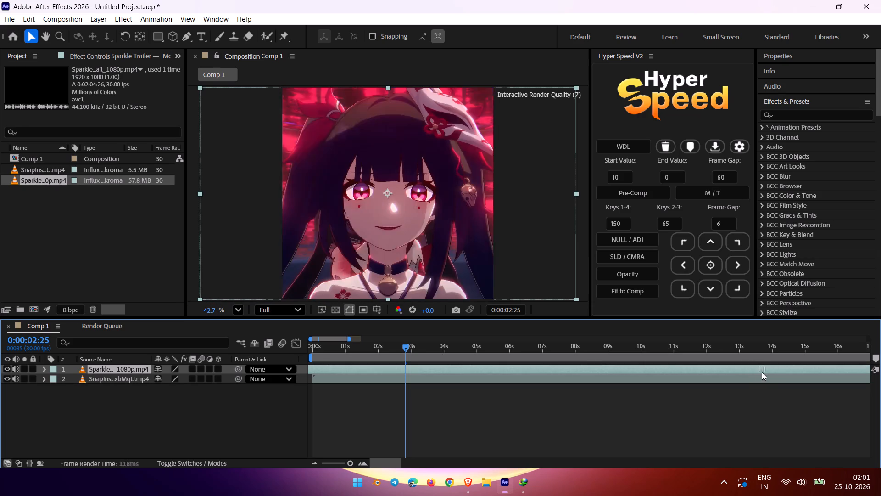
pyautogui.moveTo(762, 372); pyautogui.dragTo(799, 364)
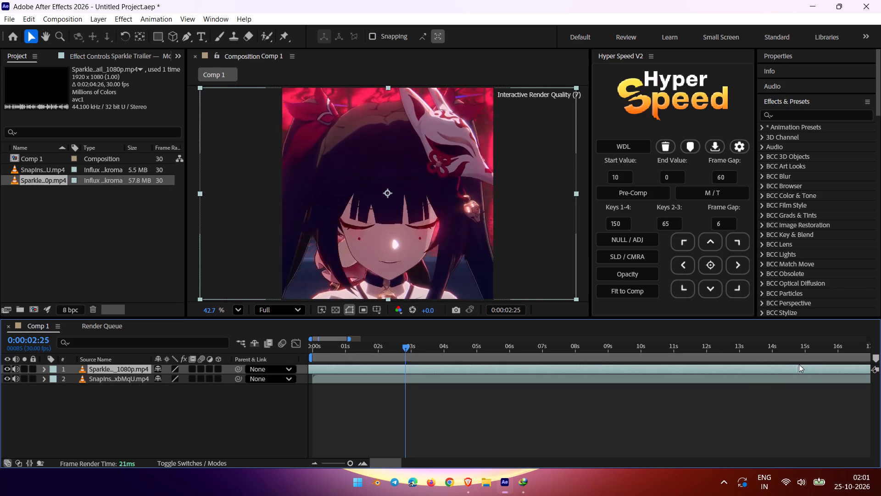
pyautogui.moveTo(799, 364); pyautogui.dragTo(799, 364)
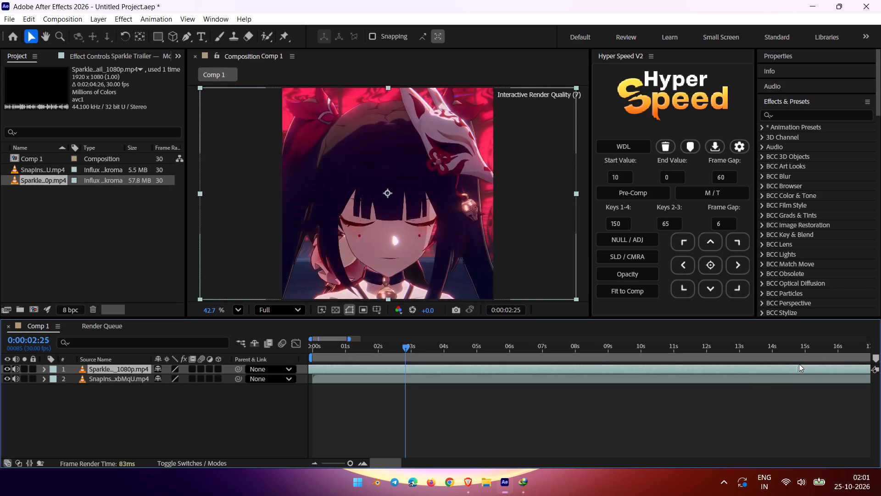
pyautogui.moveTo(799, 364); pyautogui.dragTo(792, 364)
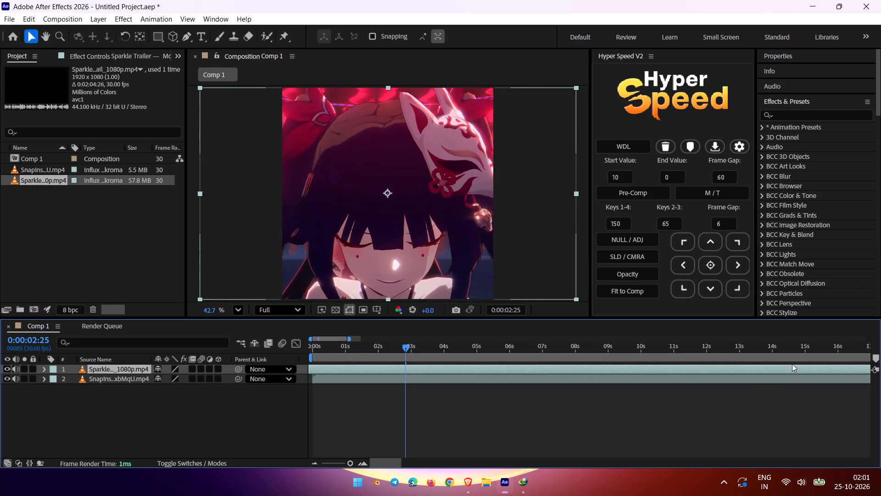
# Split the Sparkle trailer layer at 0:00:02:25 and delete the part before the cut.
pyautogui.hotkey('ctrl', 'shift', 'd')
pyautogui.click(394, 375)
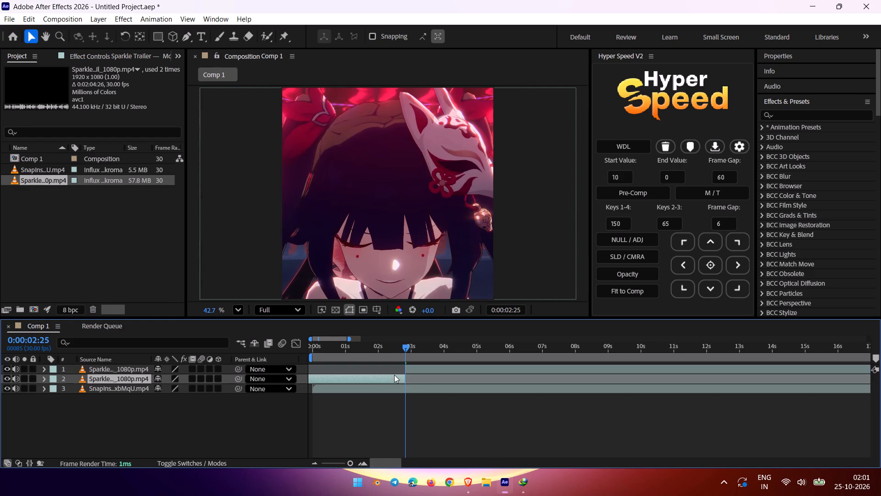
pyautogui.press('Delete')
# Split only the Sparkle trailer layer at 0:00:03:28, undoing an initial split of both layers.
pyautogui.moveTo(406, 346); pyautogui.dragTo(417, 346)
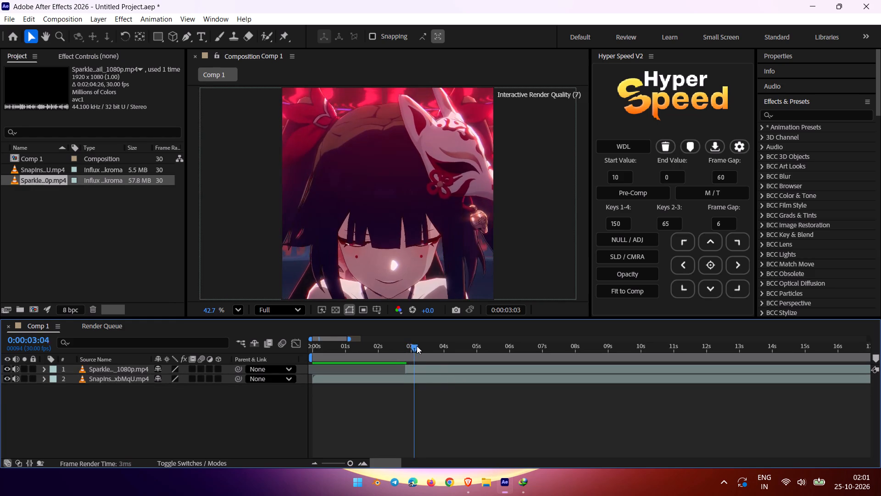
pyautogui.moveTo(417, 346); pyautogui.dragTo(442, 343)
pyautogui.hotkey('ctrl', 'shift', 'd')
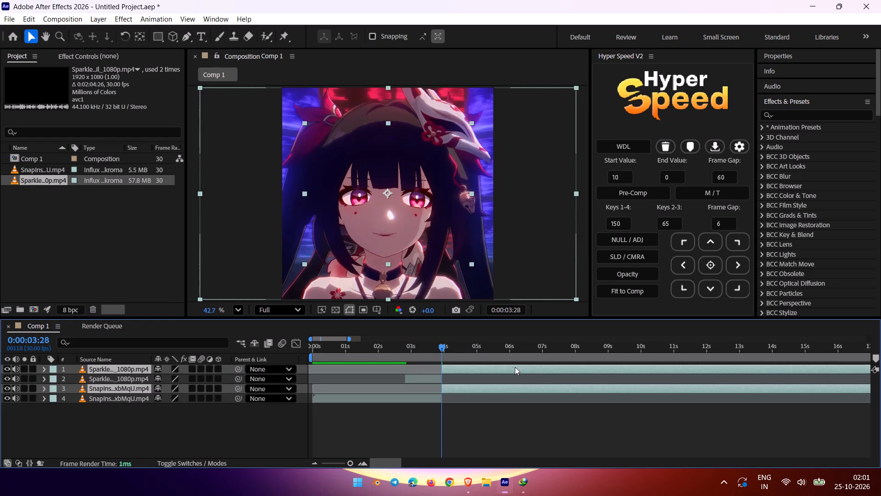
pyautogui.hotkey('ctrl', 'z')
pyautogui.click(477, 369)
pyautogui.hotkey('ctrl', 'shift', 'd')
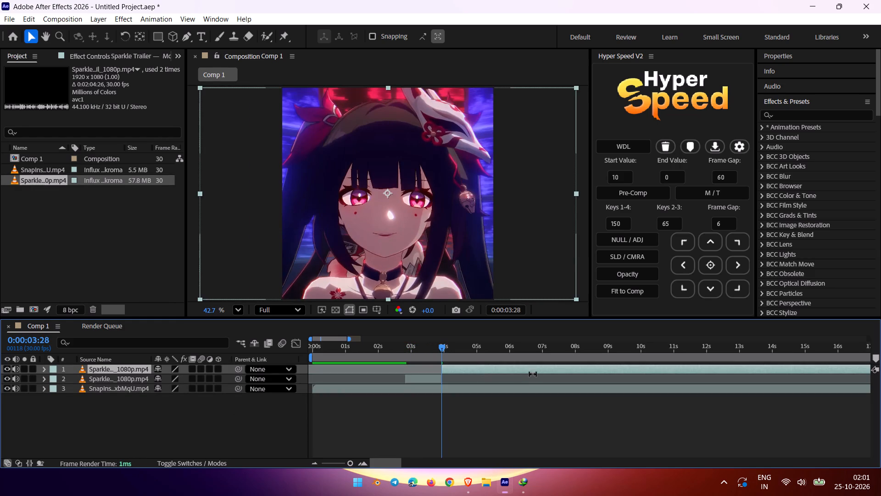
# Slide the top Sparkle trailer layer earlier so the closed-eyes shot with the toy gun at her head falls at 0:00:03:28.
pyautogui.moveTo(524, 373); pyautogui.dragTo(430, 373)
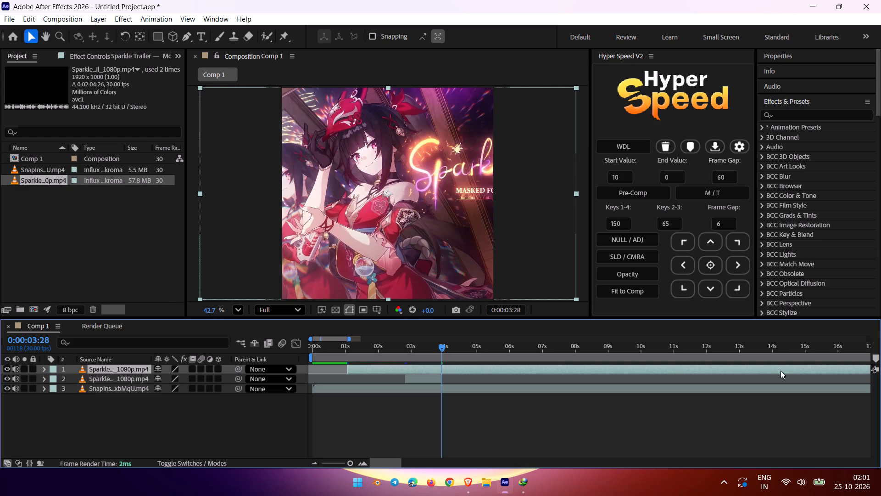
pyautogui.moveTo(793, 367); pyautogui.dragTo(667, 377)
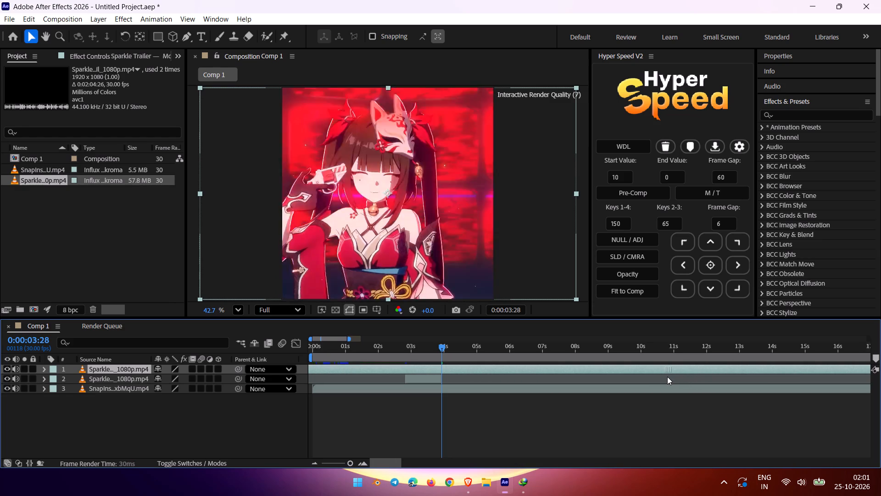
pyautogui.moveTo(667, 377); pyautogui.dragTo(703, 369)
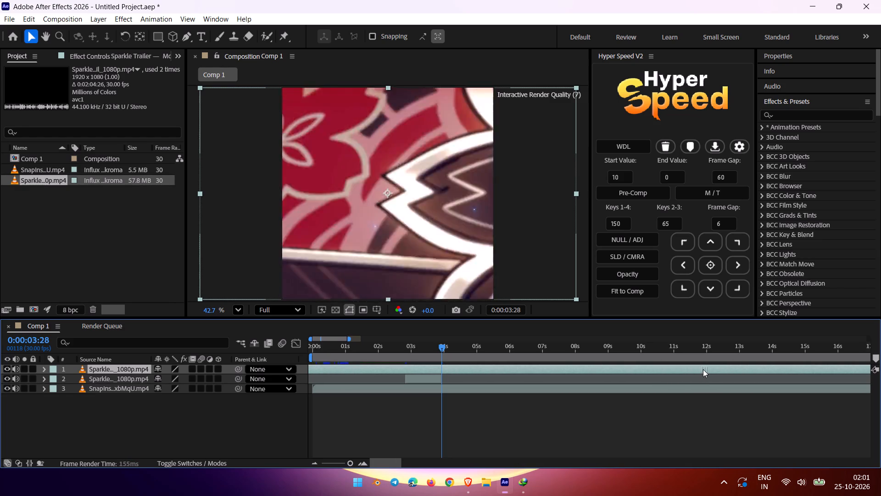
pyautogui.moveTo(703, 369); pyautogui.dragTo(694, 371)
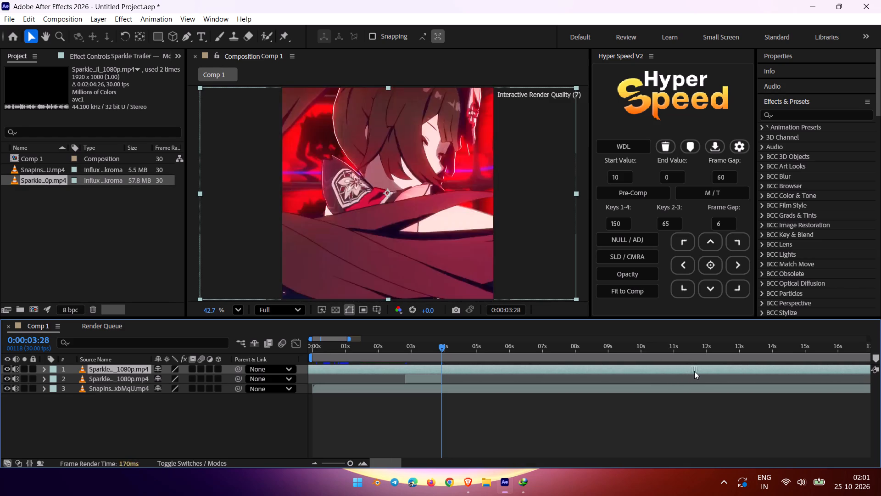
pyautogui.moveTo(694, 371); pyautogui.dragTo(678, 374)
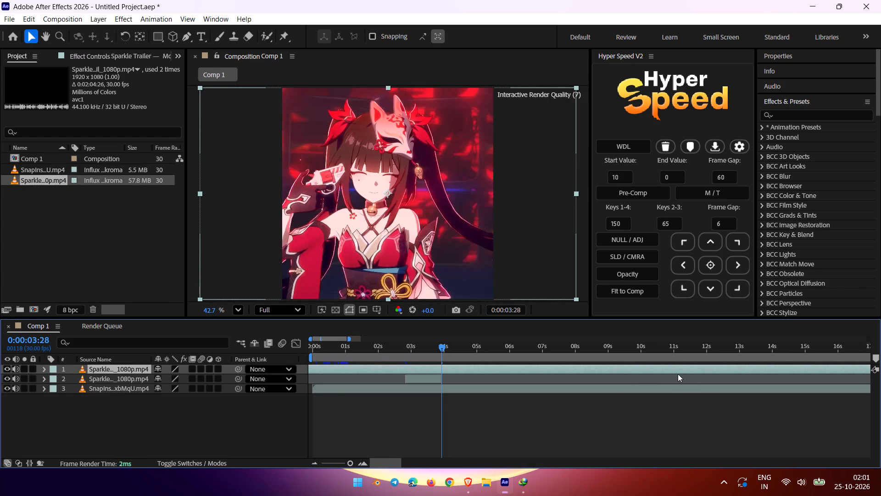
# Split the top Sparkle trailer layer at 0:00:03:28 and delete the part before the cut.
pyautogui.hotkey('ctrl', 'shift', 'd')
pyautogui.click(401, 383)
pyautogui.press('Delete')
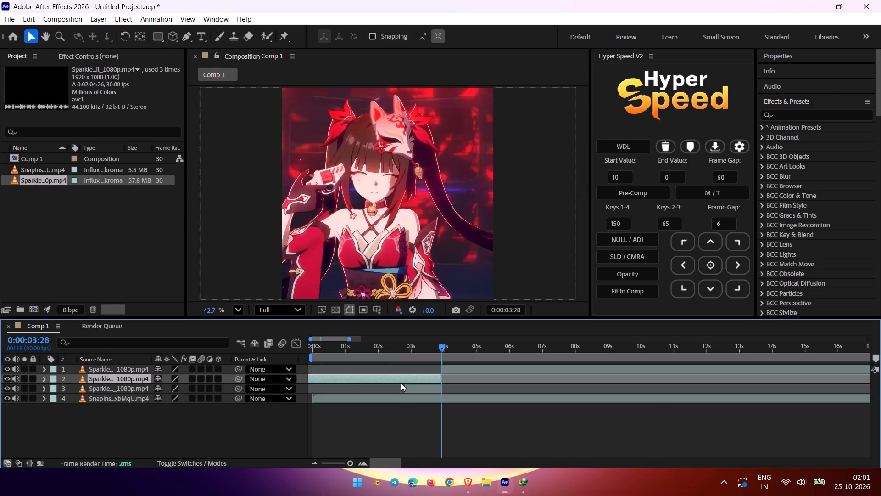
# Slide the top Sparkle trailer layer earlier until the side view of the character among the balloons reaches 0:00:03:28, and split it there.
pyautogui.moveTo(465, 371); pyautogui.dragTo(442, 375)
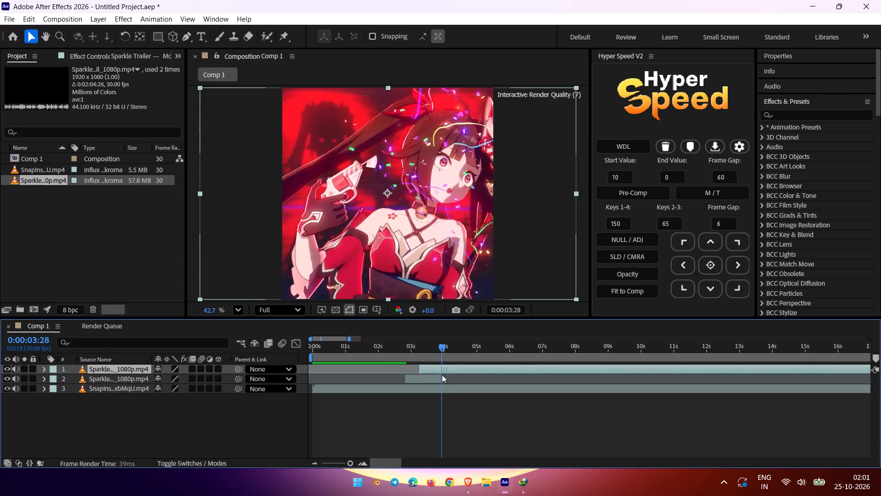
pyautogui.moveTo(442, 375); pyautogui.dragTo(421, 381)
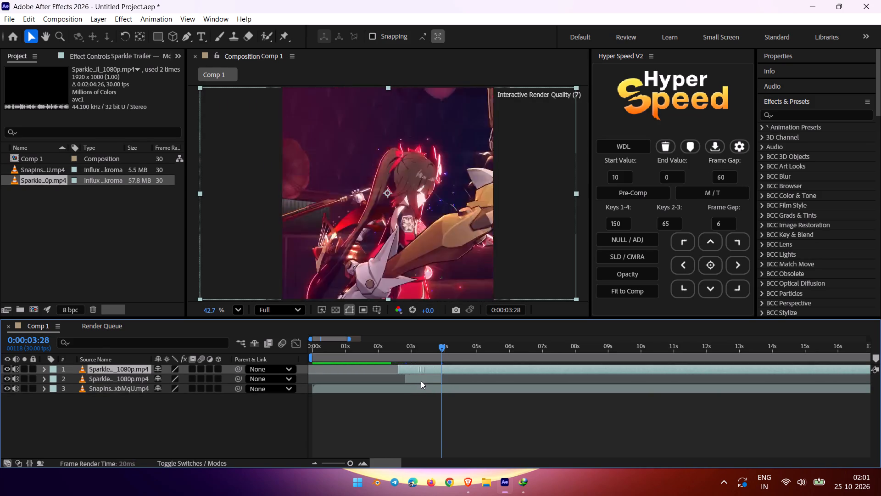
pyautogui.moveTo(421, 381); pyautogui.dragTo(417, 381)
pyautogui.hotkey('ctrl', 'shift', 'd')
# Slide the remaining top Sparkle trailer piece earlier until the closed-eyes pose with raised hands reaches 0:00:03:28, and split it there.
pyautogui.moveTo(479, 370); pyautogui.dragTo(472, 370)
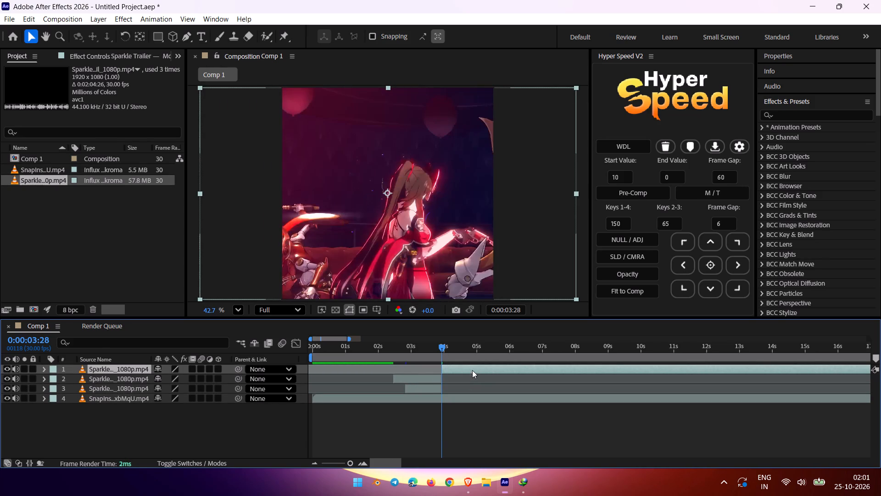
pyautogui.moveTo(472, 370); pyautogui.dragTo(434, 374)
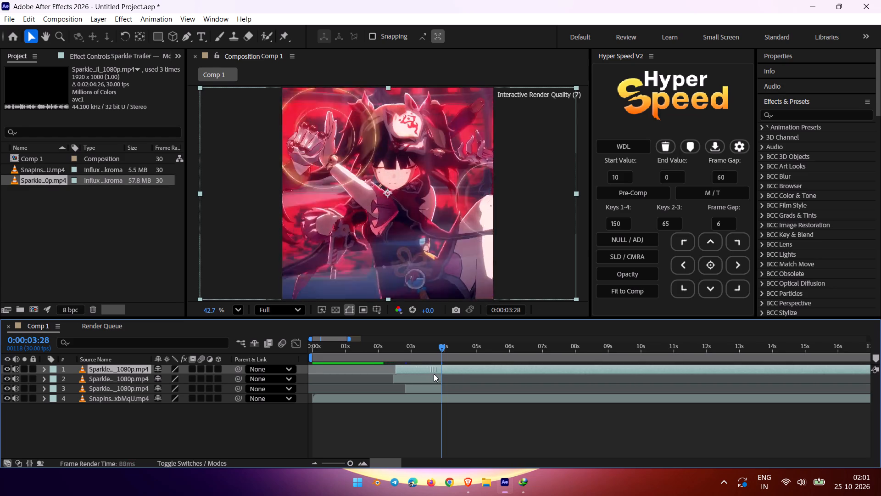
pyautogui.moveTo(434, 374); pyautogui.dragTo(434, 373)
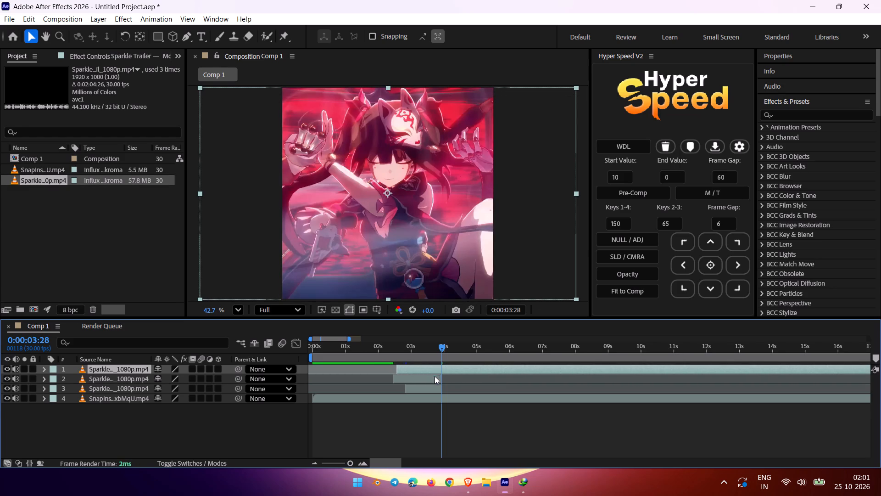
pyautogui.hotkey('ctrl', 'shift', 'd')
# Split the raised-hands clip at 0:00:03:12 and delete the part before the cut.
pyautogui.moveTo(443, 349); pyautogui.dragTo(426, 353)
pyautogui.hotkey('ctrl', 'shift', 'd')
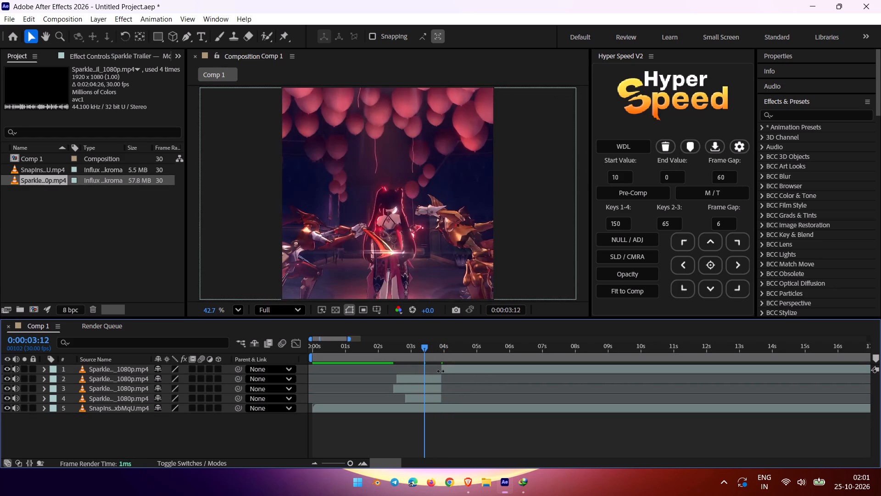
pyautogui.doubleClick(412, 379)
pyautogui.hotkey('ctrl', 'shift', 'd')
pyautogui.click(408, 387)
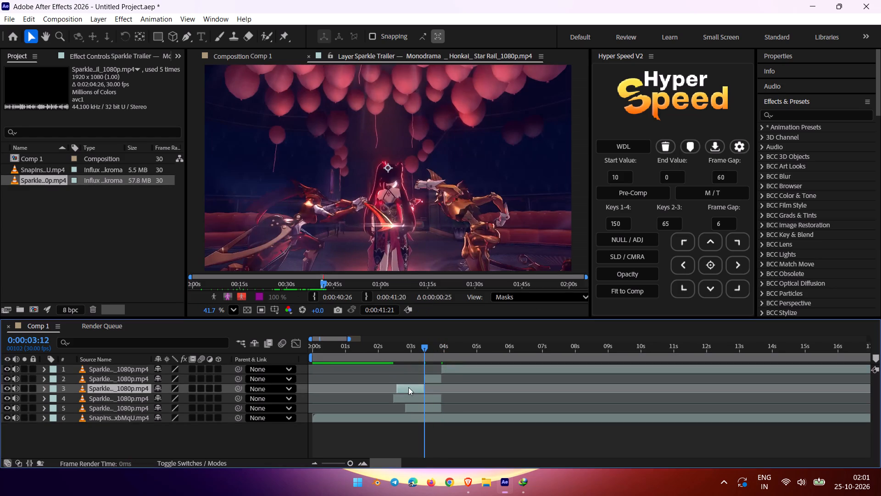
pyautogui.press('Delete')
# Play Comp 1 from 0:00:01:11 to review the newly cut shots.
pyautogui.moveTo(428, 349); pyautogui.dragTo(447, 349)
pyautogui.click(427, 378)
pyautogui.moveTo(445, 349); pyautogui.dragTo(358, 377)
pyautogui.press('space')
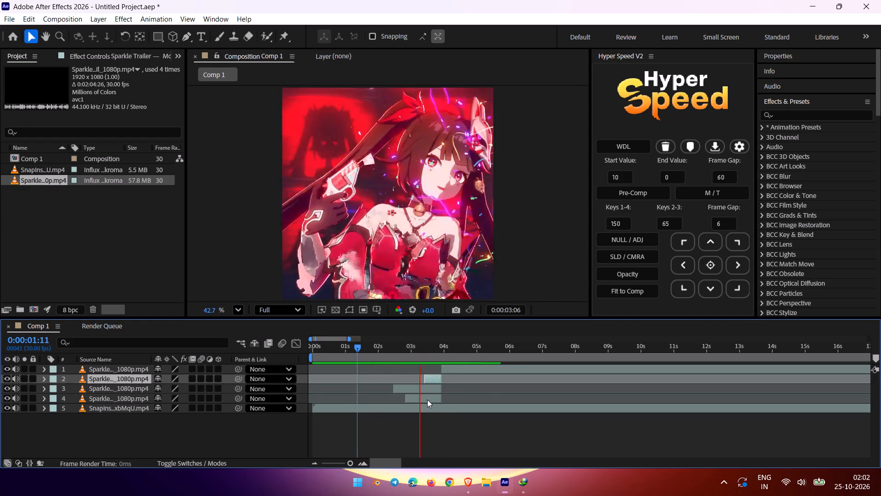
pyautogui.press('space')
# Slide the top Sparkle trailer layer earlier so the seated cross-legged shot with blue-violet light falls at 0:00:03:25.
pyautogui.moveTo(429, 341); pyautogui.dragTo(429, 349)
pyautogui.moveTo(432, 350); pyautogui.dragTo(438, 351)
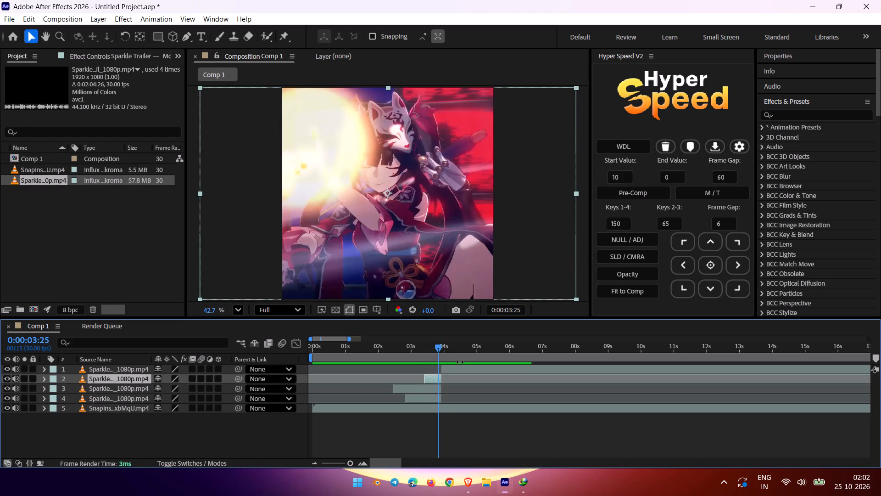
pyautogui.moveTo(452, 367); pyautogui.dragTo(399, 378)
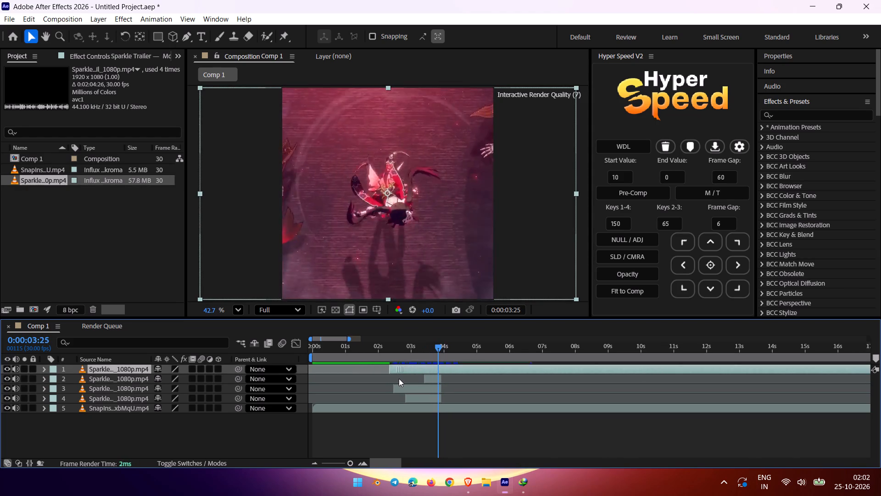
pyautogui.moveTo(399, 378); pyautogui.dragTo(366, 384)
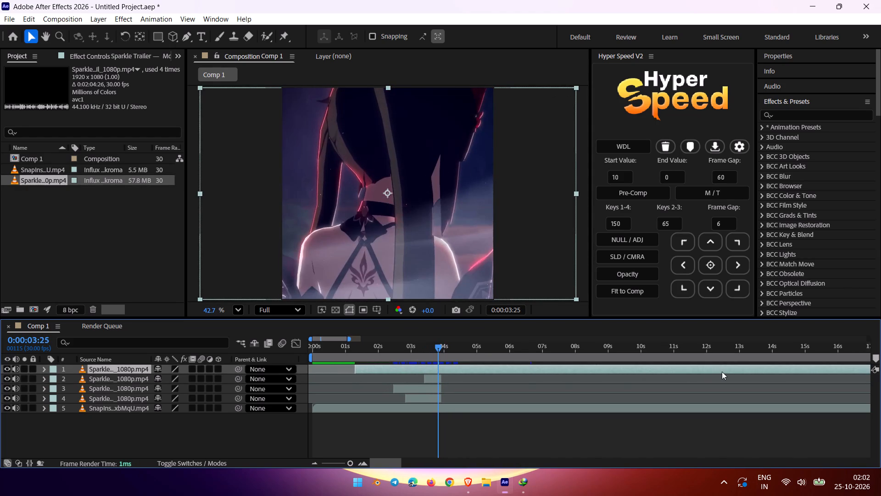
pyautogui.moveTo(718, 372); pyautogui.dragTo(640, 379)
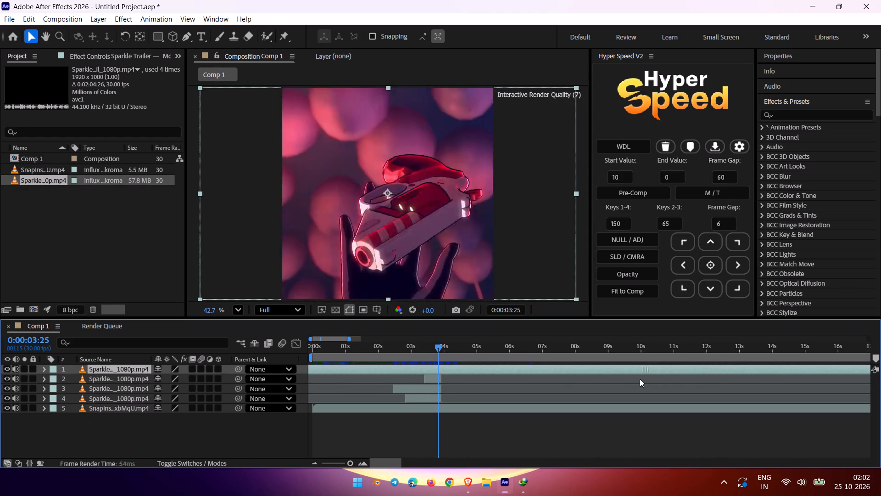
pyautogui.moveTo(640, 379); pyautogui.dragTo(566, 386)
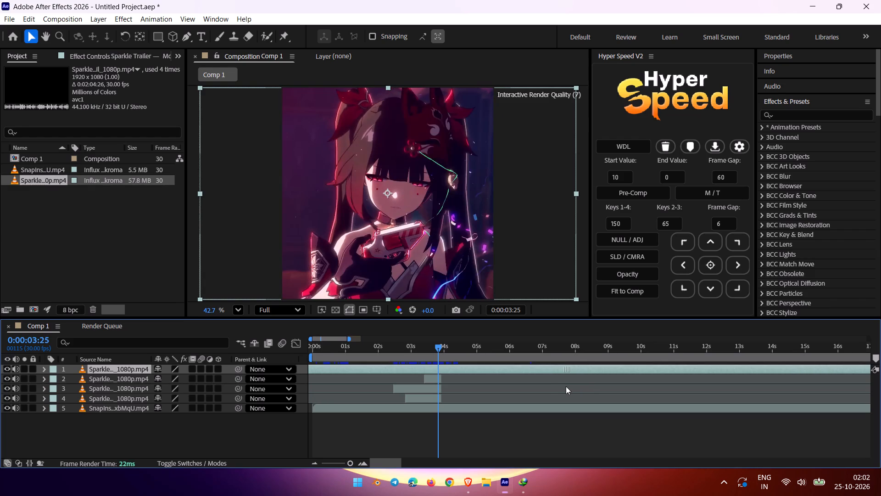
pyautogui.moveTo(566, 386); pyautogui.dragTo(514, 383)
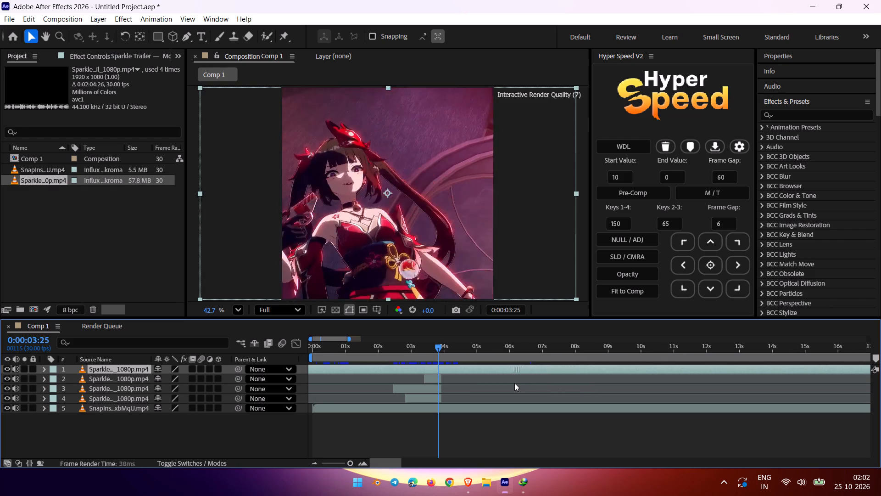
pyautogui.moveTo(514, 383); pyautogui.dragTo(431, 383)
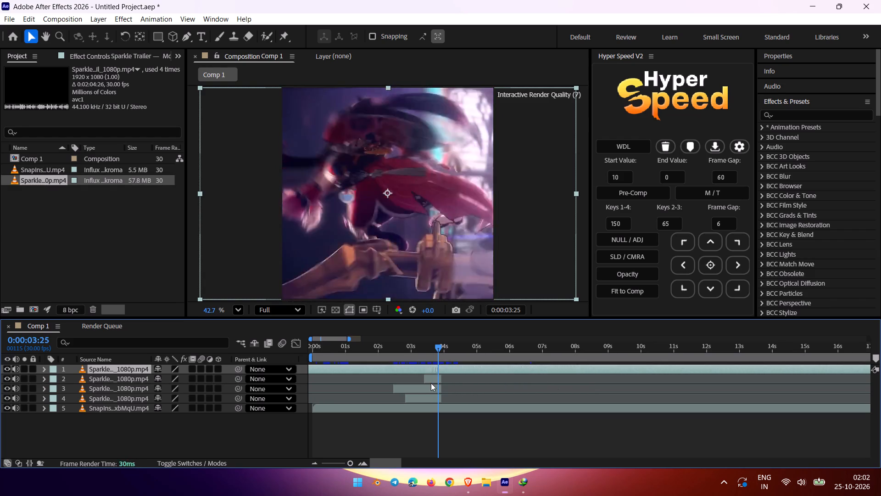
pyautogui.moveTo(431, 383); pyautogui.dragTo(382, 381)
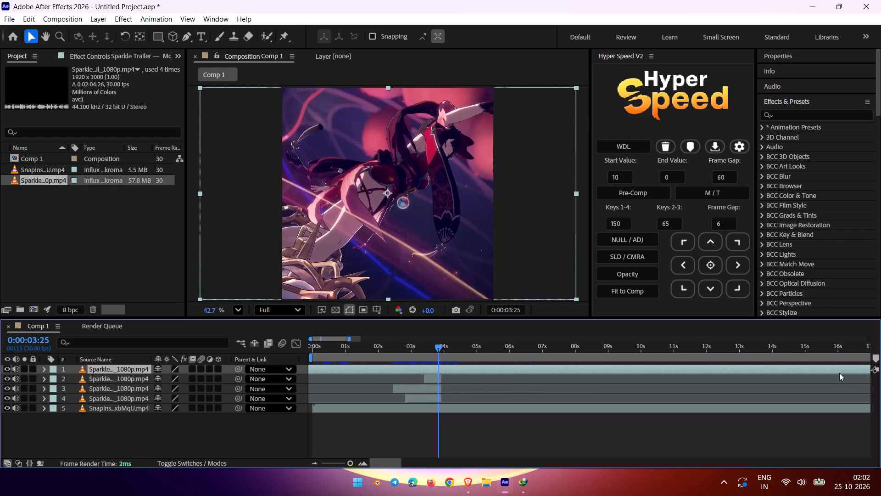
pyautogui.moveTo(844, 367); pyautogui.dragTo(750, 380)
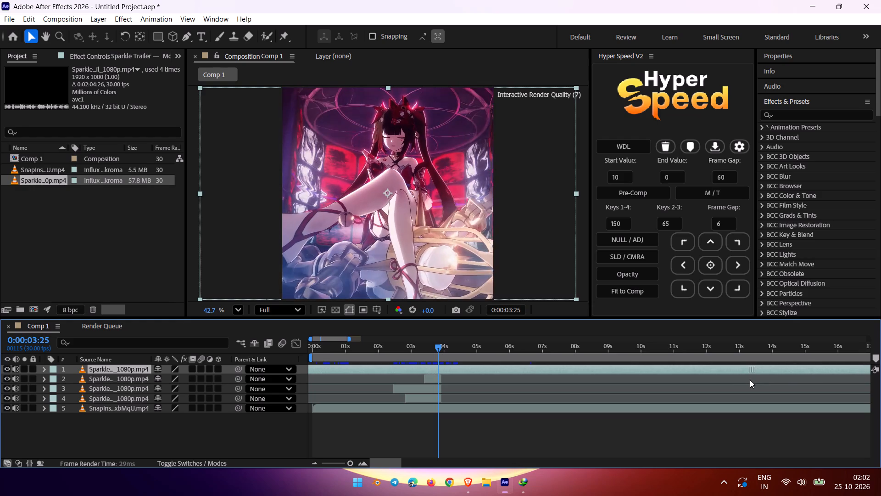
pyautogui.moveTo(750, 380); pyautogui.dragTo(804, 373)
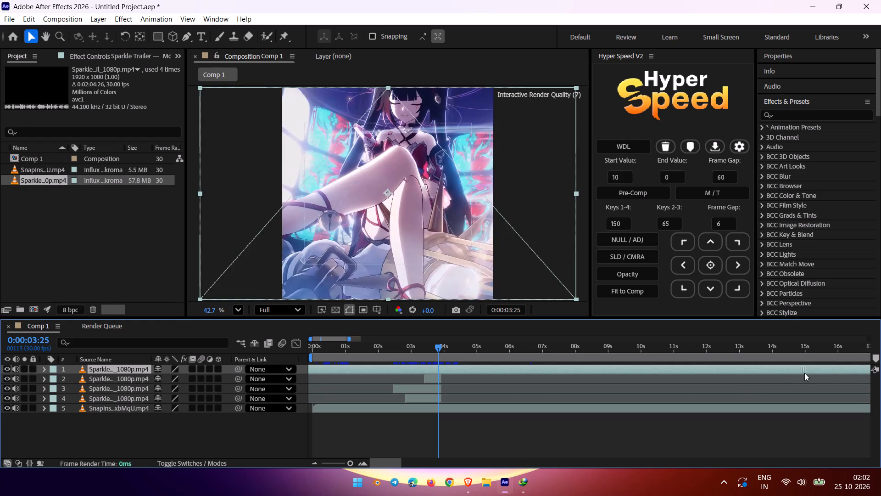
pyautogui.moveTo(804, 373); pyautogui.dragTo(771, 378)
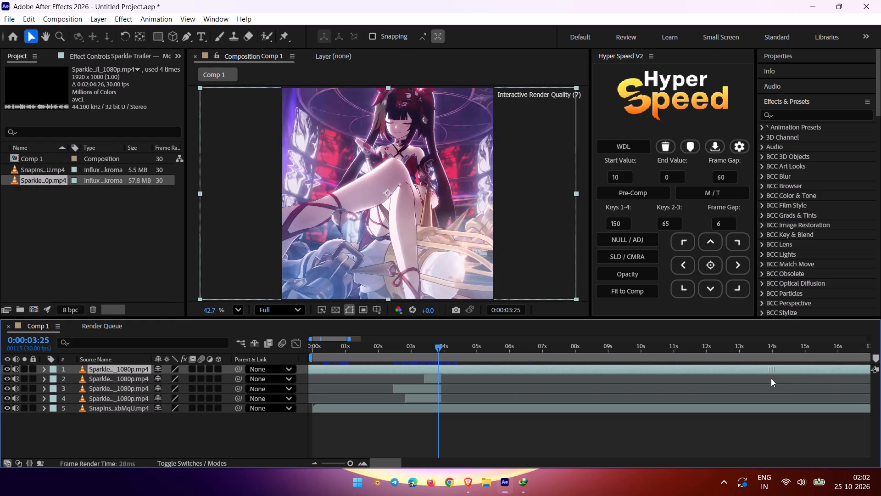
pyautogui.moveTo(771, 378); pyautogui.dragTo(799, 378)
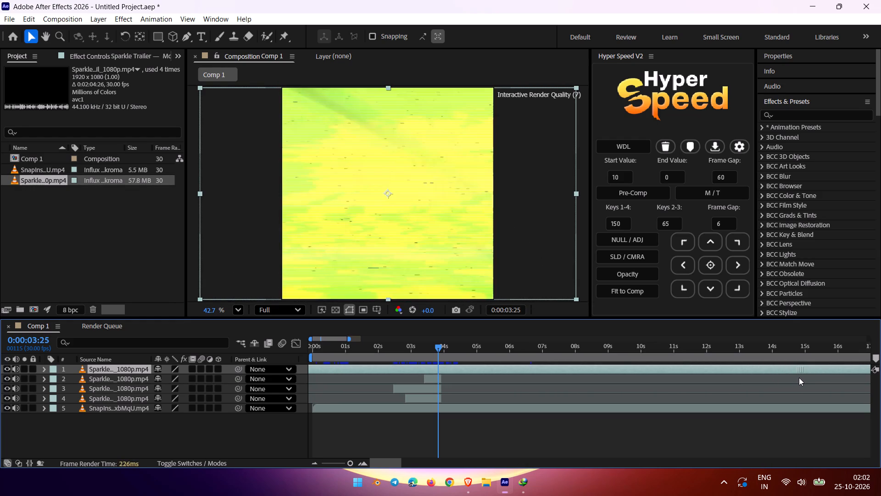
pyautogui.moveTo(799, 378); pyautogui.dragTo(787, 378)
# Split the top Sparkle trailer layer at 0:00:03:25 and delete the part before the cut.
pyautogui.hotkey('ctrl', 'shift', 'd')
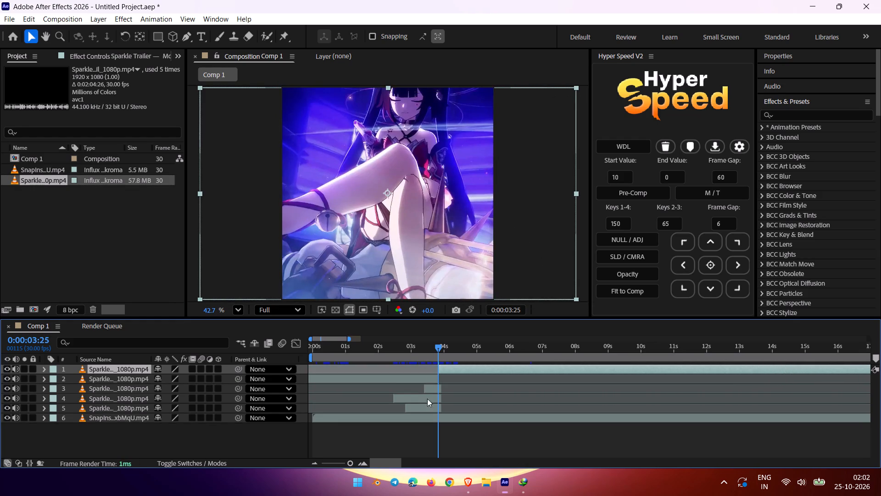
pyautogui.click(395, 382)
pyautogui.press('Delete')
# Slide the top Sparkle trailer layer earlier until the wide seated shot with red screens behind reaches 0:00:03:25, and split it there.
pyautogui.moveTo(468, 372); pyautogui.dragTo(462, 372)
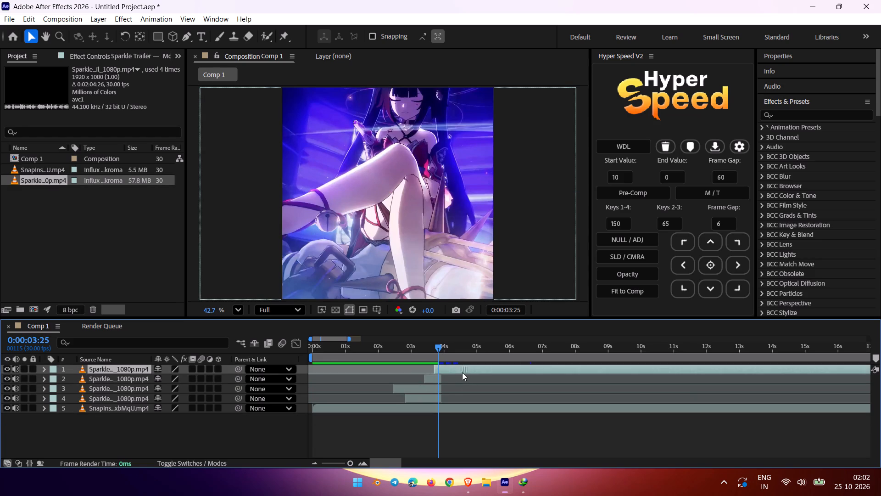
pyautogui.moveTo(462, 372); pyautogui.dragTo(407, 385)
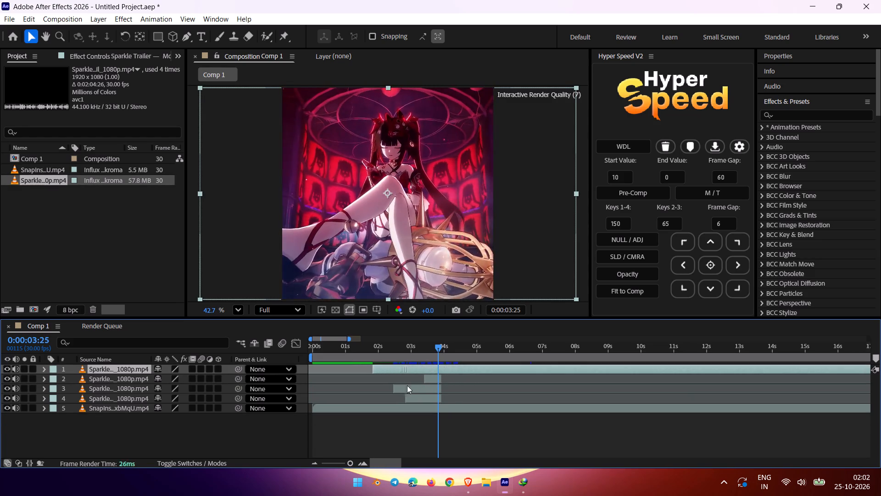
pyautogui.moveTo(407, 385); pyautogui.dragTo(425, 393)
pyautogui.hotkey('ctrl', 'shift', 'd')
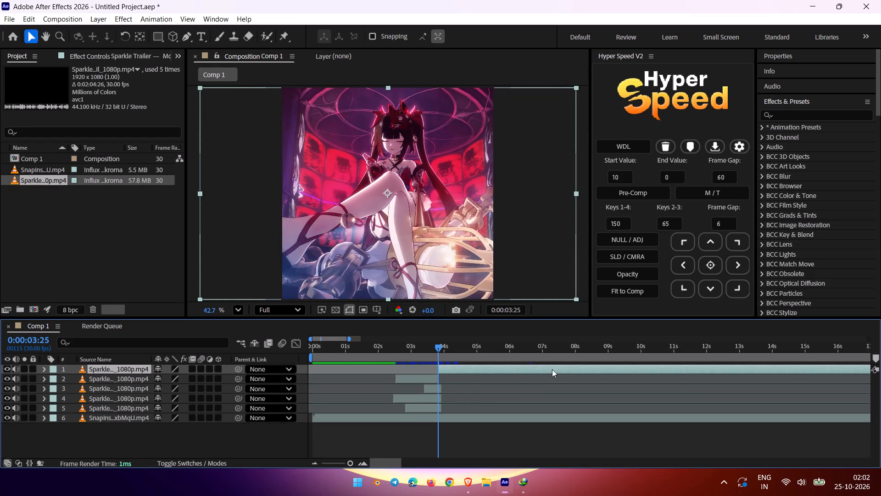
# Slide the top Sparkle trailer layer earlier until the tilted face close-up against the purple background falls at 0:00:03:25.
pyautogui.moveTo(545, 369); pyautogui.dragTo(479, 375)
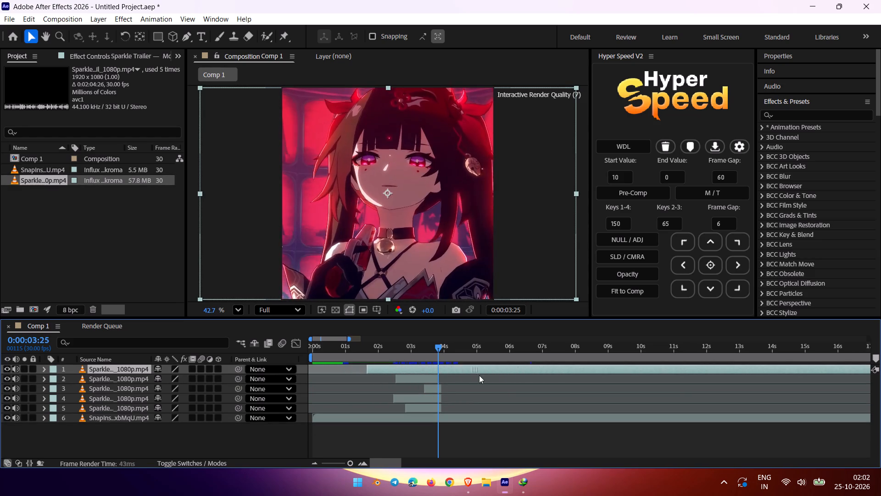
pyautogui.moveTo(479, 375); pyautogui.dragTo(384, 379)
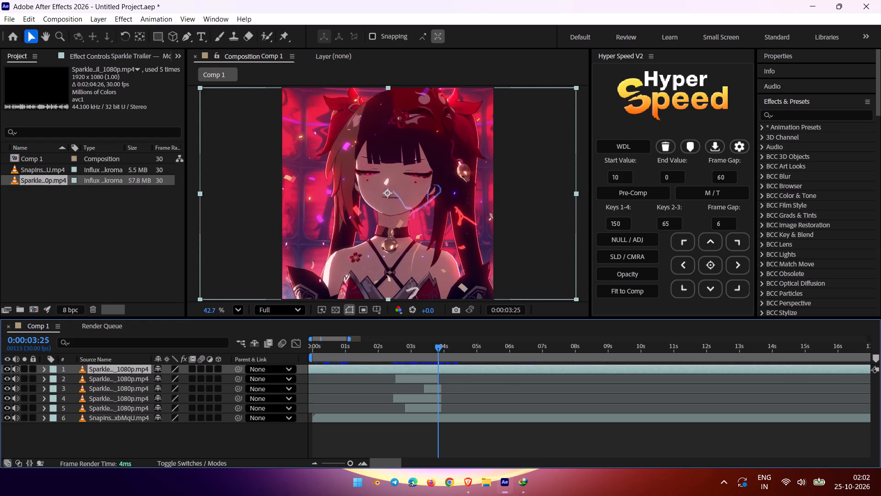
pyautogui.moveTo(848, 372); pyautogui.dragTo(743, 372)
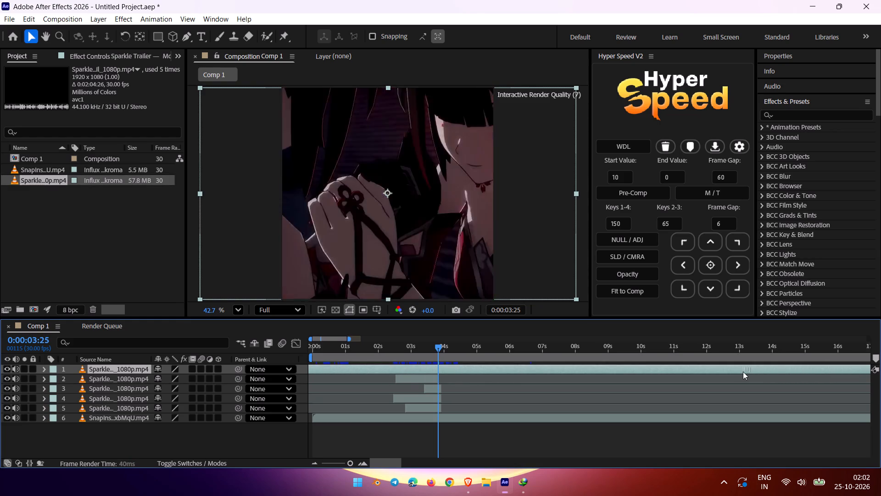
pyautogui.moveTo(743, 372); pyautogui.dragTo(593, 371)
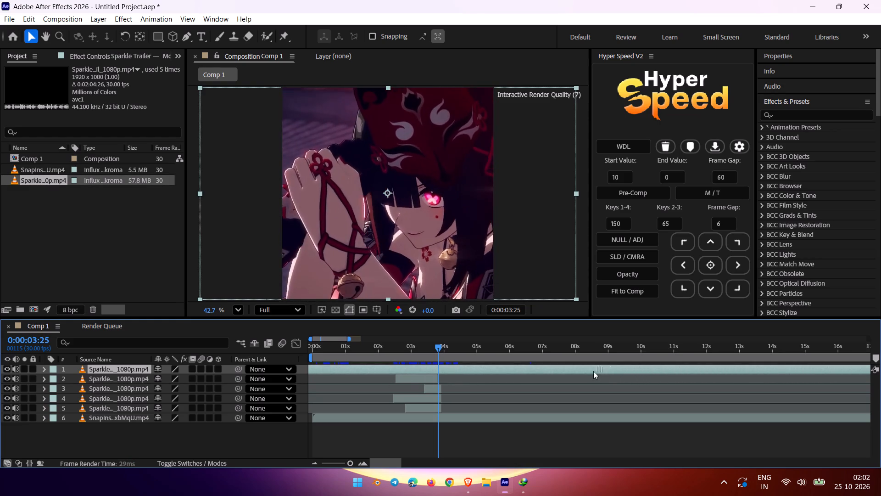
pyautogui.moveTo(593, 371); pyautogui.dragTo(407, 362)
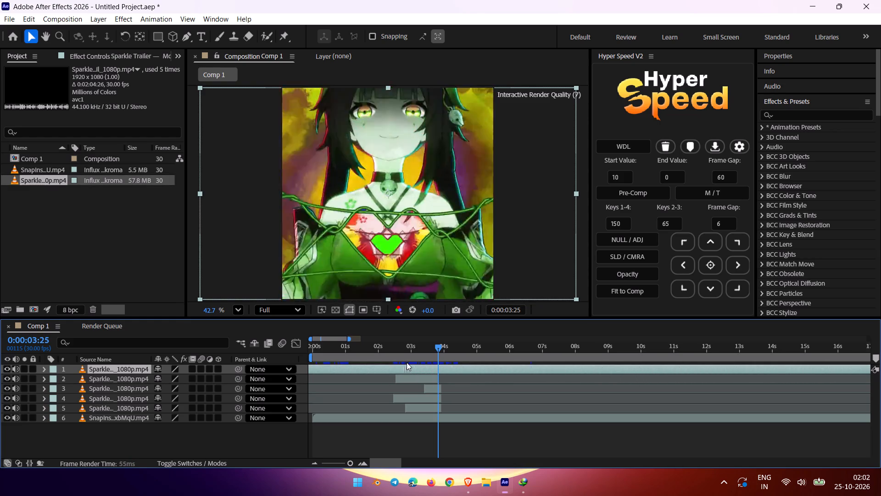
pyautogui.moveTo(407, 362); pyautogui.dragTo(399, 362)
pyautogui.moveTo(843, 367); pyautogui.dragTo(768, 372)
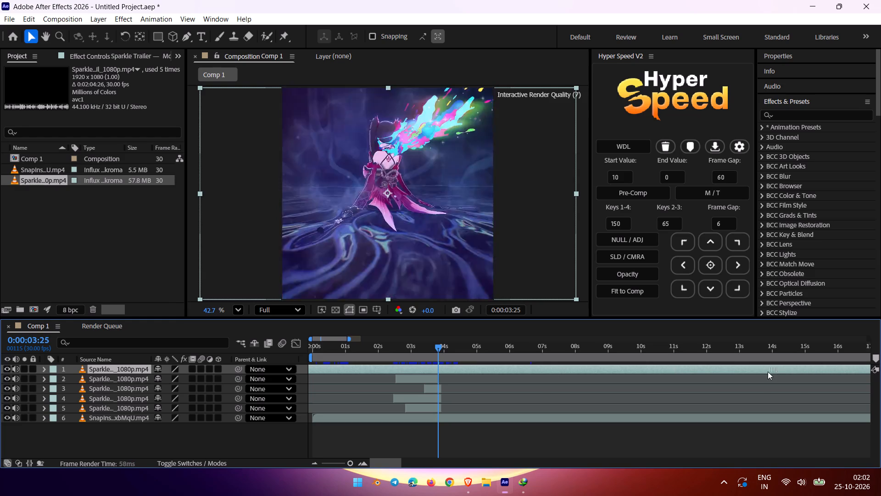
pyautogui.moveTo(768, 372); pyautogui.dragTo(647, 375)
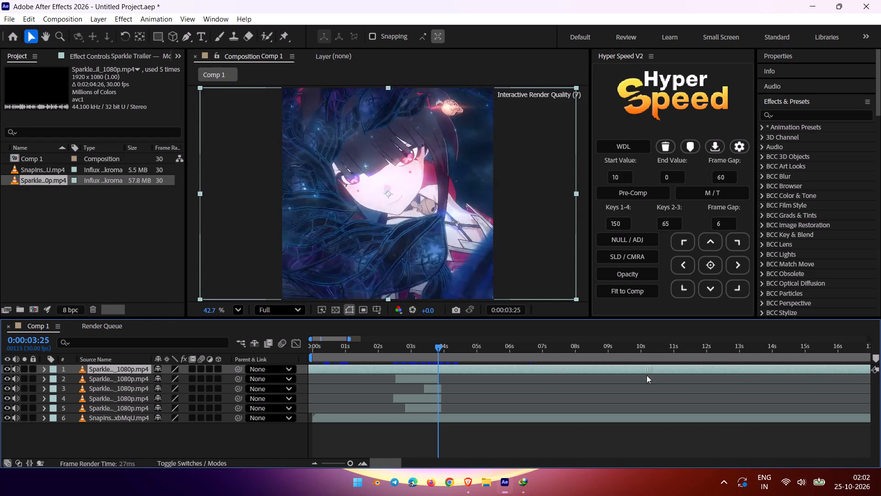
pyautogui.moveTo(647, 375); pyautogui.dragTo(552, 382)
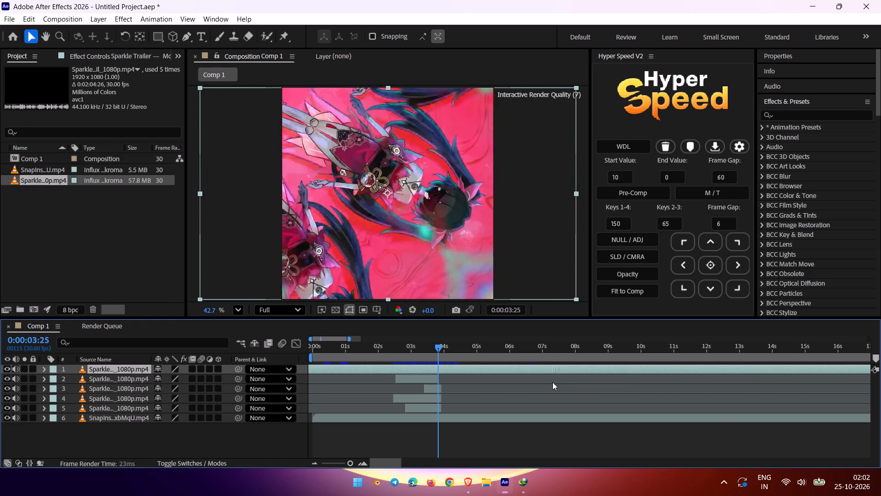
pyautogui.moveTo(552, 382); pyautogui.dragTo(439, 373)
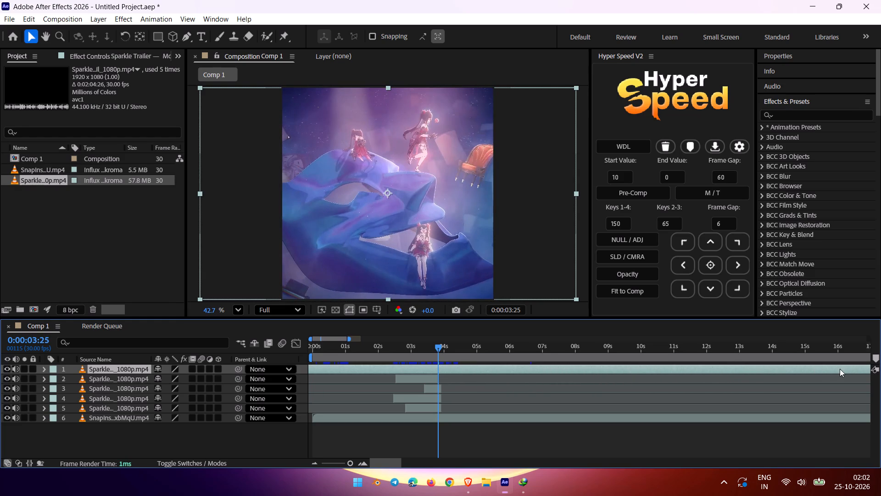
pyautogui.moveTo(840, 369); pyautogui.dragTo(592, 371)
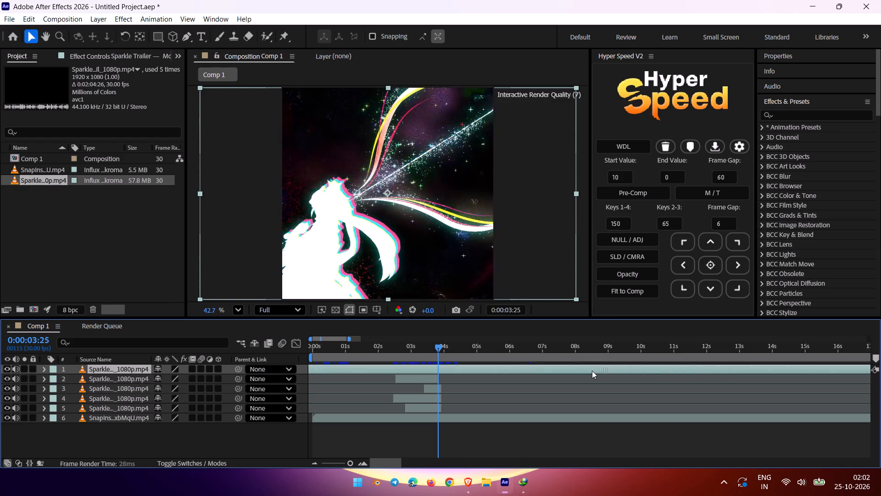
pyautogui.moveTo(592, 371); pyautogui.dragTo(431, 381)
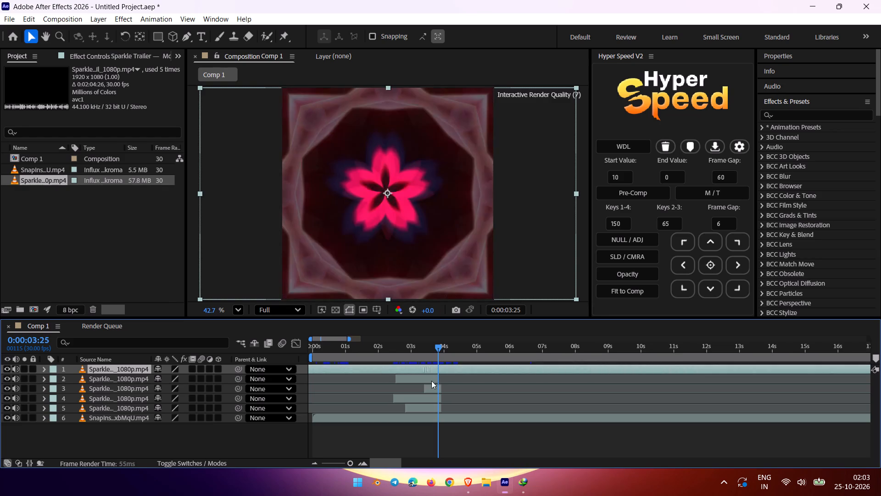
pyautogui.moveTo(431, 381); pyautogui.dragTo(506, 383)
# Cut the face close-up from the top Sparkle trailer layer as a short clip ending at 0:00:03:25, deleting the footage before it.
pyautogui.hotkey('ctrl', 'shift', 'd')
pyautogui.click(412, 382)
pyautogui.press('Delete')
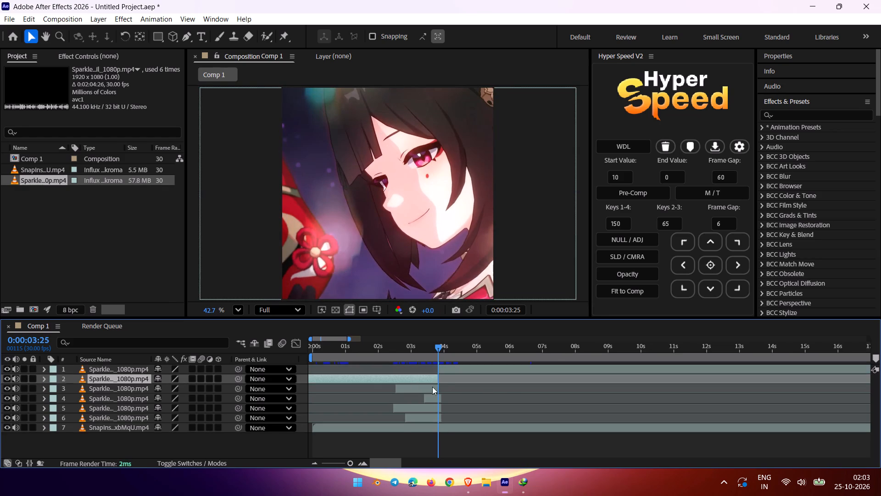
pyautogui.moveTo(468, 373); pyautogui.dragTo(453, 372)
pyautogui.hotkey('ctrl', 'shift', 'd')
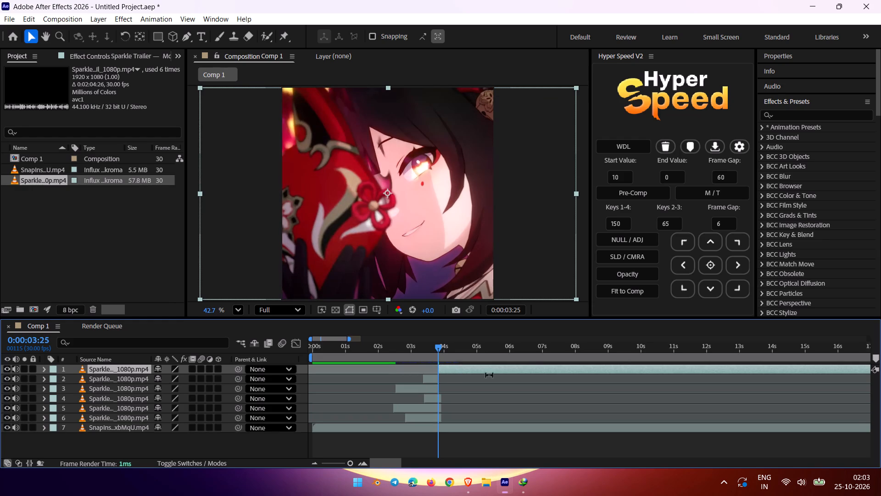
# Slide the remaining top Sparkle trailer layer earlier to scan through to the end logo, and delete that leftover footage.
pyautogui.moveTo(535, 365); pyautogui.dragTo(438, 378)
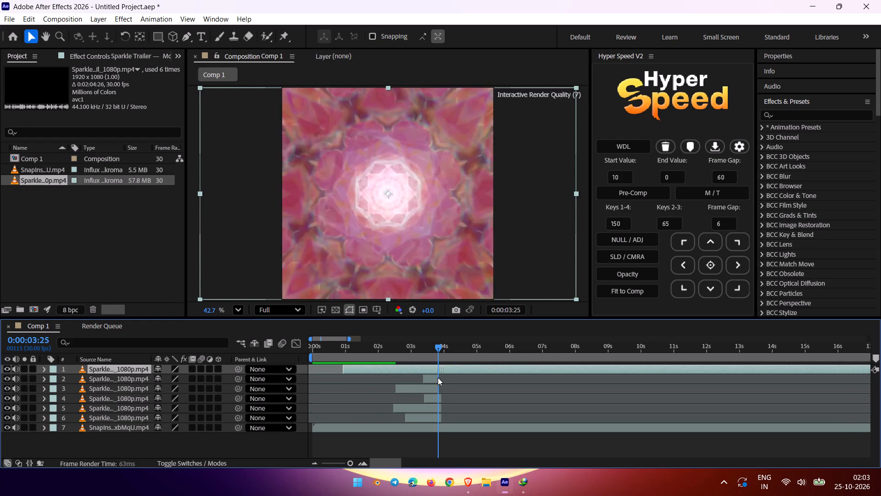
pyautogui.moveTo(438, 378); pyautogui.dragTo(437, 378)
pyautogui.moveTo(862, 369); pyautogui.dragTo(705, 376)
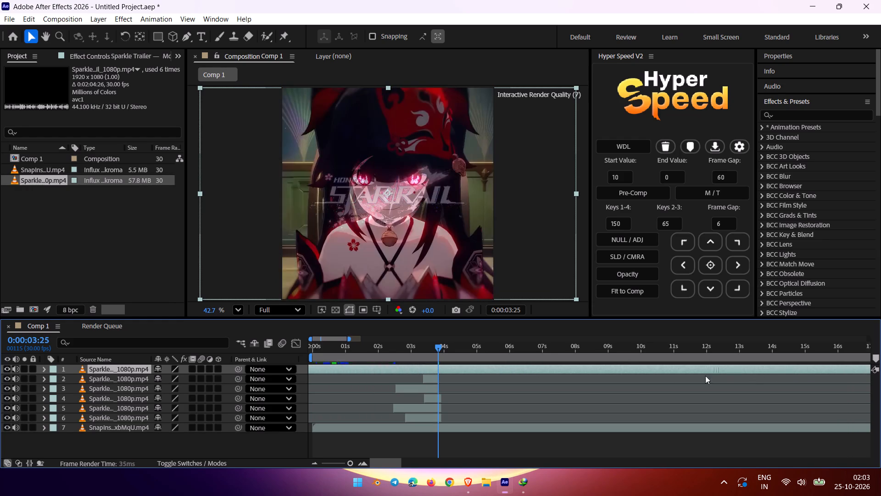
pyautogui.moveTo(705, 376); pyautogui.dragTo(386, 378)
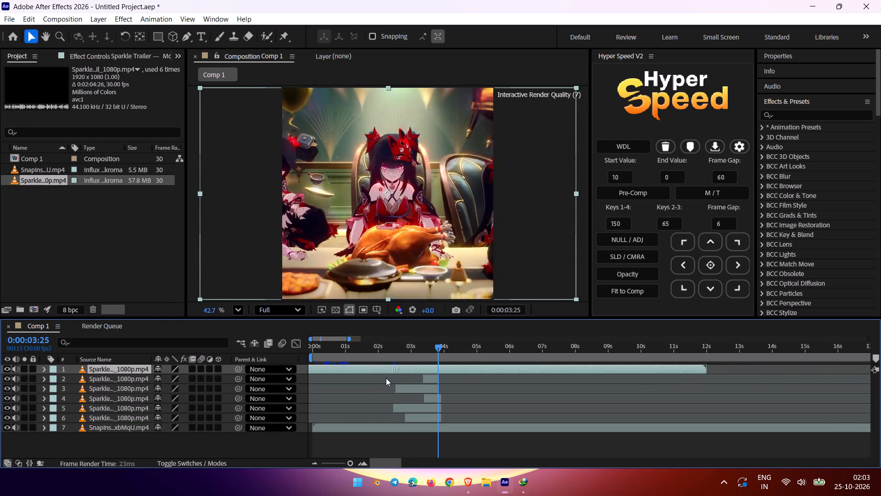
pyautogui.moveTo(386, 378); pyautogui.dragTo(335, 378)
pyautogui.moveTo(631, 368); pyautogui.dragTo(496, 382)
pyautogui.moveTo(477, 369); pyautogui.dragTo(443, 370)
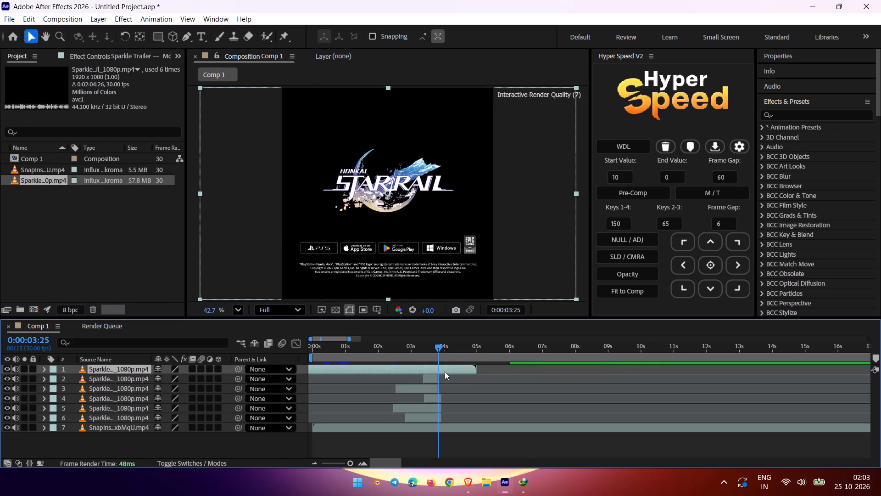
pyautogui.click(455, 371)
pyautogui.press('Delete')
# Move the five cut Sparkle clips together later on the timeline so the earliest starts just after 0:00:08:00.
pyautogui.moveTo(440, 344); pyautogui.dragTo(417, 350)
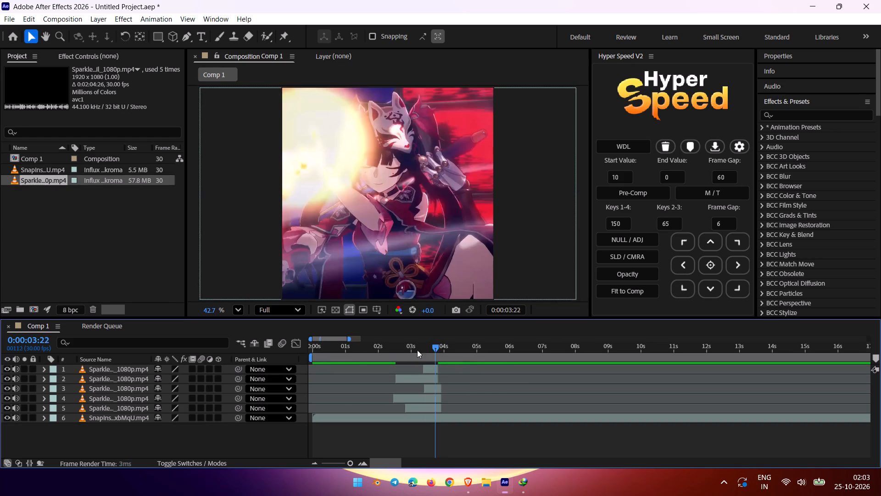
pyautogui.moveTo(417, 350); pyautogui.dragTo(232, 381)
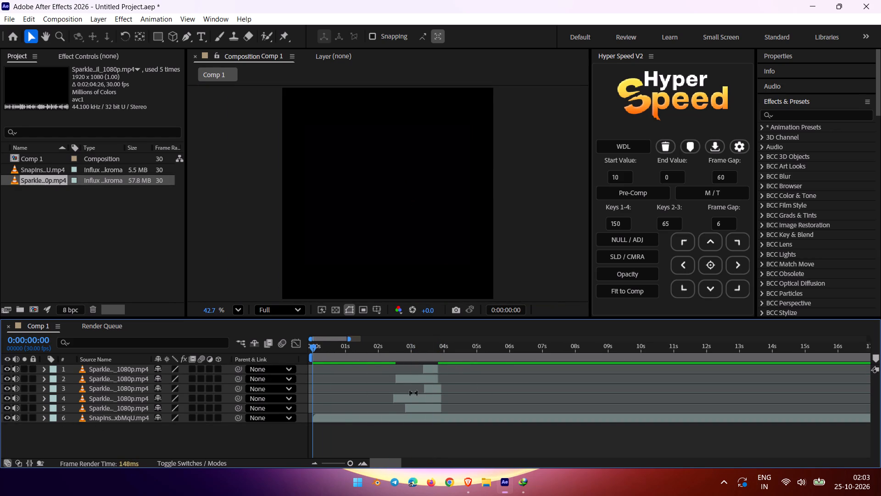
pyautogui.click(126, 406)
pyautogui.moveTo(227, 407); pyautogui.dragTo(221, 395)
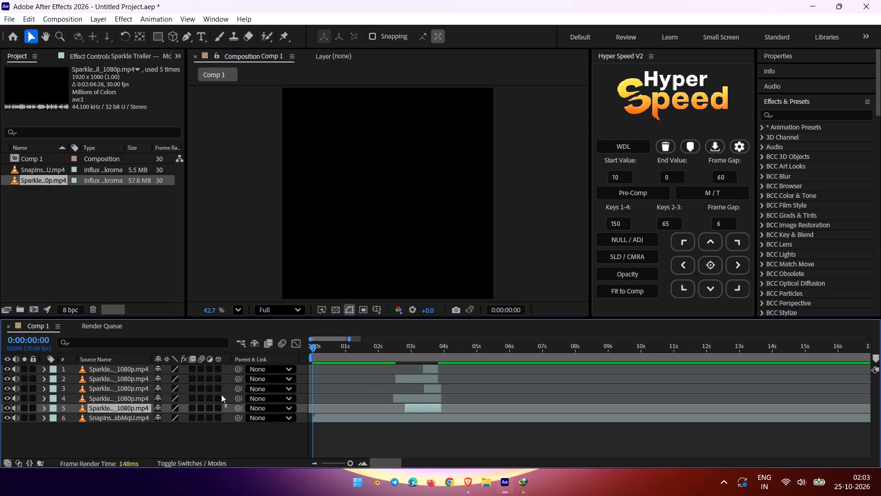
pyautogui.moveTo(221, 395); pyautogui.dragTo(193, 364)
pyautogui.moveTo(422, 381); pyautogui.dragTo(609, 380)
pyautogui.click(479, 445)
# Arrange the five Sparkle clips end to end using Sequence Layers with no overlap.
pyautogui.moveTo(315, 348); pyautogui.dragTo(344, 357)
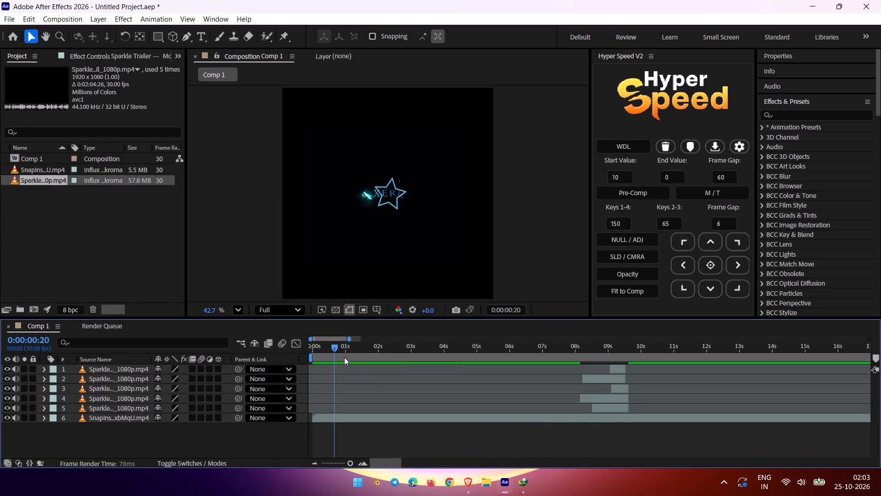
pyautogui.moveTo(344, 357); pyautogui.dragTo(408, 363)
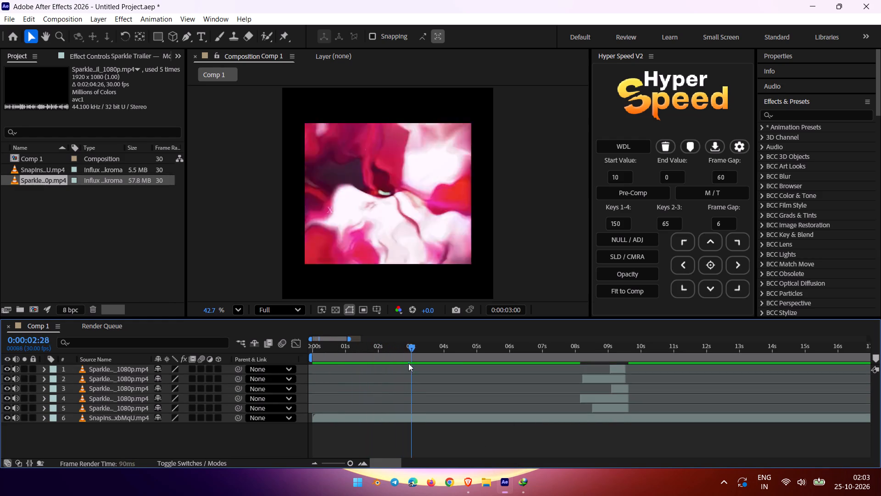
pyautogui.moveTo(408, 363); pyautogui.dragTo(394, 369)
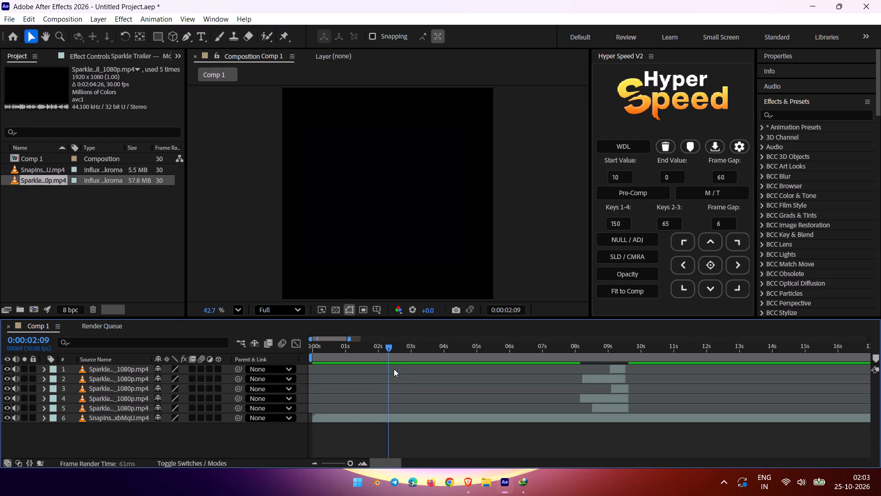
pyautogui.moveTo(394, 369); pyautogui.dragTo(410, 369)
pyautogui.click(609, 346)
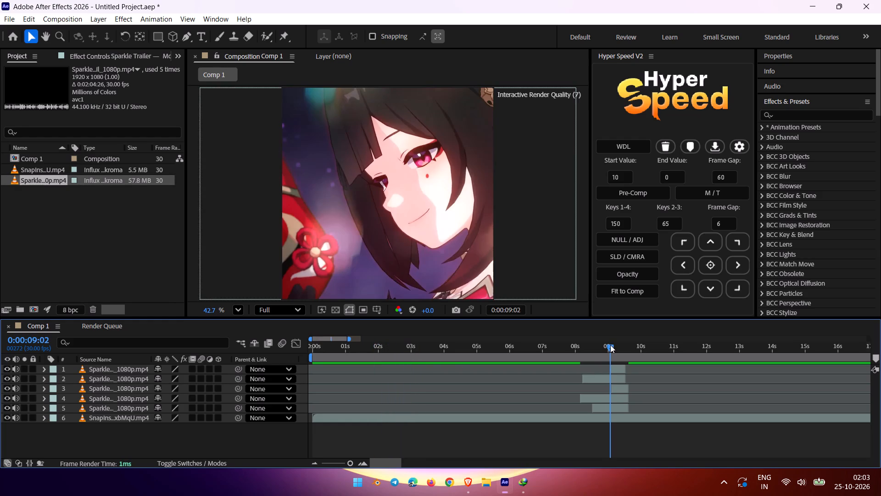
pyautogui.click(636, 410)
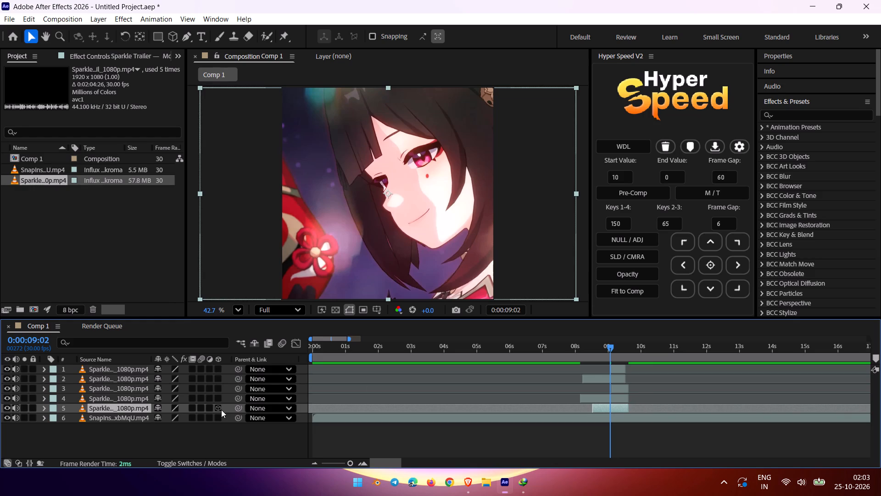
pyautogui.moveTo(224, 407); pyautogui.dragTo(210, 370)
pyautogui.rightClick(417, 369)
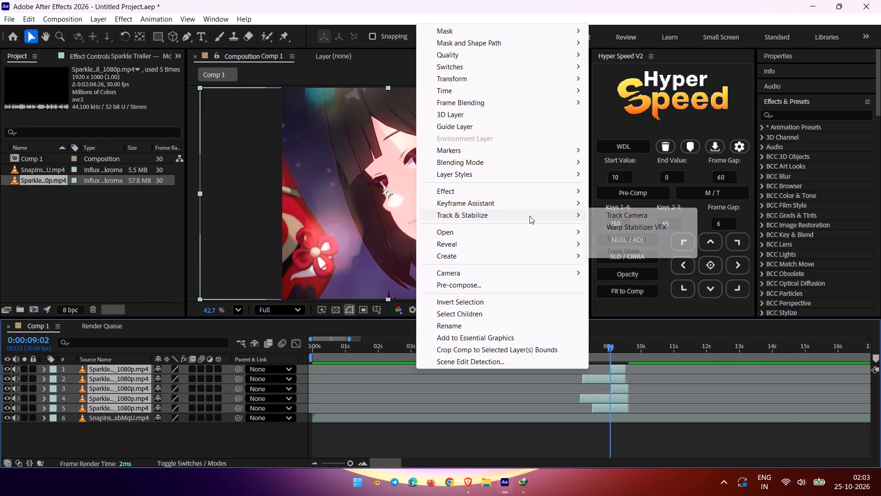
pyautogui.click(602, 343)
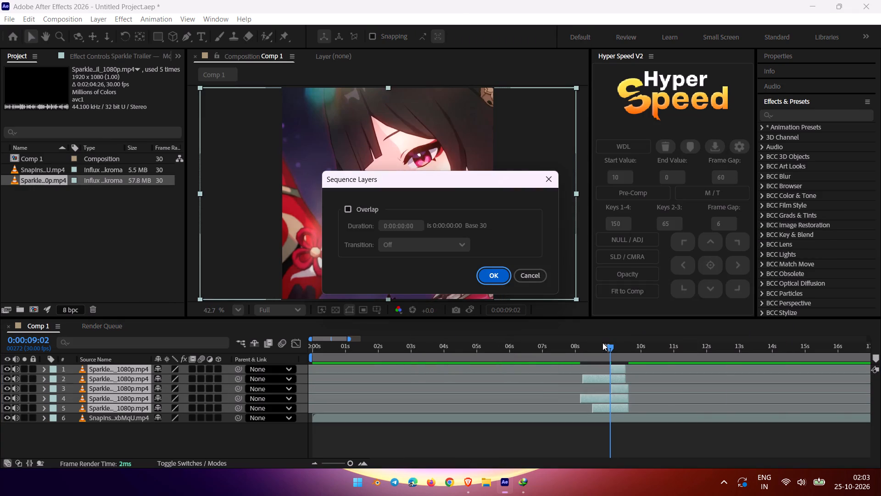
pyautogui.press('Return')
pyautogui.click(513, 383)
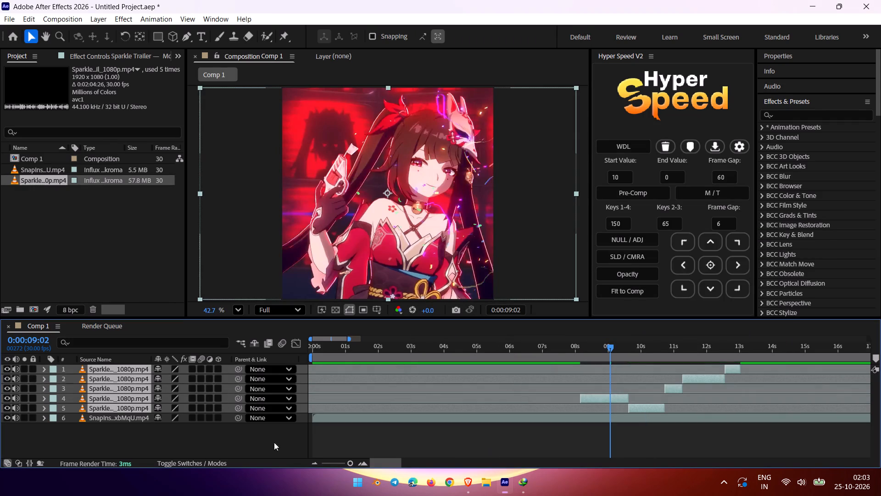
pyautogui.click(243, 435)
# Duplicate the seated cross-legged clip found at 0:00:11:23 and move the copy to start just after 0:00:02:00.
pyautogui.moveTo(611, 344); pyautogui.dragTo(598, 354)
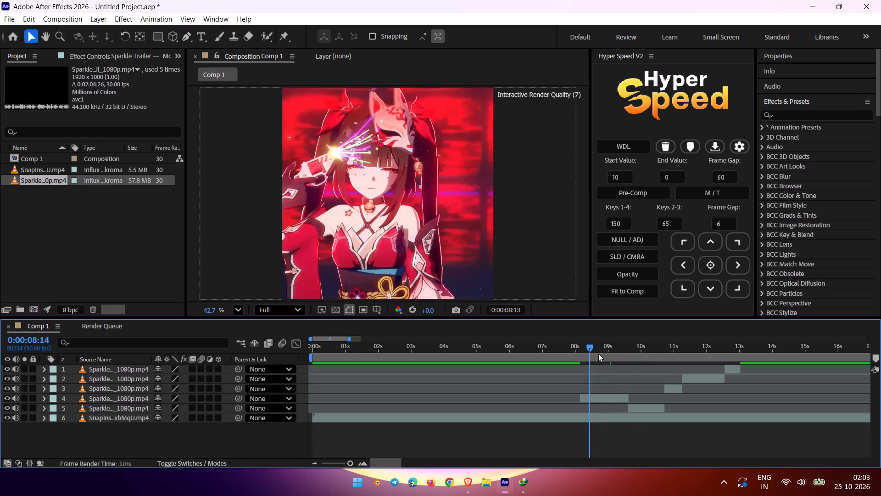
pyautogui.moveTo(598, 354); pyautogui.dragTo(675, 367)
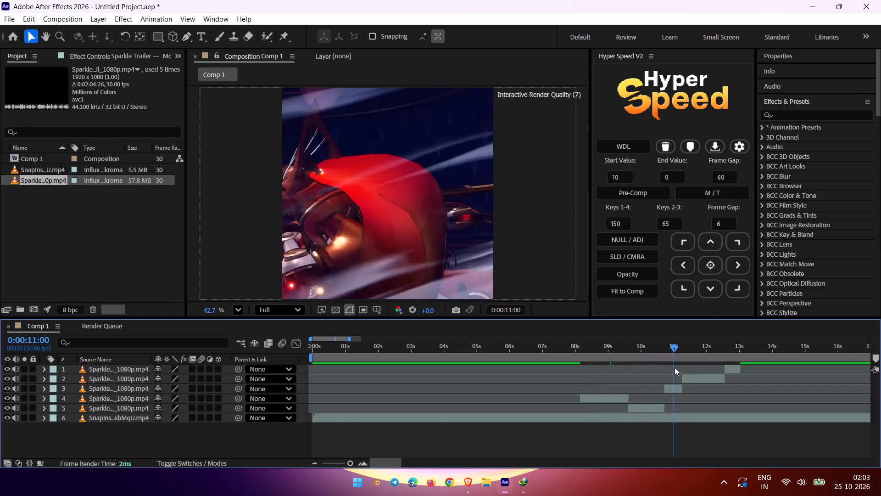
pyautogui.moveTo(675, 367); pyautogui.dragTo(700, 364)
pyautogui.click(699, 377)
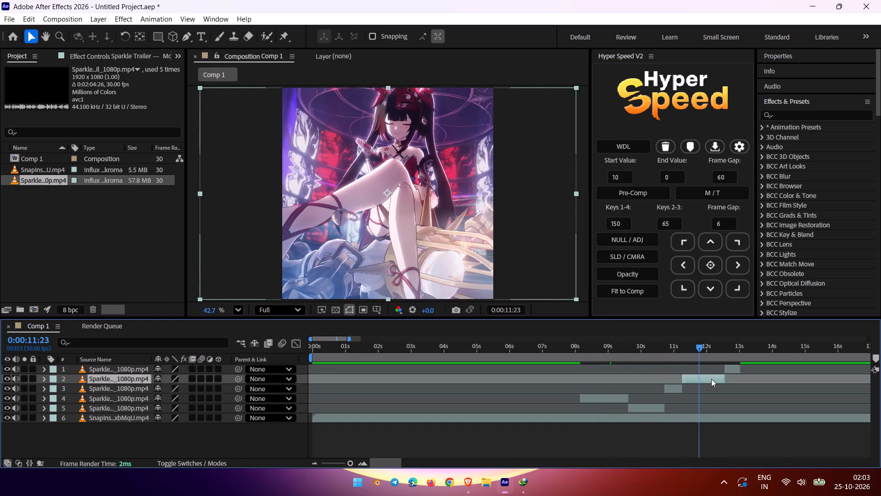
pyautogui.hotkey('ctrl', 'd')
pyautogui.moveTo(701, 378); pyautogui.dragTo(403, 380)
# Check the duplicated clip at 0:00:02:21 and place it below the SnapInsta reference video in the layer order.
pyautogui.moveTo(364, 346); pyautogui.dragTo(390, 361)
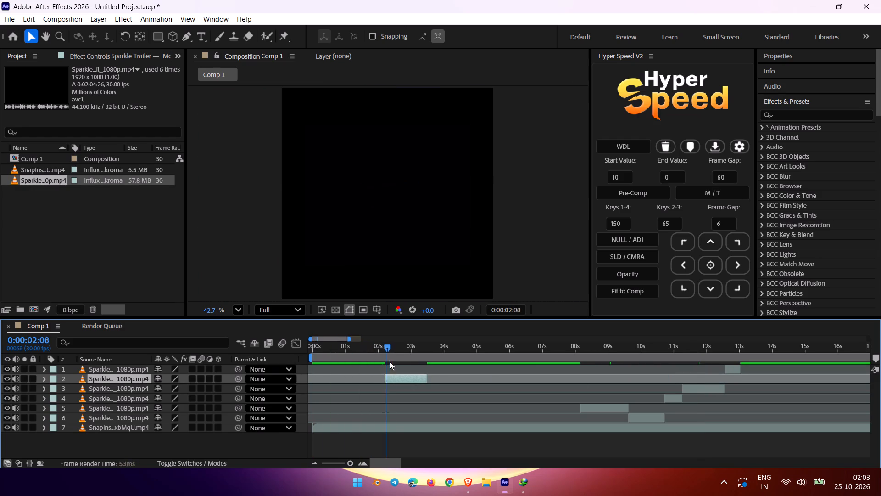
pyautogui.moveTo(390, 361); pyautogui.dragTo(401, 360)
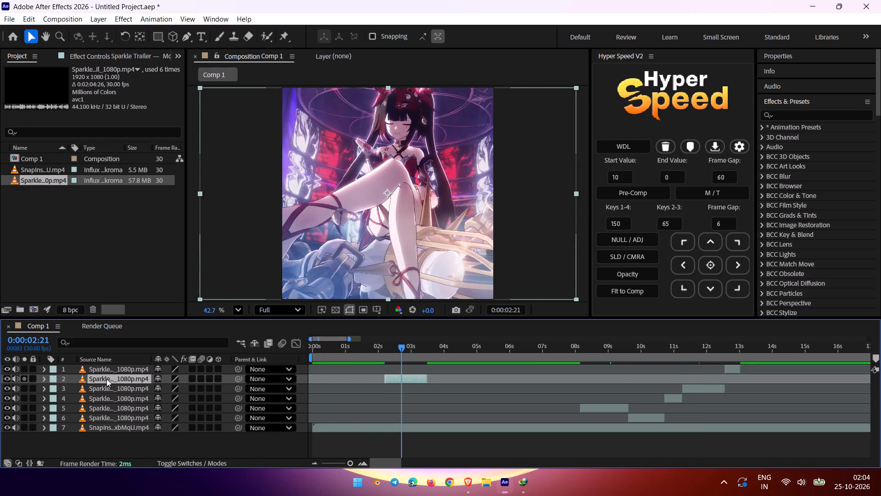
pyautogui.moveTo(113, 379); pyautogui.dragTo(120, 442)
# Scale the SnapInsta reference video to 72% and position it in the lower-left corner of the composition frame.
pyautogui.click(112, 414)
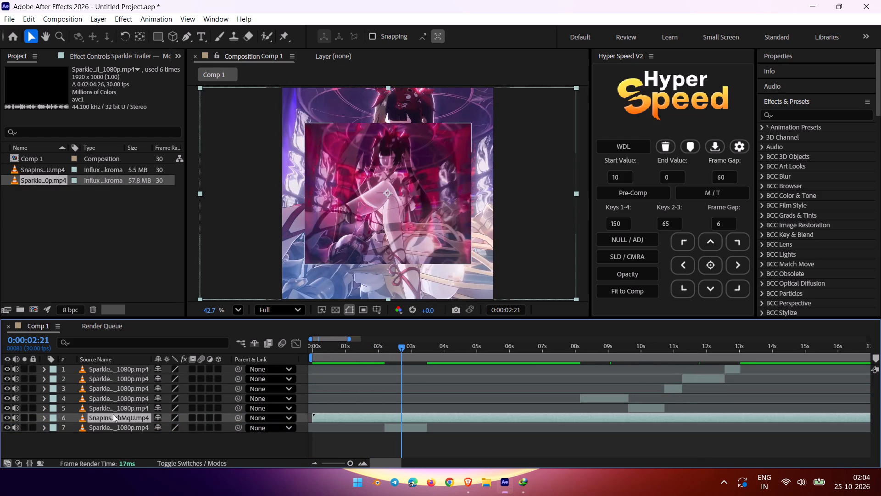
pyautogui.moveTo(348, 208); pyautogui.dragTo(324, 242)
pyautogui.press('s')
pyautogui.moveTo(169, 427); pyautogui.dragTo(156, 429)
pyautogui.moveTo(338, 237); pyautogui.dragTo(315, 256)
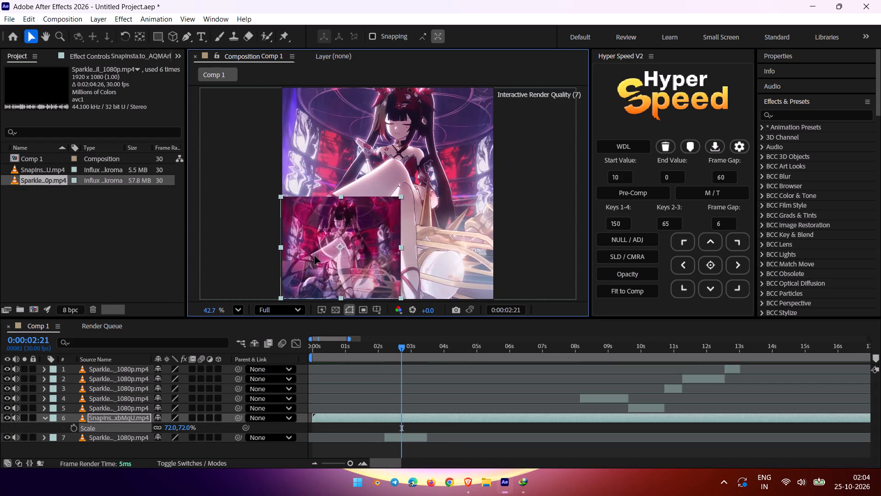
# Nudge the SnapInsta reference video so it sits flush in the lower-left corner of the visible frame.
pyautogui.moveTo(315, 256); pyautogui.dragTo(315, 257)
pyautogui.click(246, 452)
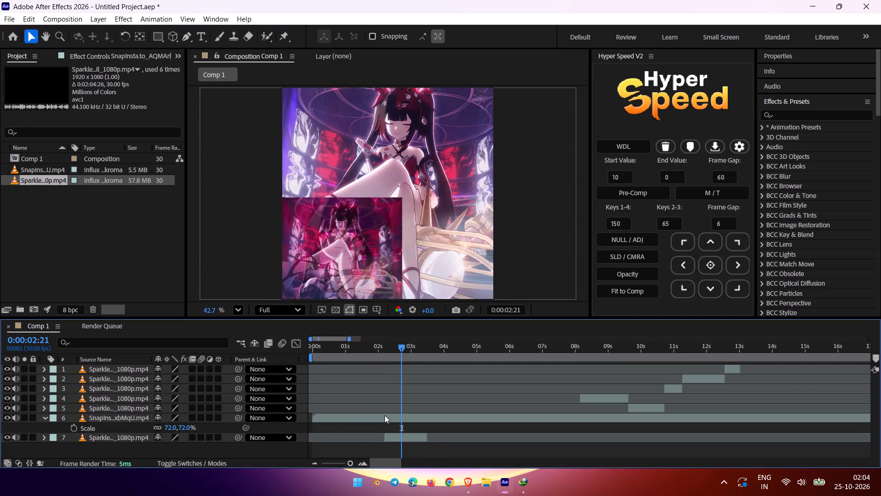
# Shift the SnapInsta reference video slightly later so its seated shot lines up with the Sparkle clip at 0:00:02:26.
pyautogui.click(382, 417)
pyautogui.moveTo(400, 349); pyautogui.dragTo(384, 351)
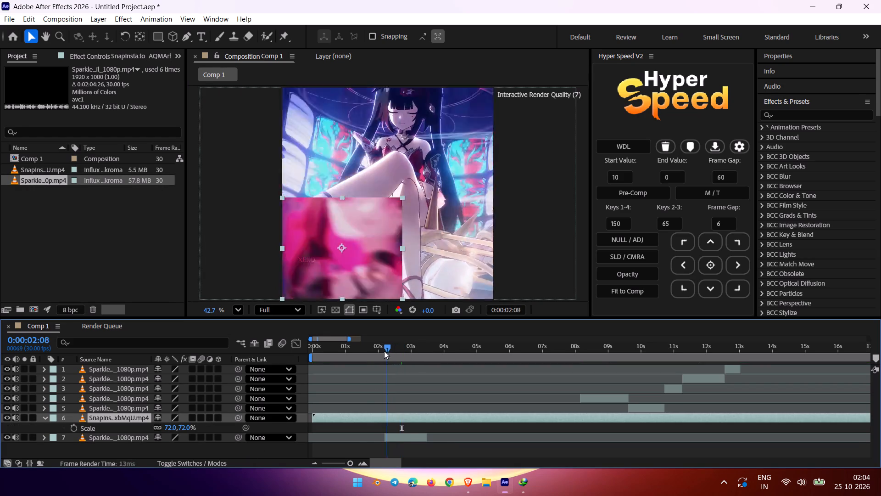
pyautogui.moveTo(384, 351); pyautogui.dragTo(380, 355)
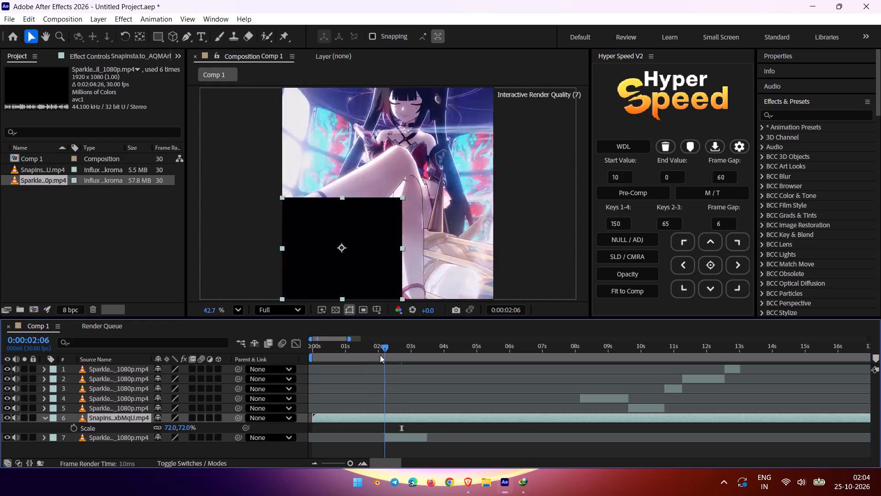
pyautogui.moveTo(380, 355); pyautogui.dragTo(392, 359)
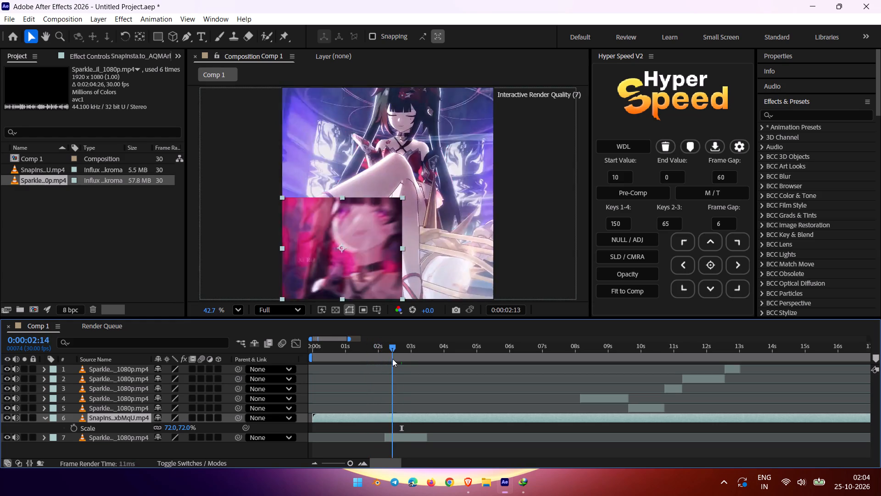
pyautogui.moveTo(392, 359); pyautogui.dragTo(406, 355)
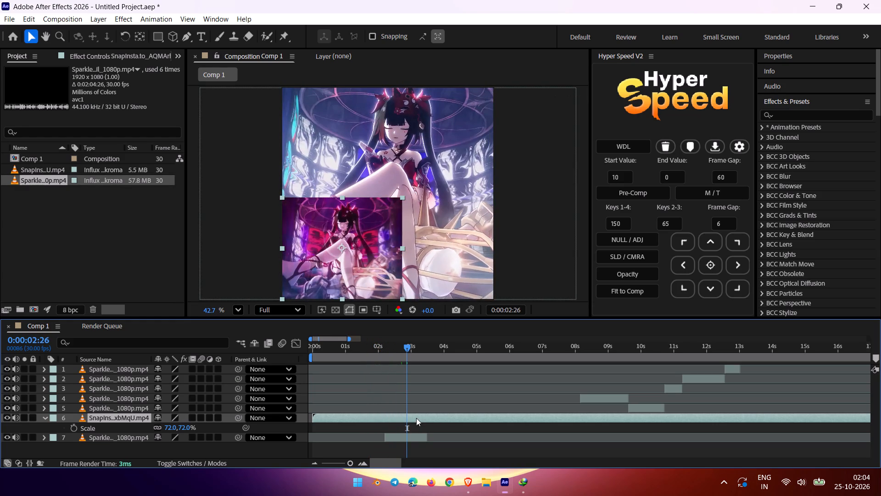
pyautogui.click(416, 418)
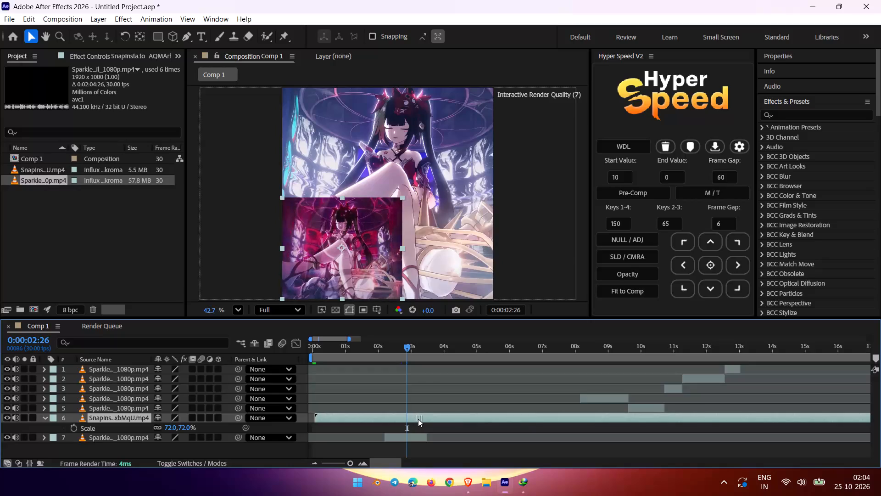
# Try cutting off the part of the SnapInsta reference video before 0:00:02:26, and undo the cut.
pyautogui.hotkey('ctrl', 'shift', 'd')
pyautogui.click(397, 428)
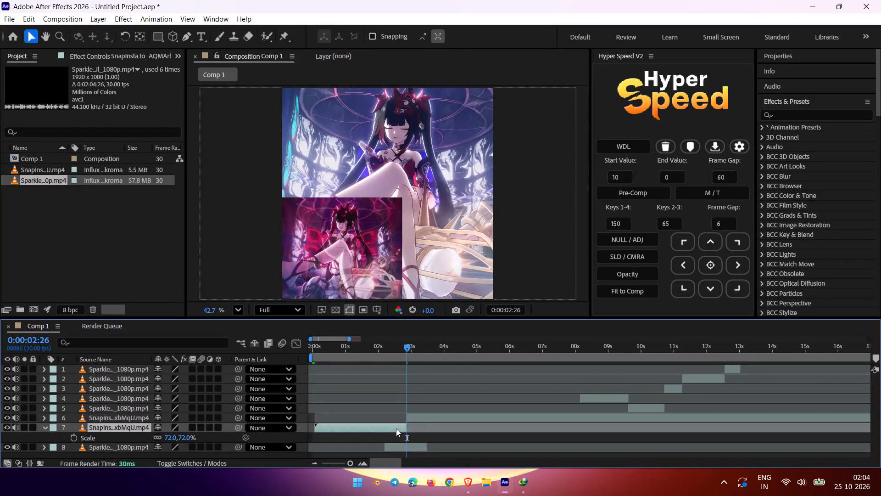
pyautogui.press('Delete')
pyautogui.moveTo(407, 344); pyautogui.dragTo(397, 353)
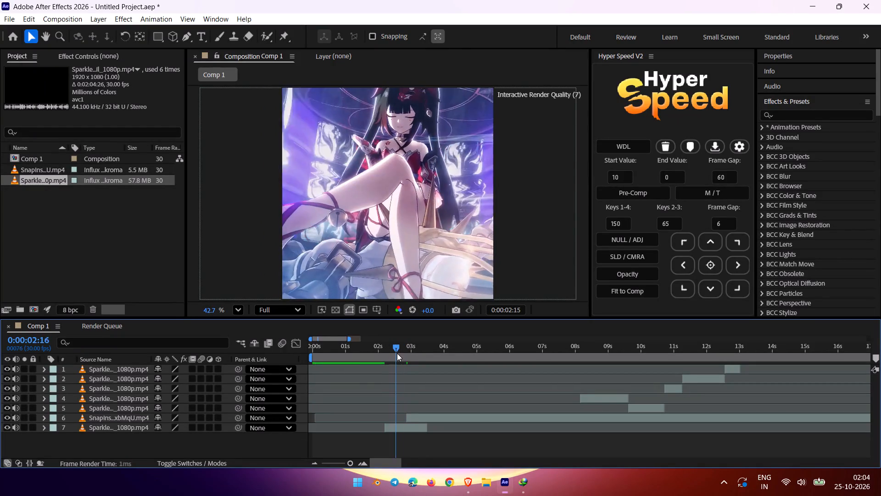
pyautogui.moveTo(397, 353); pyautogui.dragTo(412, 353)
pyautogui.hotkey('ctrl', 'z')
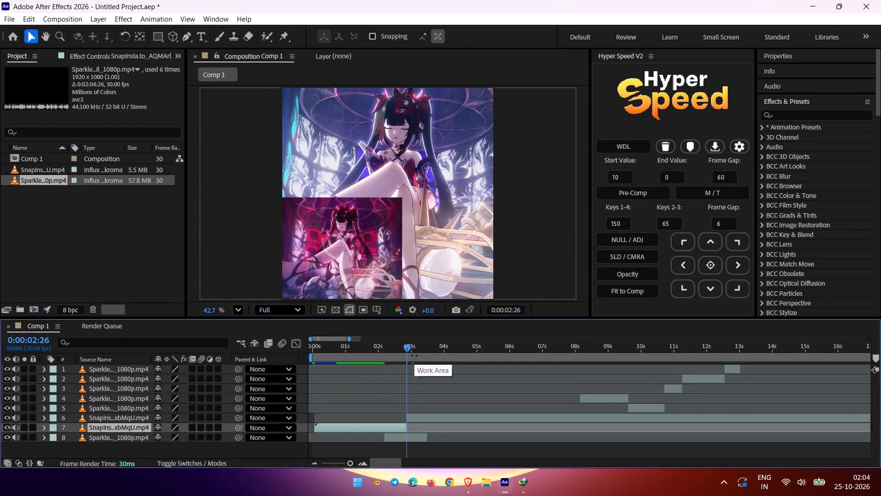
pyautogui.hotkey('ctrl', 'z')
# Move the SnapInsta reference video to the top of the layer order, above all Sparkle clips.
pyautogui.click(397, 424)
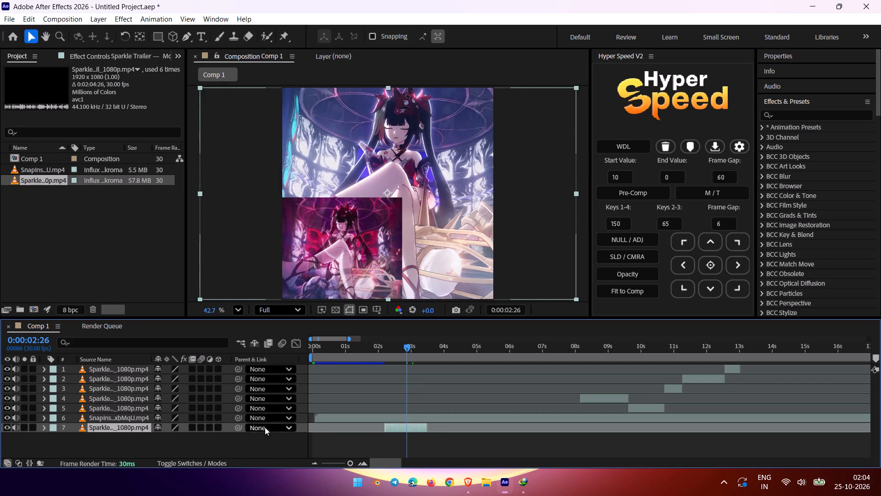
pyautogui.moveTo(122, 428); pyautogui.dragTo(123, 410)
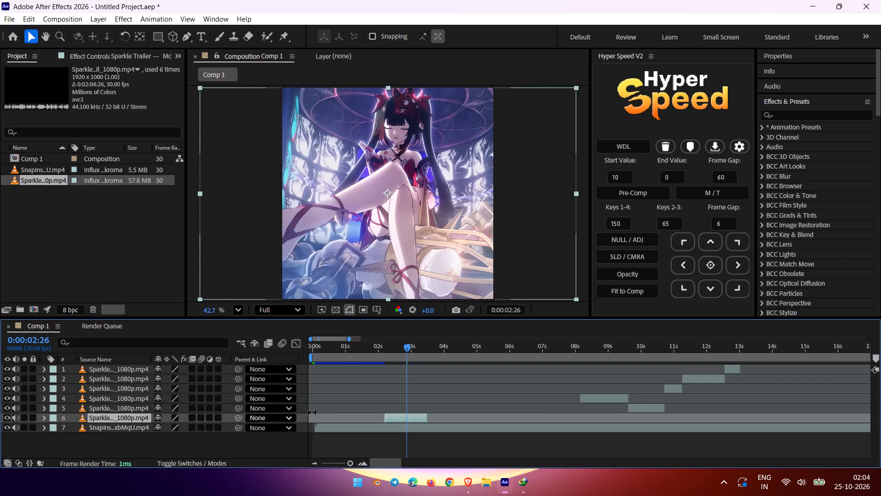
pyautogui.click(113, 425)
pyautogui.moveTo(113, 428); pyautogui.dragTo(114, 367)
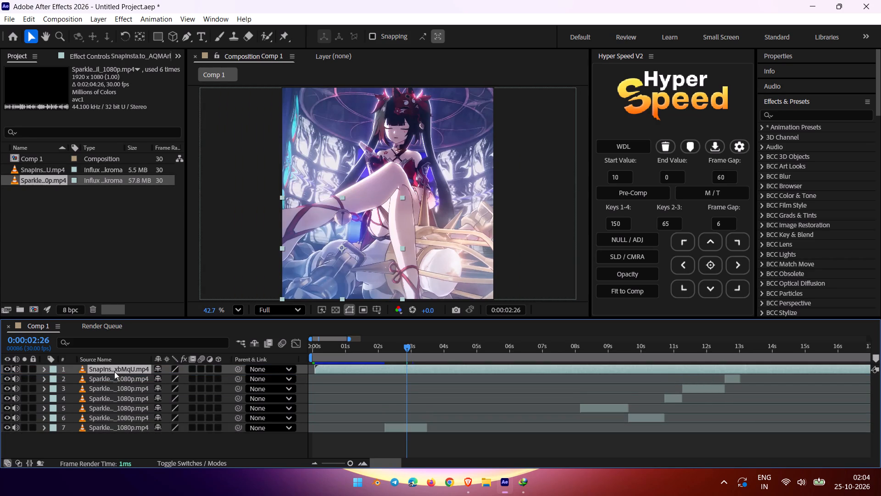
# Split the seated cross-legged Sparkle clip at 0:00:02:26 and delete the part before it.
pyautogui.click(390, 424)
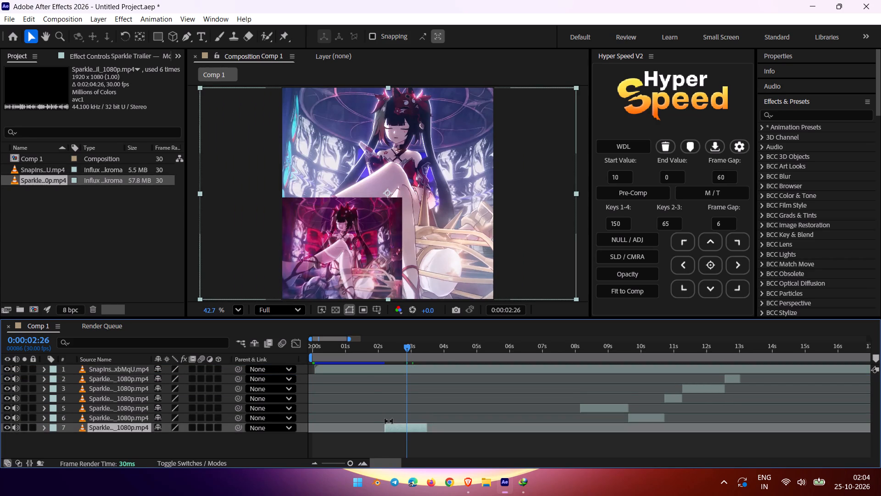
pyautogui.hotkey('ctrl', 'shift', 'd')
pyautogui.click(390, 434)
pyautogui.press('Delete')
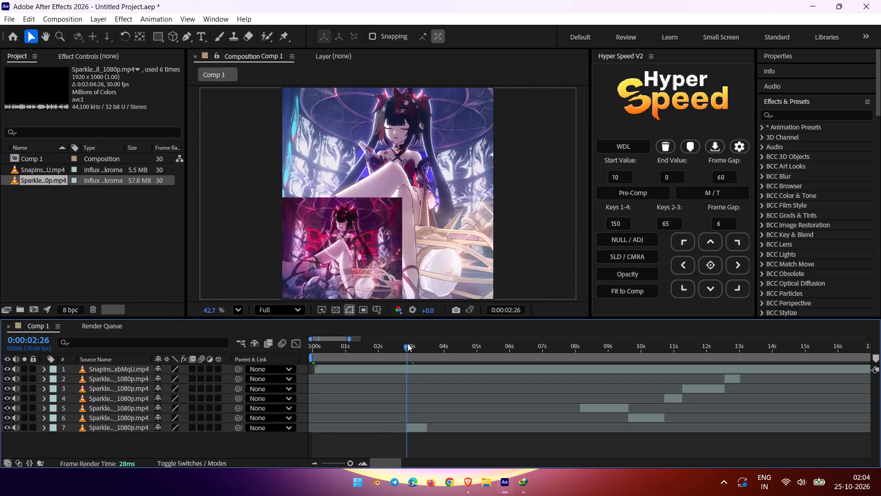
# Compare the reference video with the seated clip frame by frame between 0:00:02:22 and 0:00:03:07 to find where the reference shot changes.
pyautogui.moveTo(408, 351); pyautogui.dragTo(402, 360)
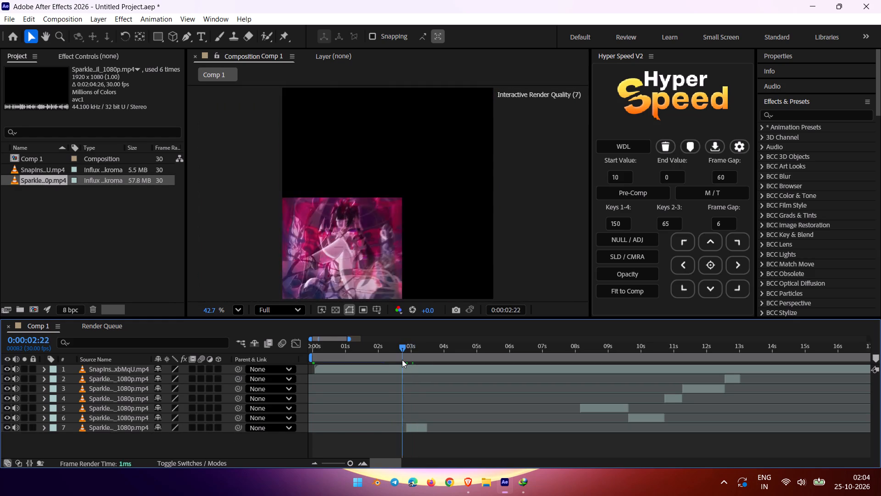
pyautogui.moveTo(402, 360); pyautogui.dragTo(415, 358)
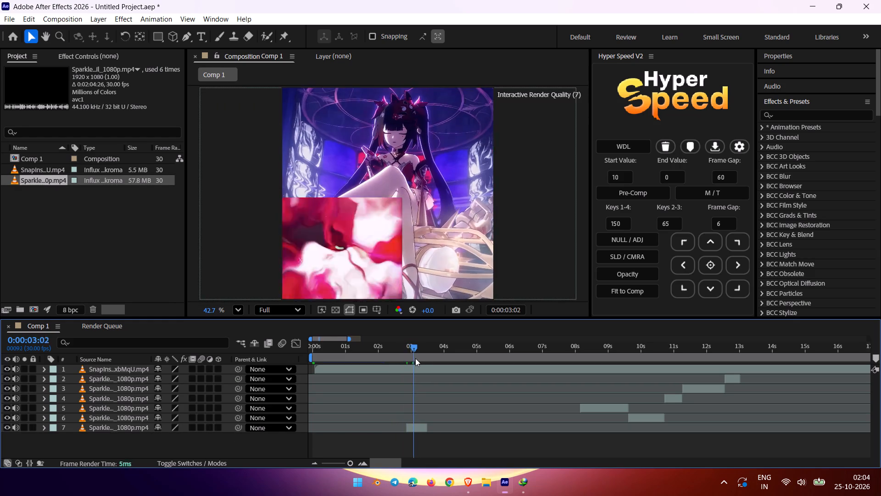
pyautogui.moveTo(415, 358); pyautogui.dragTo(418, 358)
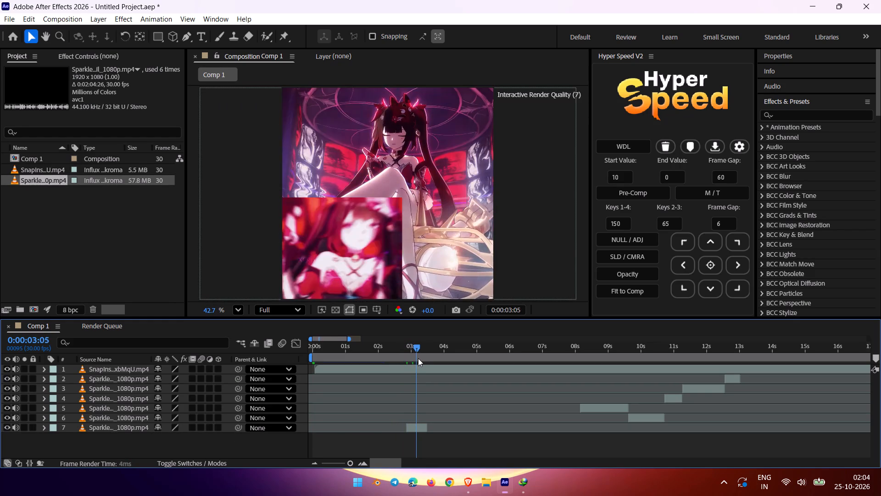
pyautogui.moveTo(418, 358); pyautogui.dragTo(415, 358)
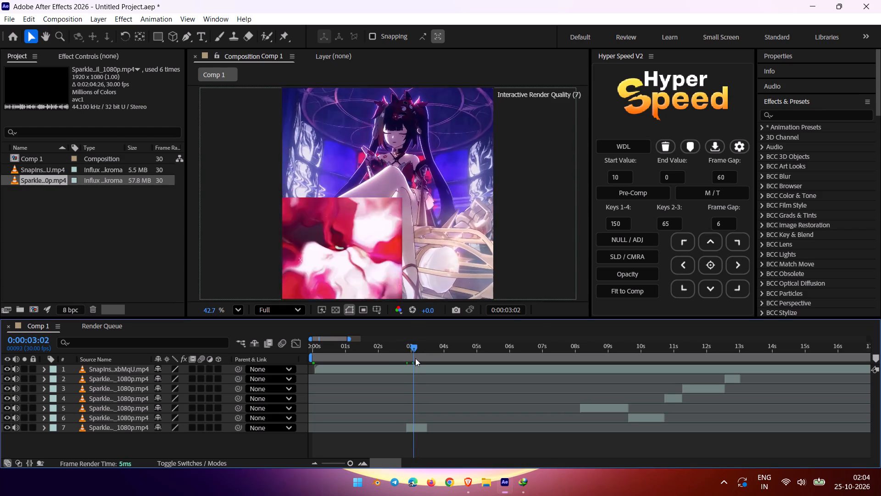
pyautogui.moveTo(415, 358); pyautogui.dragTo(420, 357)
pyautogui.press('=')
pyautogui.press('=')
pyautogui.press('=')
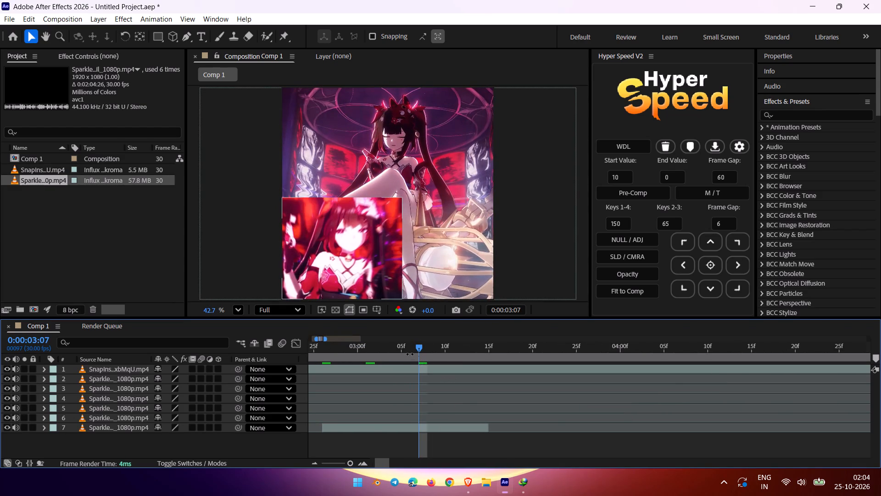
pyautogui.press('=')
pyautogui.moveTo(417, 348); pyautogui.dragTo(373, 357)
pyautogui.press('-')
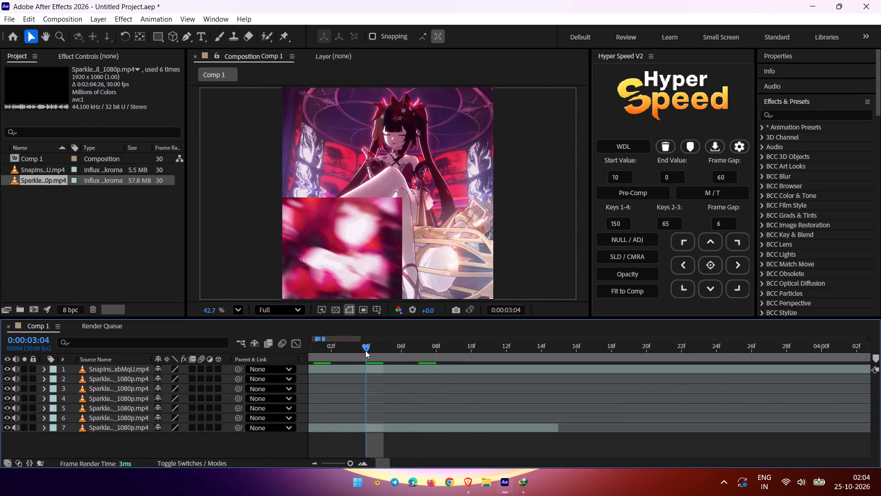
pyautogui.moveTo(365, 350); pyautogui.dragTo(485, 368)
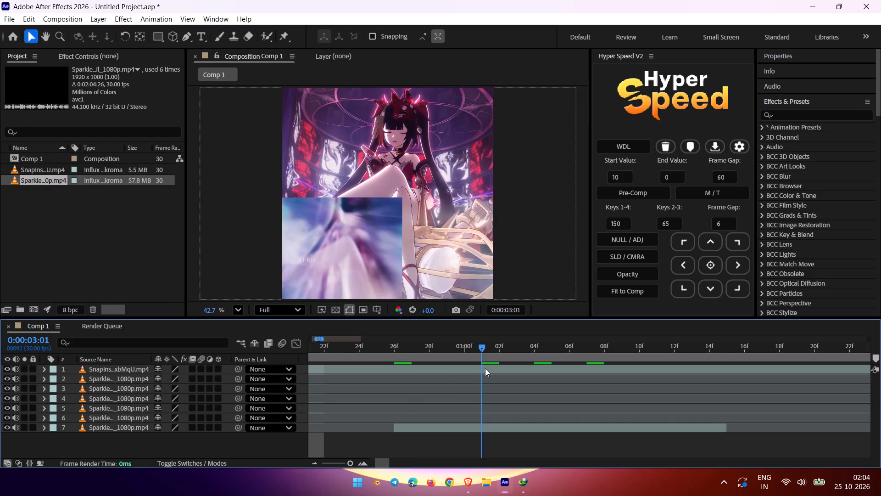
pyautogui.moveTo(485, 368); pyautogui.dragTo(421, 367)
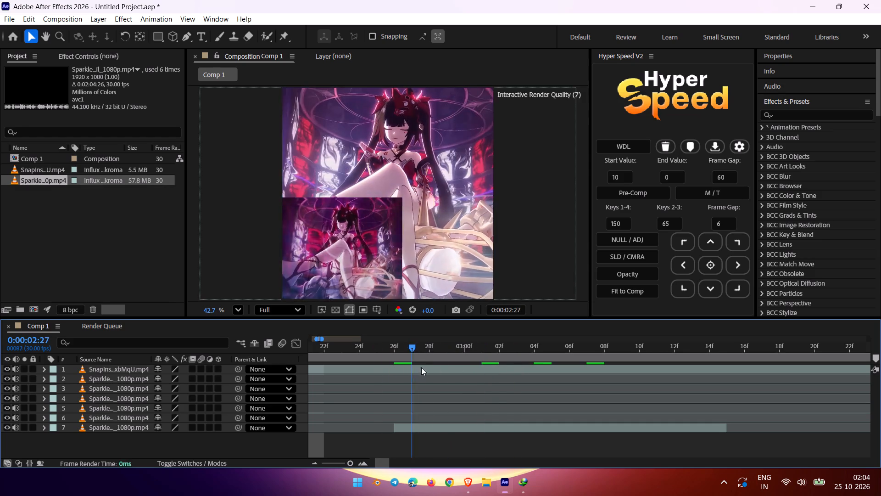
pyautogui.moveTo(421, 367); pyautogui.dragTo(540, 358)
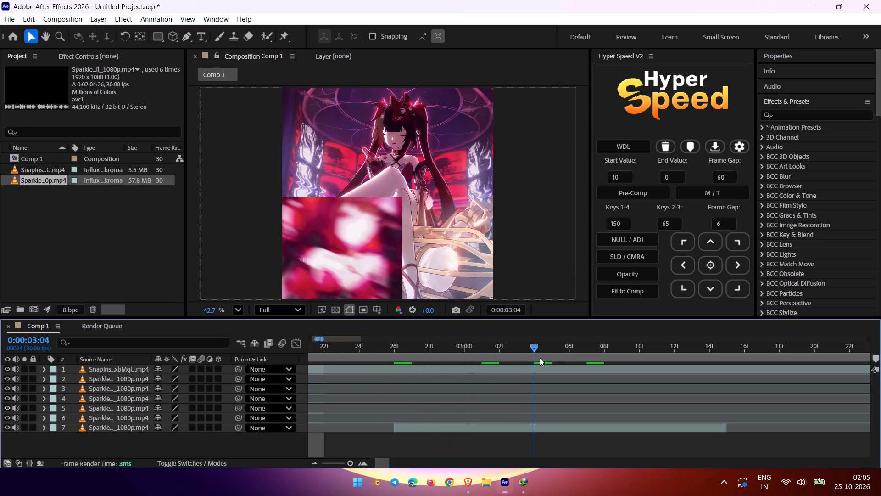
pyautogui.moveTo(540, 358); pyautogui.dragTo(515, 363)
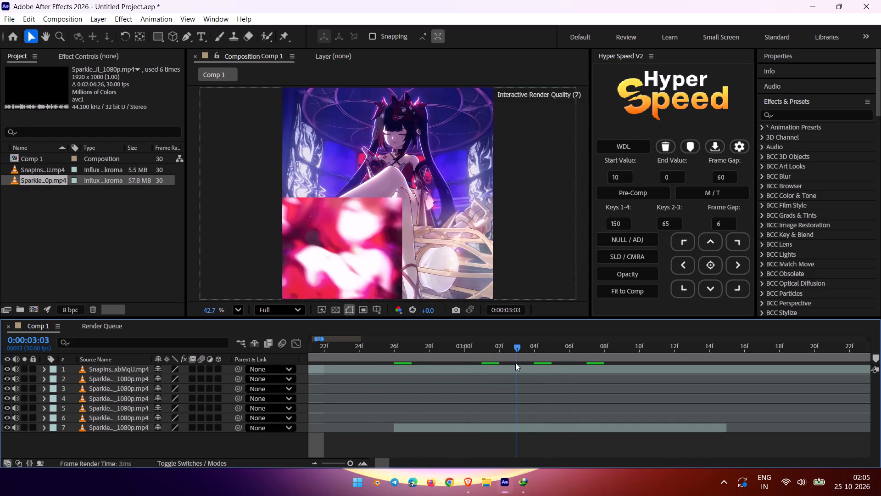
pyautogui.moveTo(515, 363); pyautogui.dragTo(509, 360)
pyautogui.moveTo(509, 360); pyautogui.dragTo(415, 375)
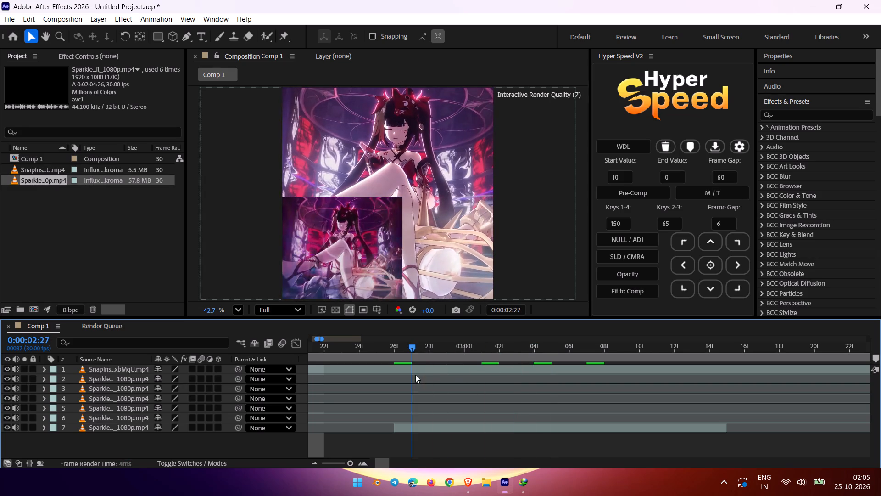
pyautogui.moveTo(415, 375); pyautogui.dragTo(490, 366)
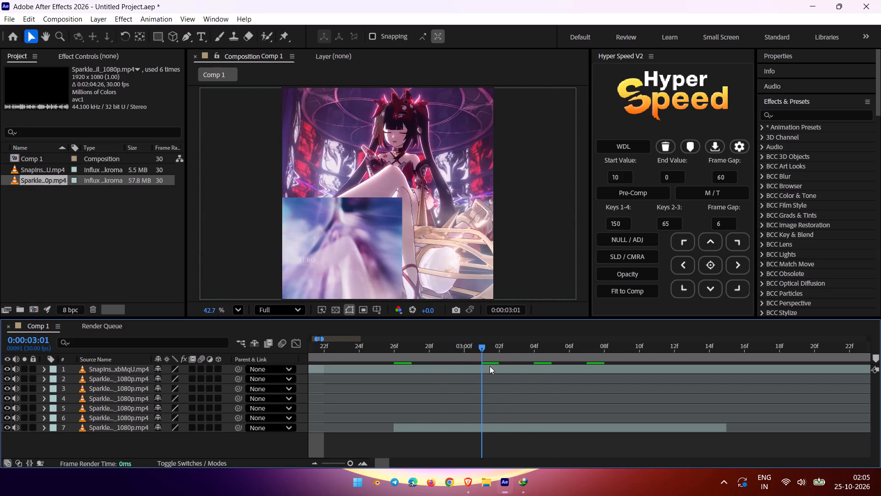
# Split the seated Sparkle clip at 0:00:03:02 and delete the part after it.
pyautogui.moveTo(490, 366); pyautogui.dragTo(492, 365)
pyautogui.click(463, 431)
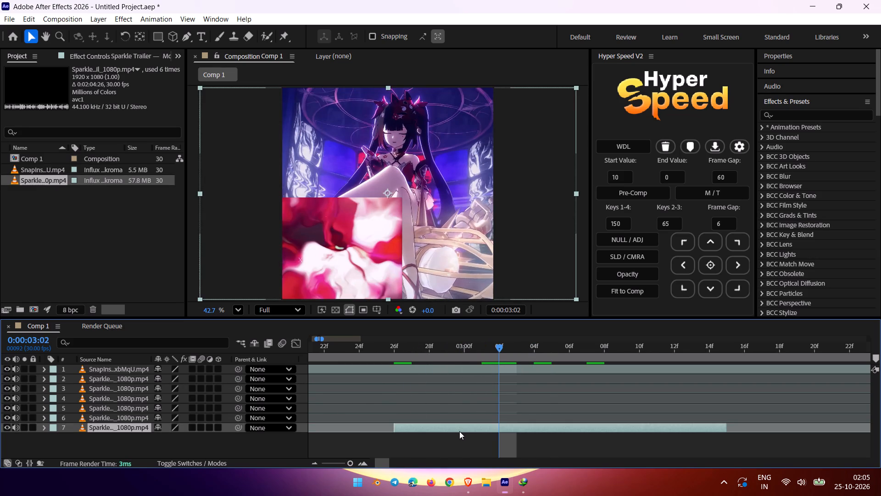
pyautogui.hotkey('ctrl', 'shift', 'd')
pyautogui.click(537, 427)
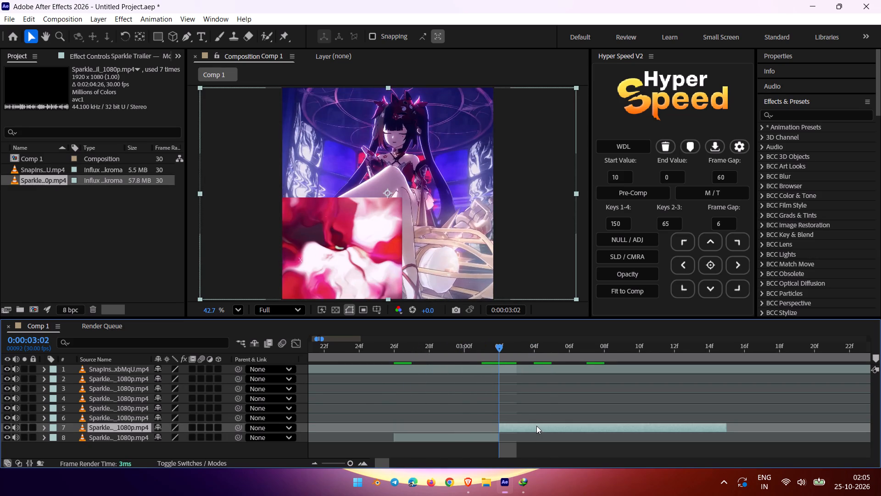
pyautogui.press('Delete')
# Examine the reference shot following 0:00:03:02 and compare it with the red-background Sparkle clip near 0:00:08 to find matching footage.
pyautogui.moveTo(496, 347); pyautogui.dragTo(511, 357)
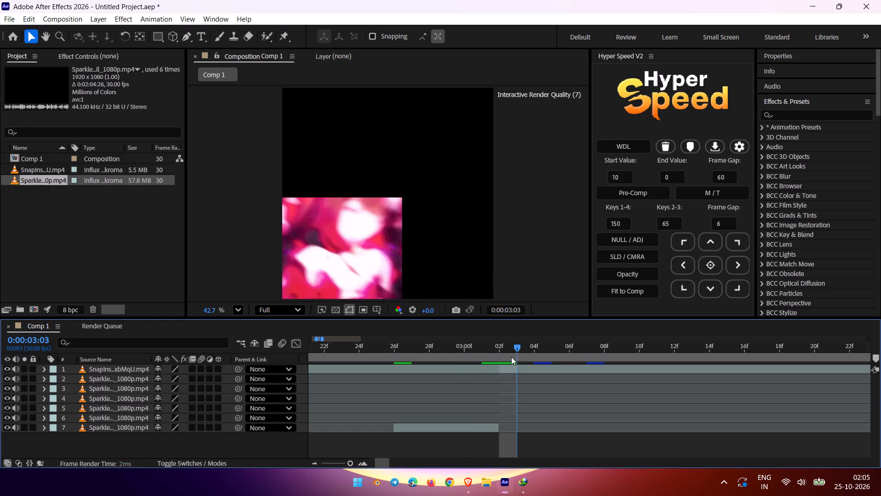
pyautogui.moveTo(511, 357); pyautogui.dragTo(546, 359)
pyautogui.press('-')
pyautogui.press('-')
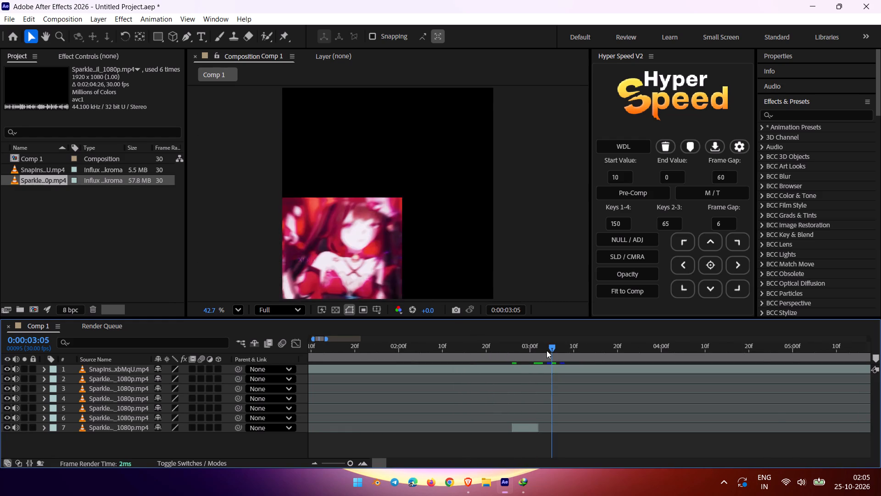
pyautogui.press('-')
pyautogui.press('-')
pyautogui.moveTo(448, 344); pyautogui.dragTo(456, 348)
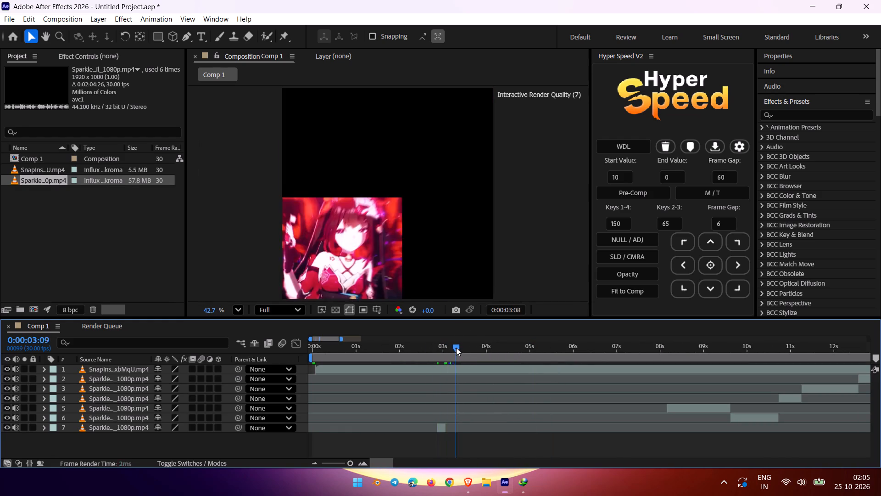
pyautogui.moveTo(456, 348); pyautogui.dragTo(463, 348)
pyautogui.moveTo(645, 346); pyautogui.dragTo(692, 367)
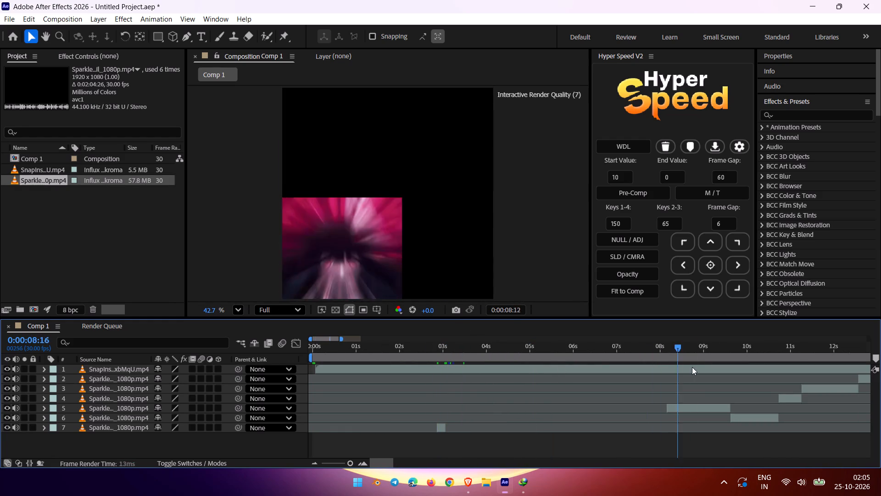
pyautogui.moveTo(692, 367); pyautogui.dragTo(694, 369)
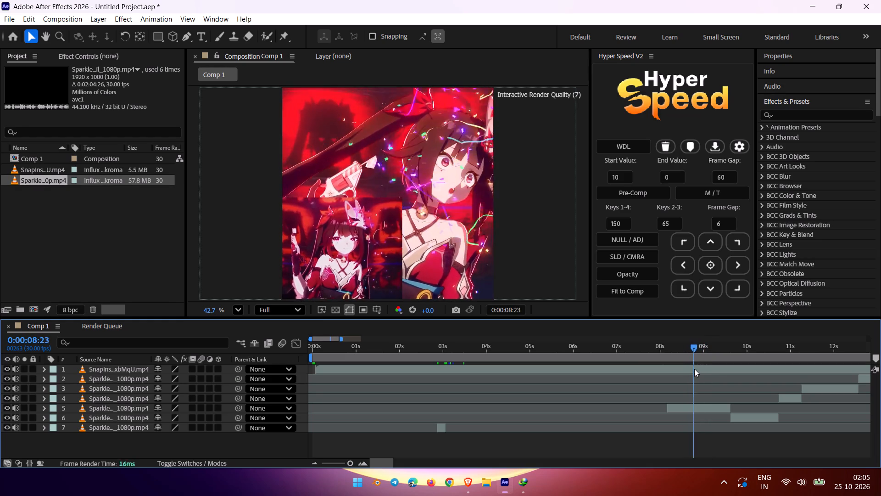
pyautogui.moveTo(694, 369); pyautogui.dragTo(698, 368)
# Duplicate the red-background Sparkle clip near 0:00:08 and move the copy to start at about 0:00:03:16.
pyautogui.click(681, 413)
pyautogui.click(681, 410)
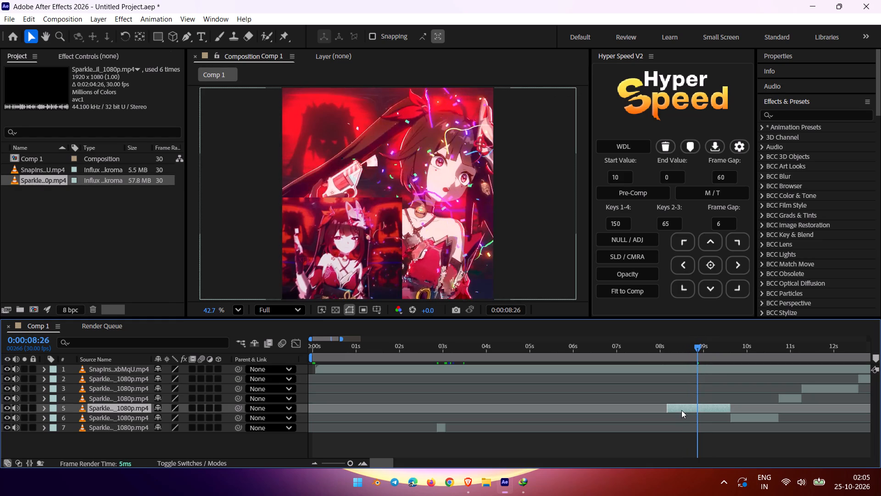
pyautogui.hotkey('ctrl', 'd')
pyautogui.moveTo(683, 406); pyautogui.dragTo(499, 411)
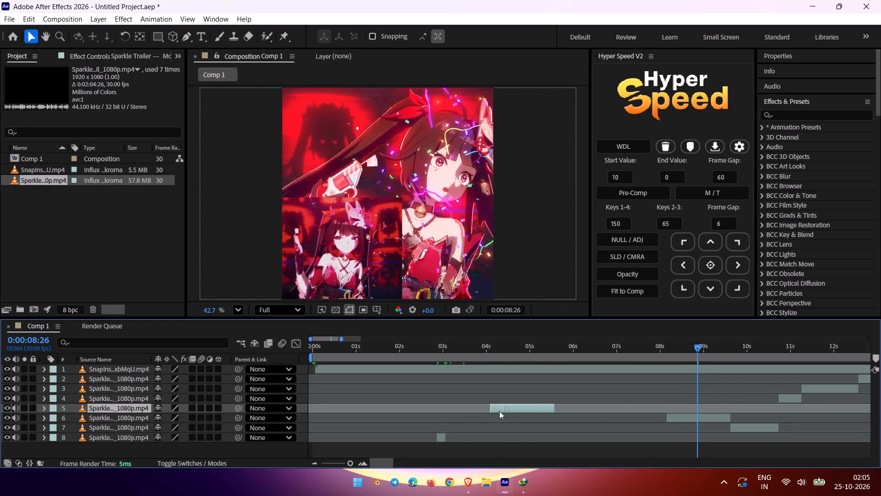
pyautogui.moveTo(499, 411); pyautogui.dragTo(482, 414)
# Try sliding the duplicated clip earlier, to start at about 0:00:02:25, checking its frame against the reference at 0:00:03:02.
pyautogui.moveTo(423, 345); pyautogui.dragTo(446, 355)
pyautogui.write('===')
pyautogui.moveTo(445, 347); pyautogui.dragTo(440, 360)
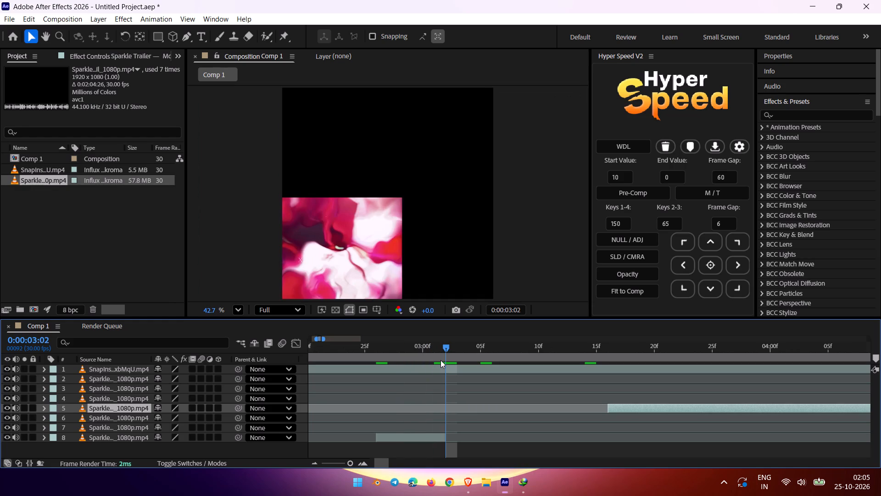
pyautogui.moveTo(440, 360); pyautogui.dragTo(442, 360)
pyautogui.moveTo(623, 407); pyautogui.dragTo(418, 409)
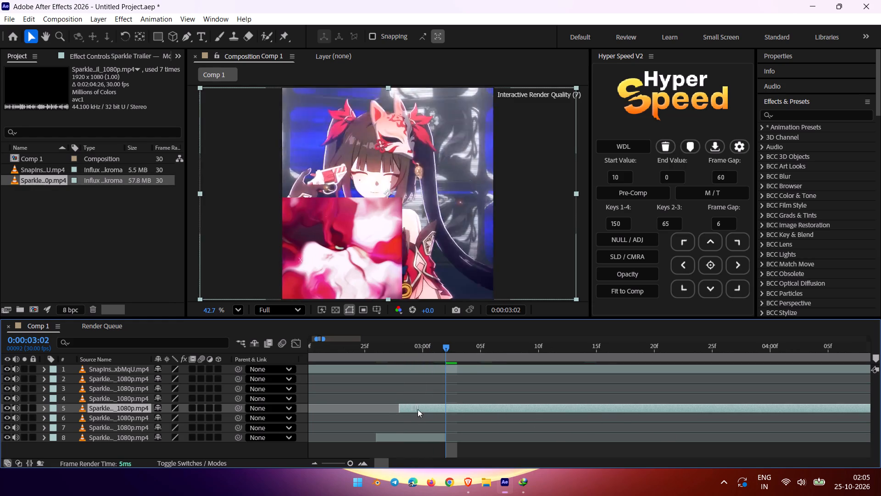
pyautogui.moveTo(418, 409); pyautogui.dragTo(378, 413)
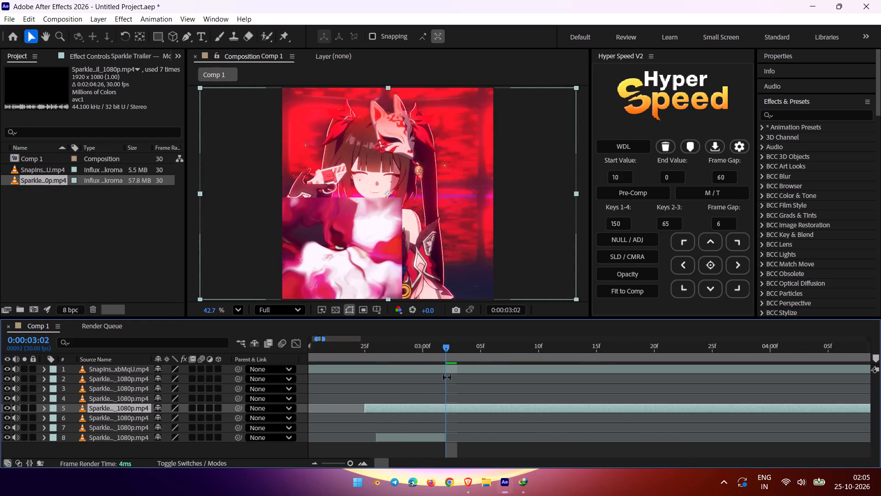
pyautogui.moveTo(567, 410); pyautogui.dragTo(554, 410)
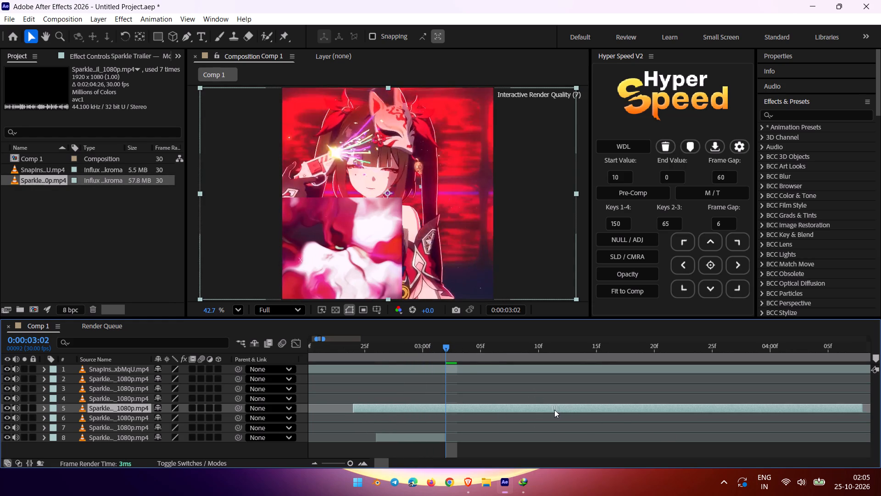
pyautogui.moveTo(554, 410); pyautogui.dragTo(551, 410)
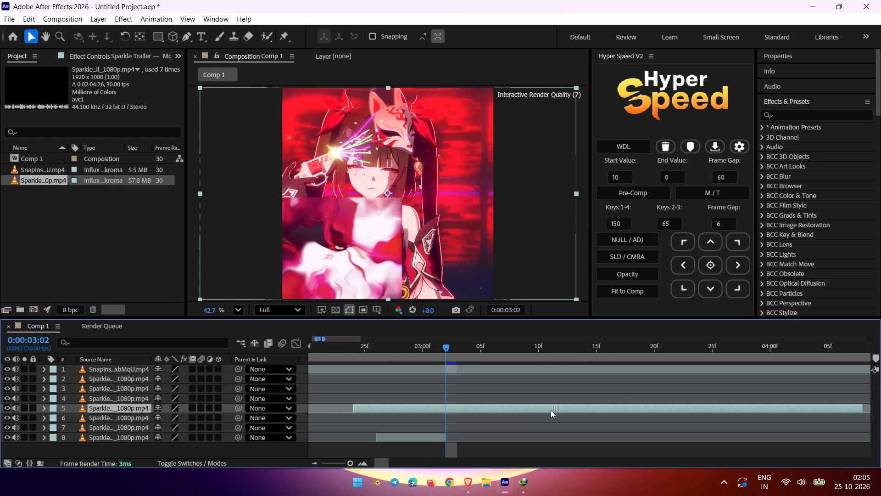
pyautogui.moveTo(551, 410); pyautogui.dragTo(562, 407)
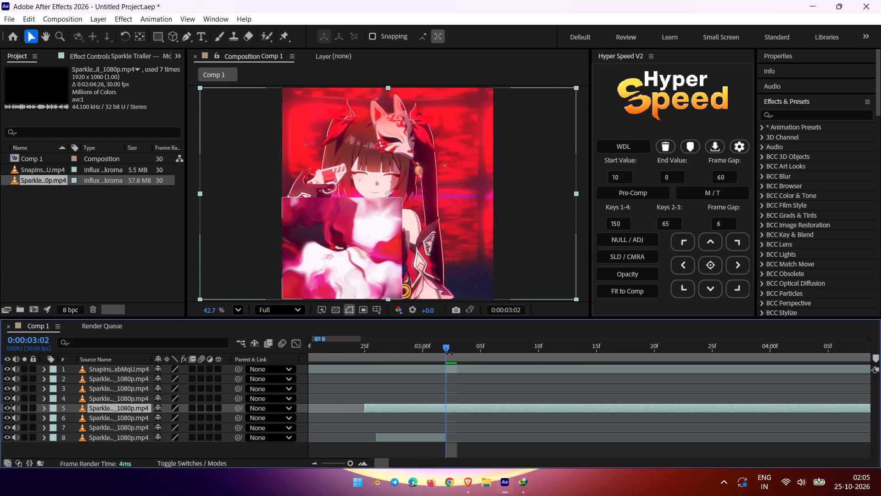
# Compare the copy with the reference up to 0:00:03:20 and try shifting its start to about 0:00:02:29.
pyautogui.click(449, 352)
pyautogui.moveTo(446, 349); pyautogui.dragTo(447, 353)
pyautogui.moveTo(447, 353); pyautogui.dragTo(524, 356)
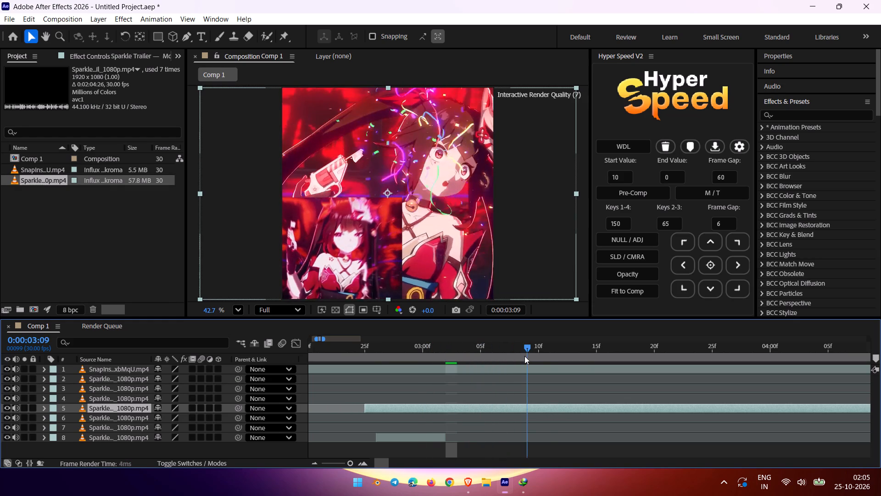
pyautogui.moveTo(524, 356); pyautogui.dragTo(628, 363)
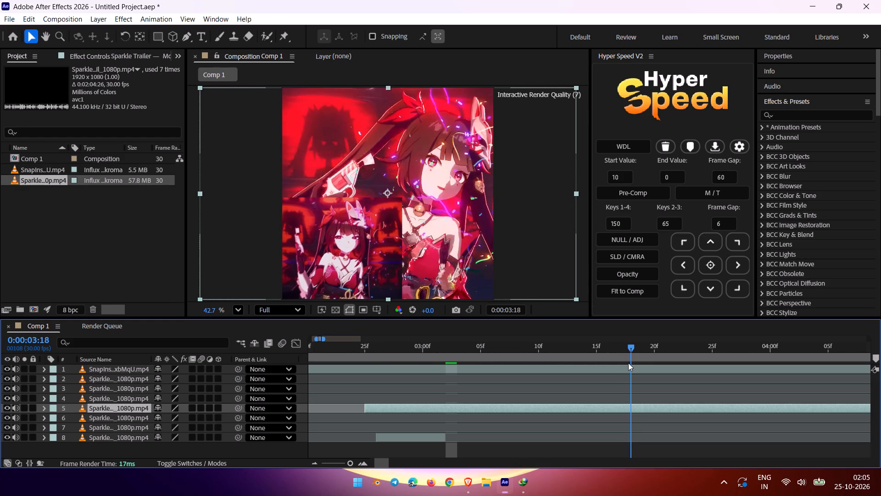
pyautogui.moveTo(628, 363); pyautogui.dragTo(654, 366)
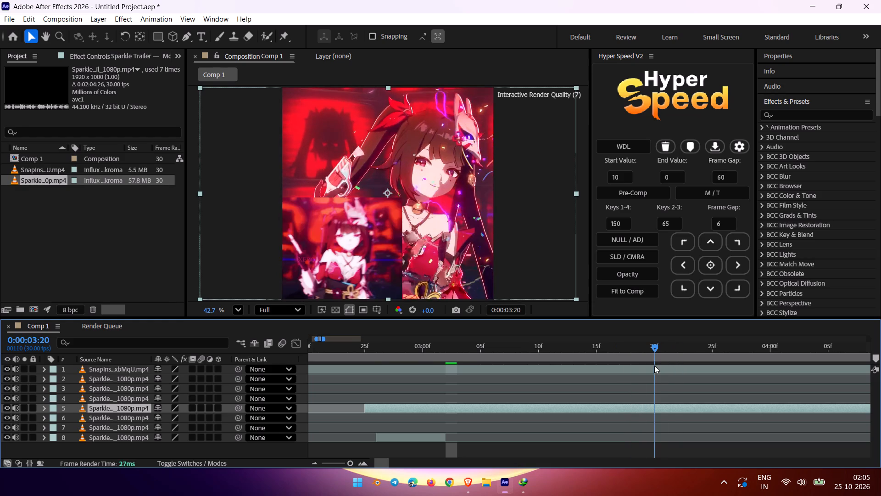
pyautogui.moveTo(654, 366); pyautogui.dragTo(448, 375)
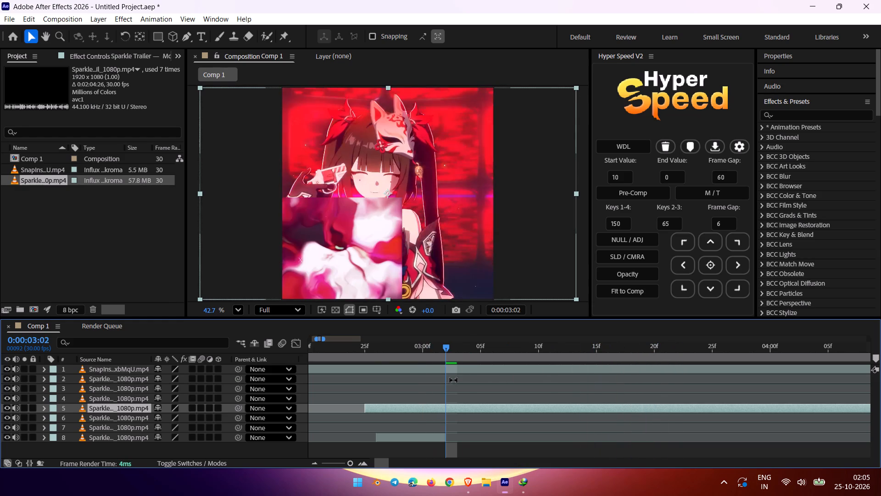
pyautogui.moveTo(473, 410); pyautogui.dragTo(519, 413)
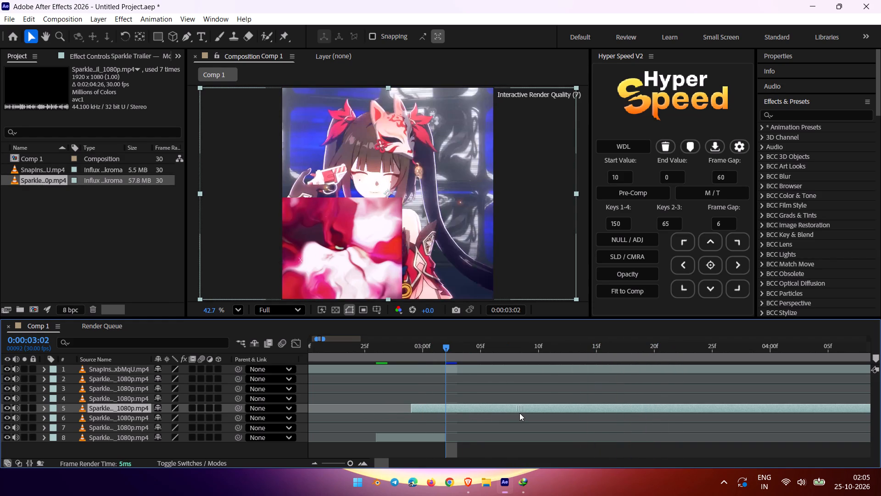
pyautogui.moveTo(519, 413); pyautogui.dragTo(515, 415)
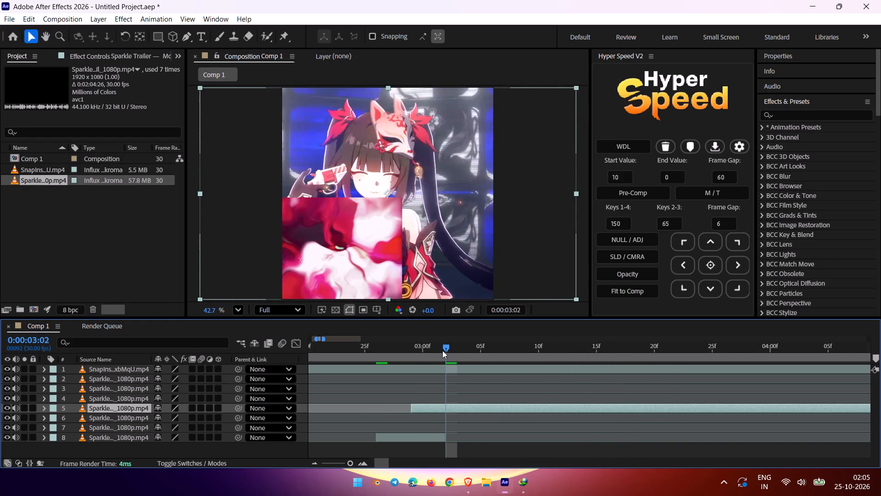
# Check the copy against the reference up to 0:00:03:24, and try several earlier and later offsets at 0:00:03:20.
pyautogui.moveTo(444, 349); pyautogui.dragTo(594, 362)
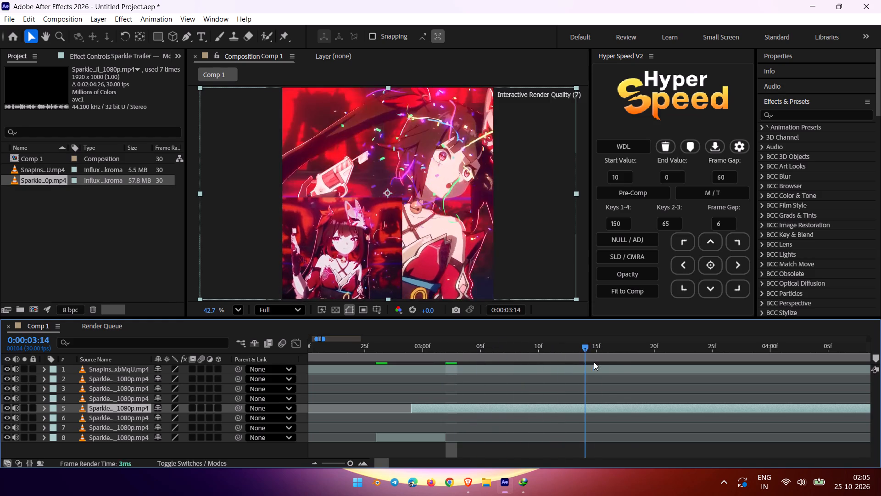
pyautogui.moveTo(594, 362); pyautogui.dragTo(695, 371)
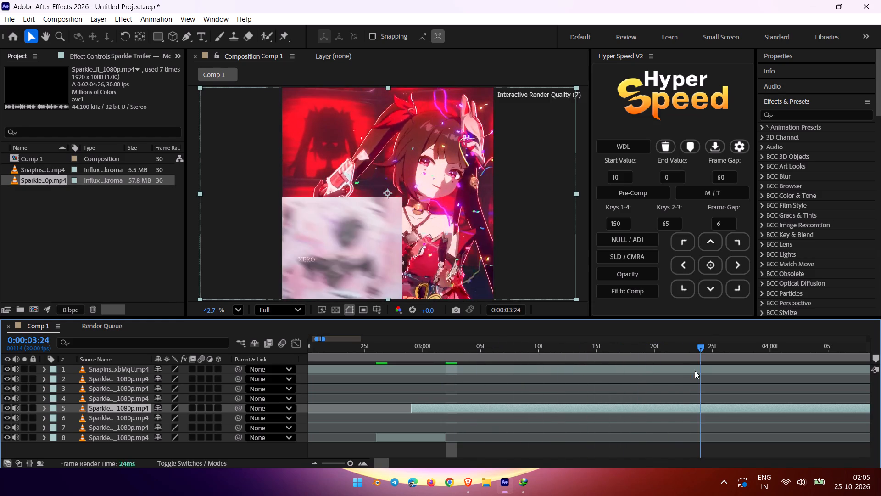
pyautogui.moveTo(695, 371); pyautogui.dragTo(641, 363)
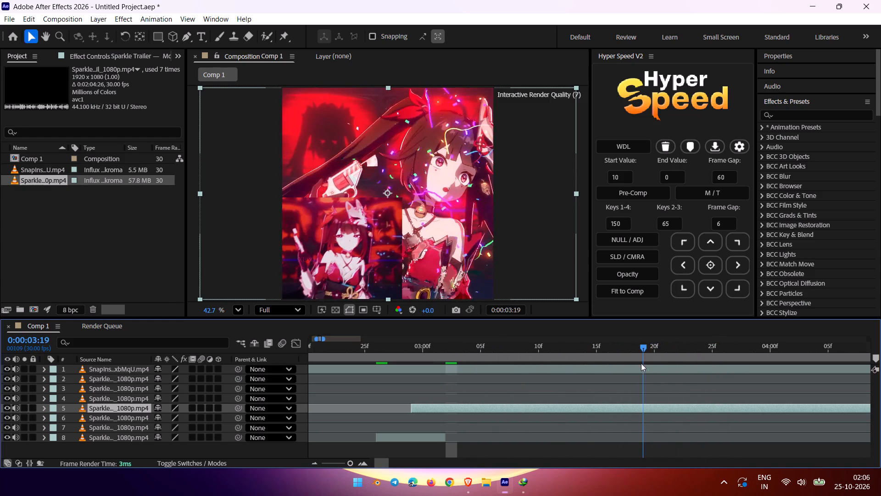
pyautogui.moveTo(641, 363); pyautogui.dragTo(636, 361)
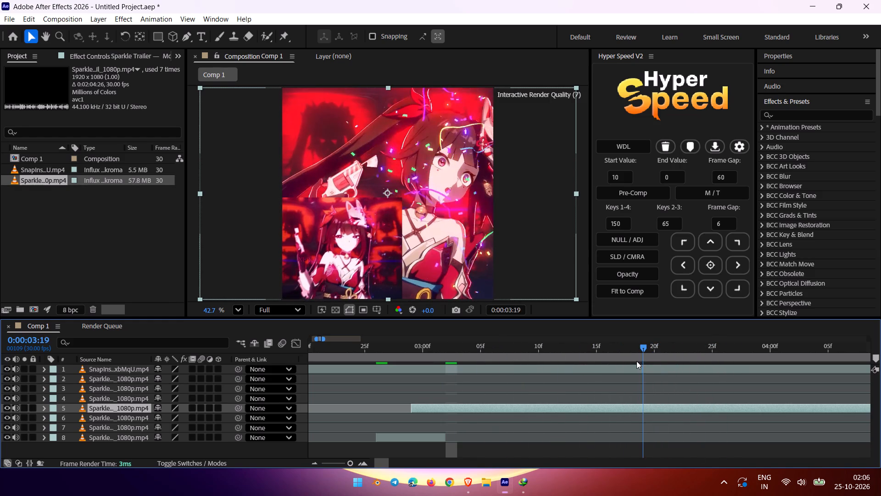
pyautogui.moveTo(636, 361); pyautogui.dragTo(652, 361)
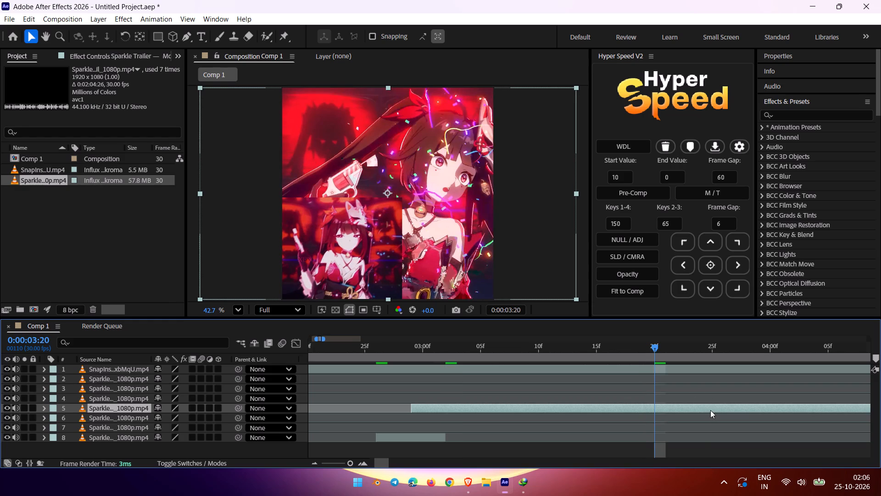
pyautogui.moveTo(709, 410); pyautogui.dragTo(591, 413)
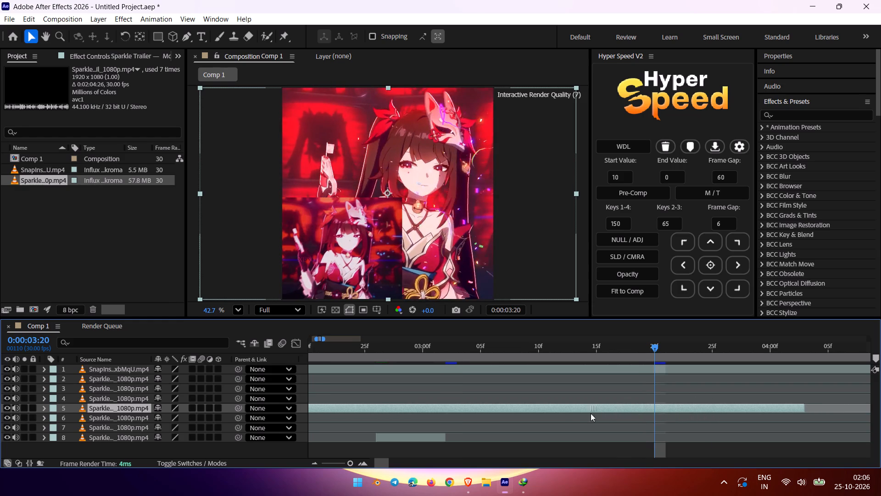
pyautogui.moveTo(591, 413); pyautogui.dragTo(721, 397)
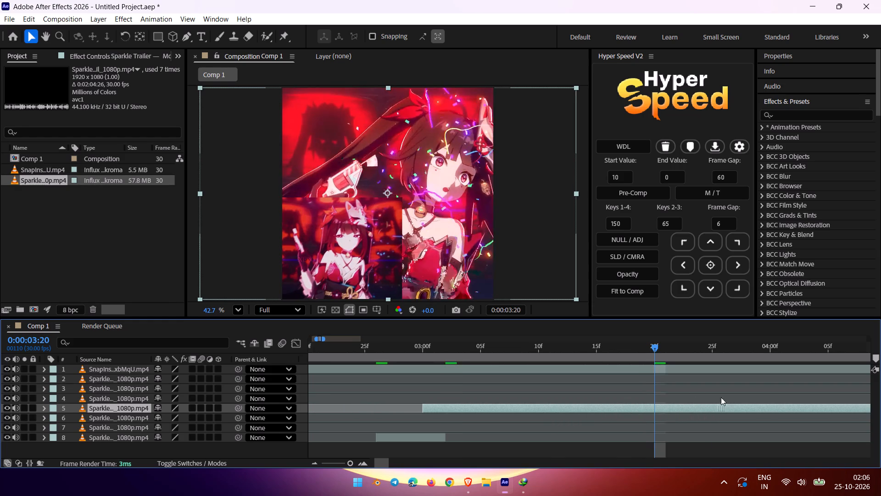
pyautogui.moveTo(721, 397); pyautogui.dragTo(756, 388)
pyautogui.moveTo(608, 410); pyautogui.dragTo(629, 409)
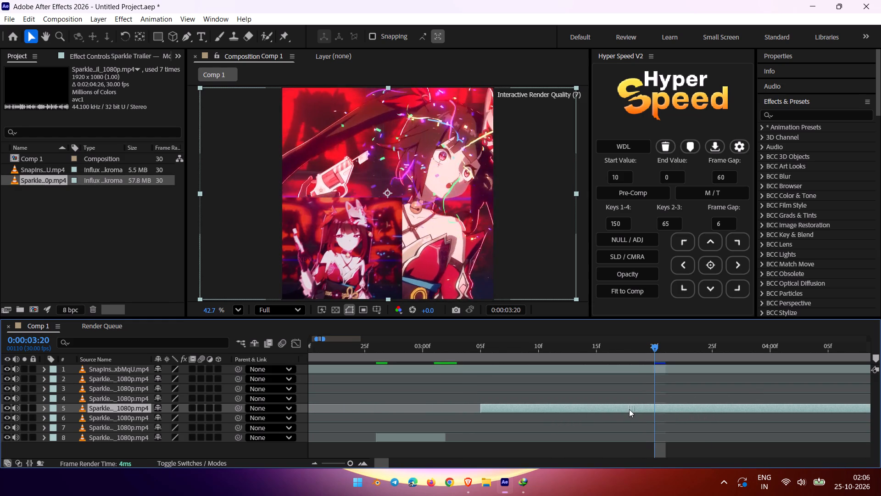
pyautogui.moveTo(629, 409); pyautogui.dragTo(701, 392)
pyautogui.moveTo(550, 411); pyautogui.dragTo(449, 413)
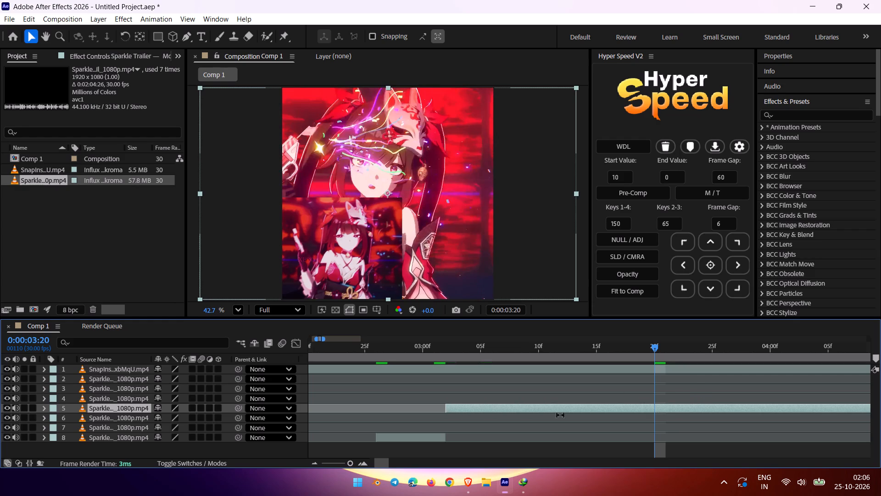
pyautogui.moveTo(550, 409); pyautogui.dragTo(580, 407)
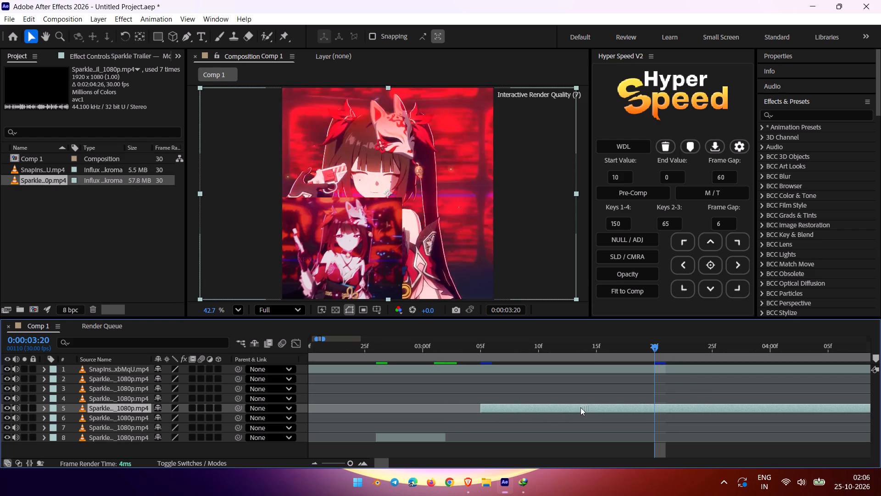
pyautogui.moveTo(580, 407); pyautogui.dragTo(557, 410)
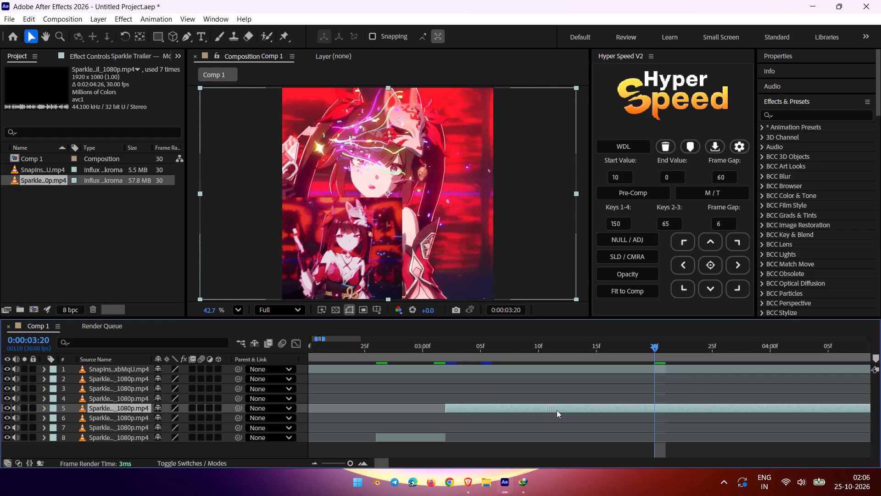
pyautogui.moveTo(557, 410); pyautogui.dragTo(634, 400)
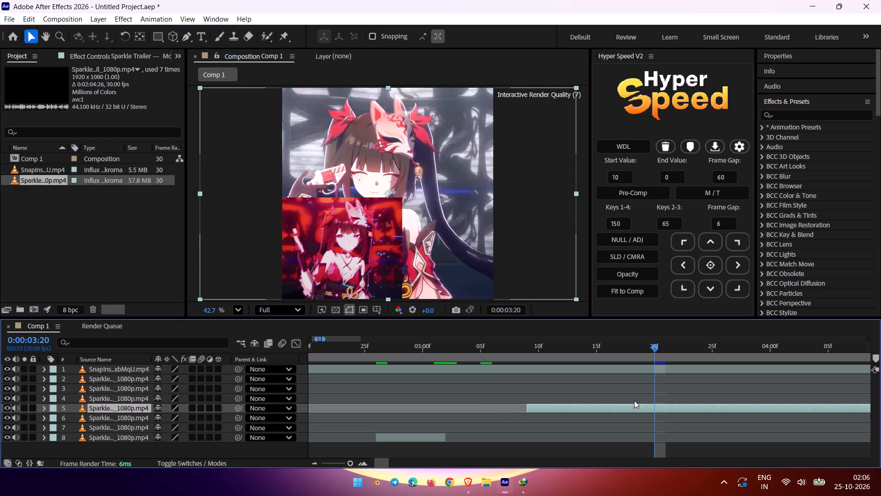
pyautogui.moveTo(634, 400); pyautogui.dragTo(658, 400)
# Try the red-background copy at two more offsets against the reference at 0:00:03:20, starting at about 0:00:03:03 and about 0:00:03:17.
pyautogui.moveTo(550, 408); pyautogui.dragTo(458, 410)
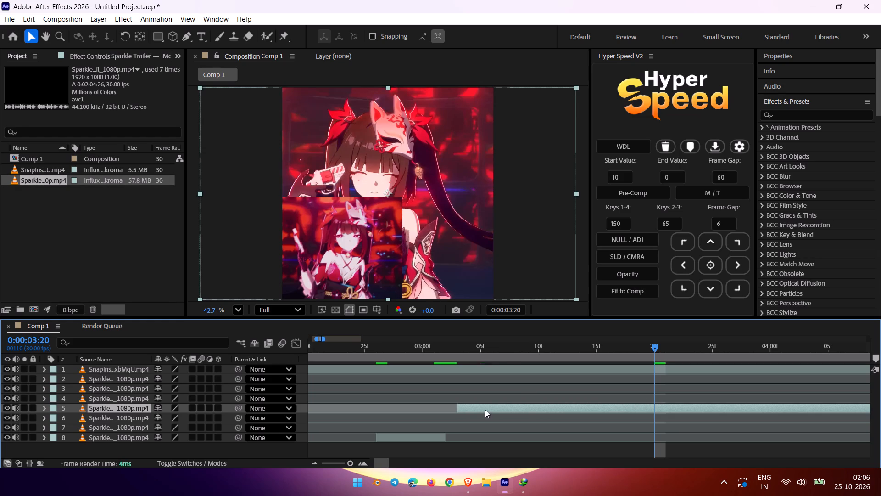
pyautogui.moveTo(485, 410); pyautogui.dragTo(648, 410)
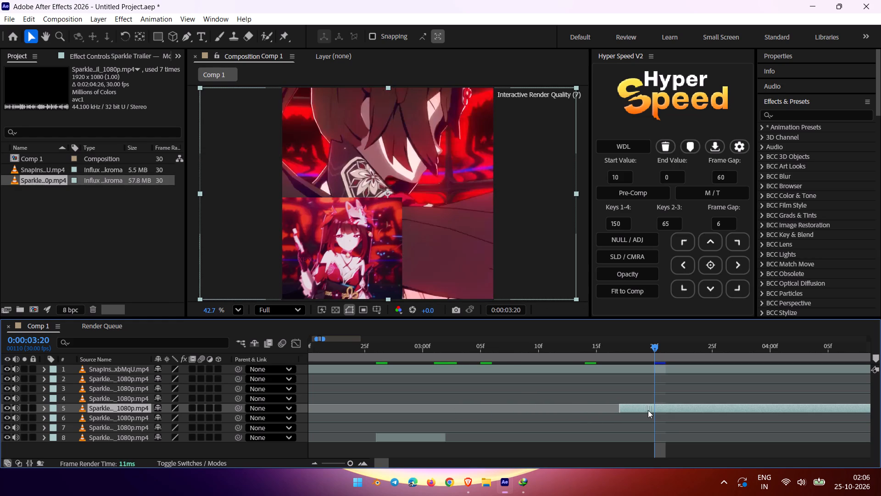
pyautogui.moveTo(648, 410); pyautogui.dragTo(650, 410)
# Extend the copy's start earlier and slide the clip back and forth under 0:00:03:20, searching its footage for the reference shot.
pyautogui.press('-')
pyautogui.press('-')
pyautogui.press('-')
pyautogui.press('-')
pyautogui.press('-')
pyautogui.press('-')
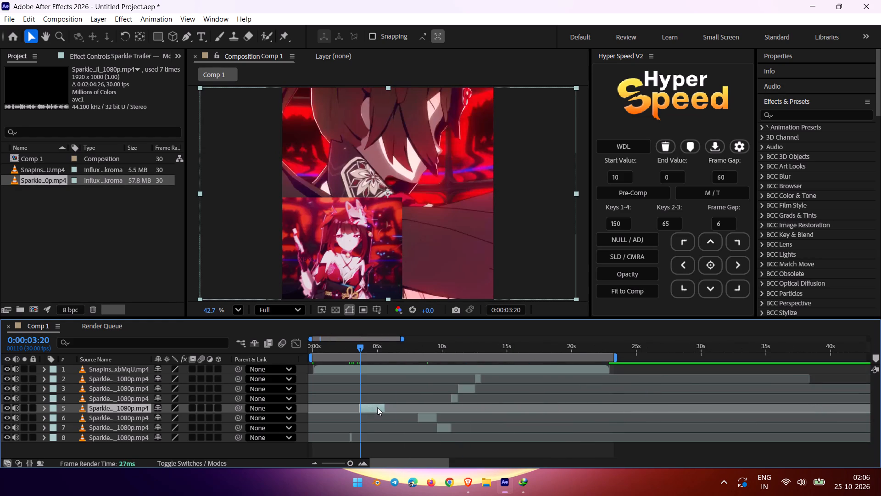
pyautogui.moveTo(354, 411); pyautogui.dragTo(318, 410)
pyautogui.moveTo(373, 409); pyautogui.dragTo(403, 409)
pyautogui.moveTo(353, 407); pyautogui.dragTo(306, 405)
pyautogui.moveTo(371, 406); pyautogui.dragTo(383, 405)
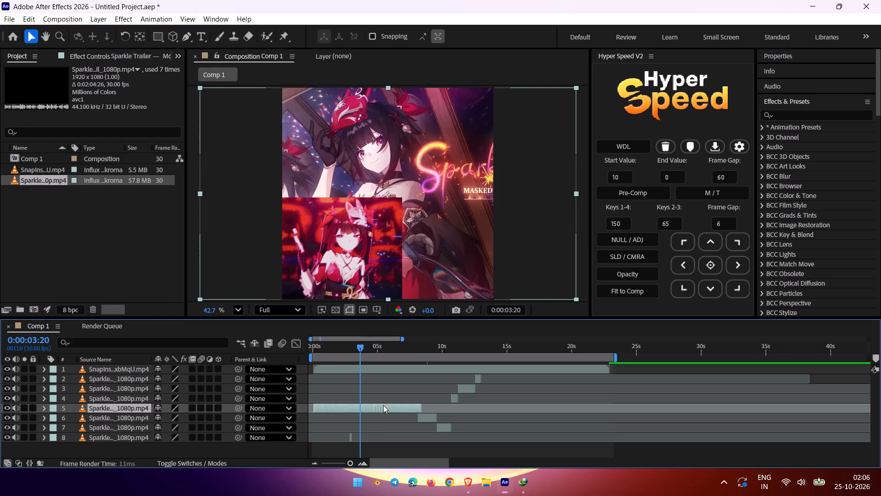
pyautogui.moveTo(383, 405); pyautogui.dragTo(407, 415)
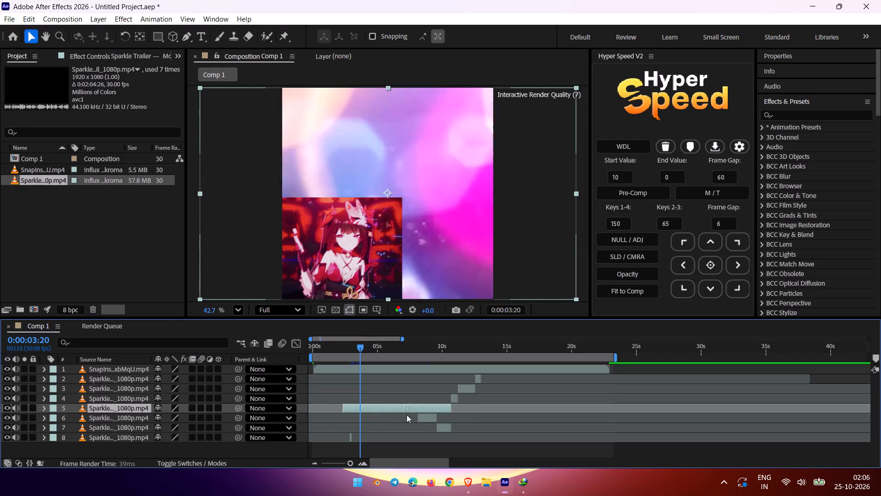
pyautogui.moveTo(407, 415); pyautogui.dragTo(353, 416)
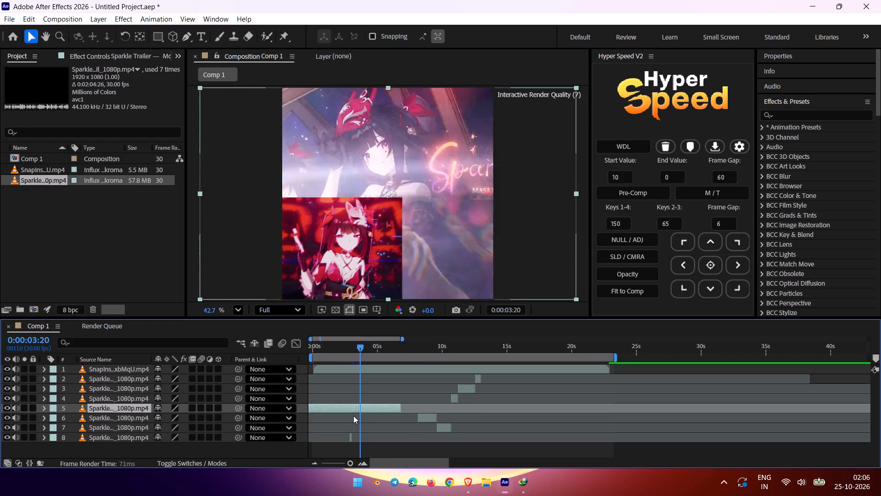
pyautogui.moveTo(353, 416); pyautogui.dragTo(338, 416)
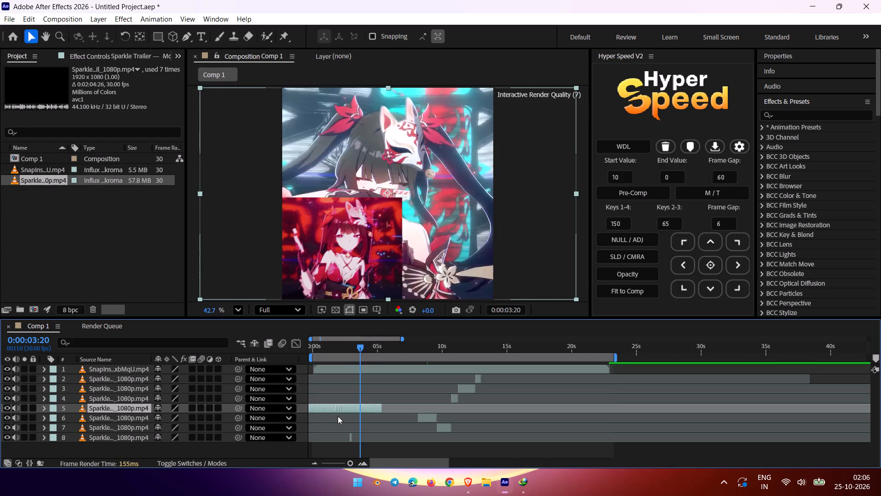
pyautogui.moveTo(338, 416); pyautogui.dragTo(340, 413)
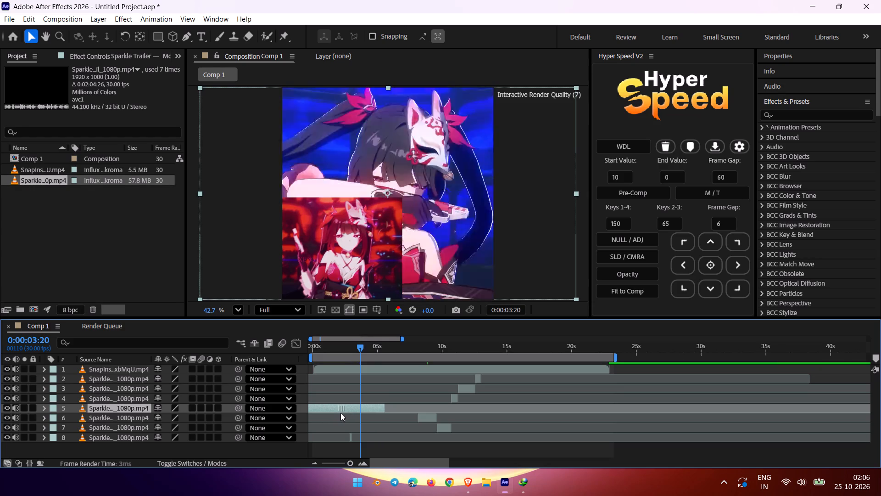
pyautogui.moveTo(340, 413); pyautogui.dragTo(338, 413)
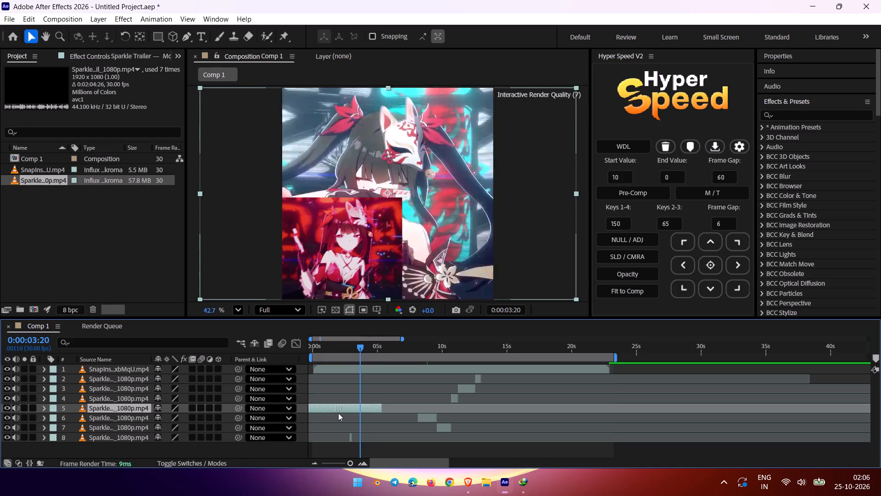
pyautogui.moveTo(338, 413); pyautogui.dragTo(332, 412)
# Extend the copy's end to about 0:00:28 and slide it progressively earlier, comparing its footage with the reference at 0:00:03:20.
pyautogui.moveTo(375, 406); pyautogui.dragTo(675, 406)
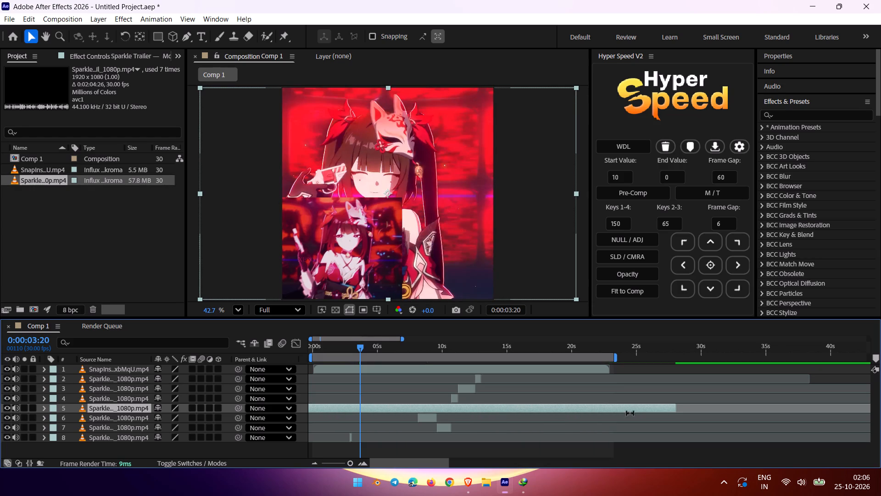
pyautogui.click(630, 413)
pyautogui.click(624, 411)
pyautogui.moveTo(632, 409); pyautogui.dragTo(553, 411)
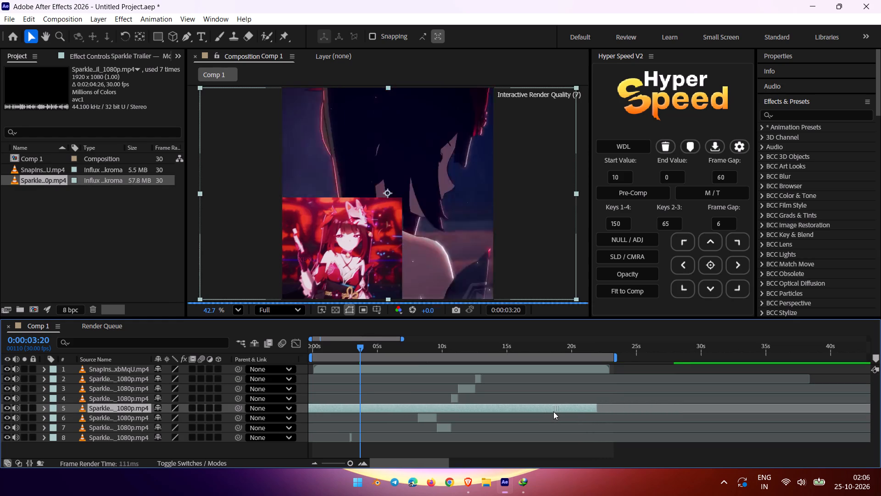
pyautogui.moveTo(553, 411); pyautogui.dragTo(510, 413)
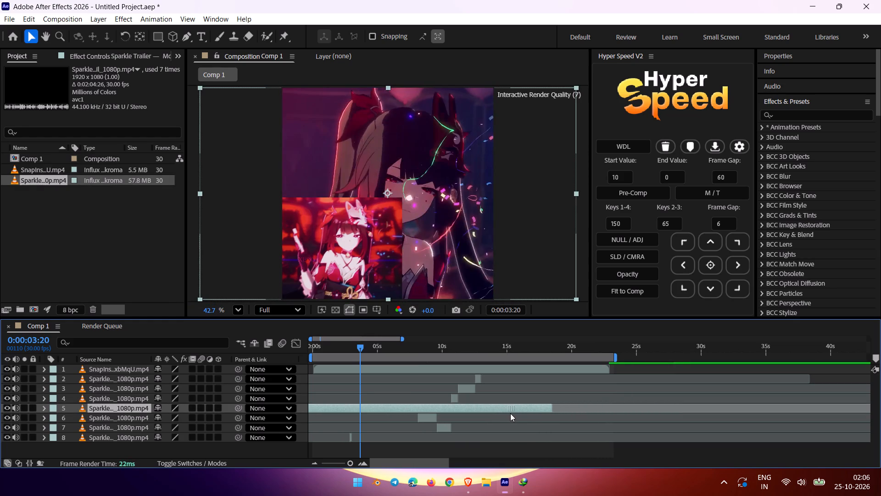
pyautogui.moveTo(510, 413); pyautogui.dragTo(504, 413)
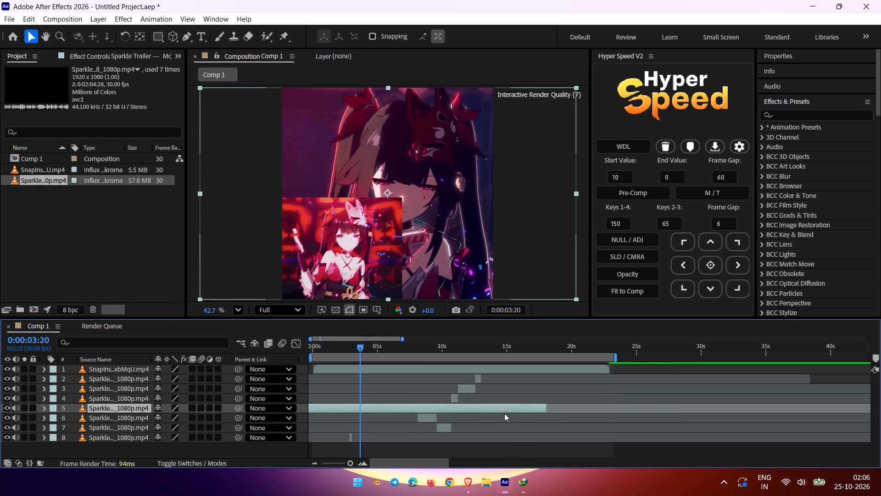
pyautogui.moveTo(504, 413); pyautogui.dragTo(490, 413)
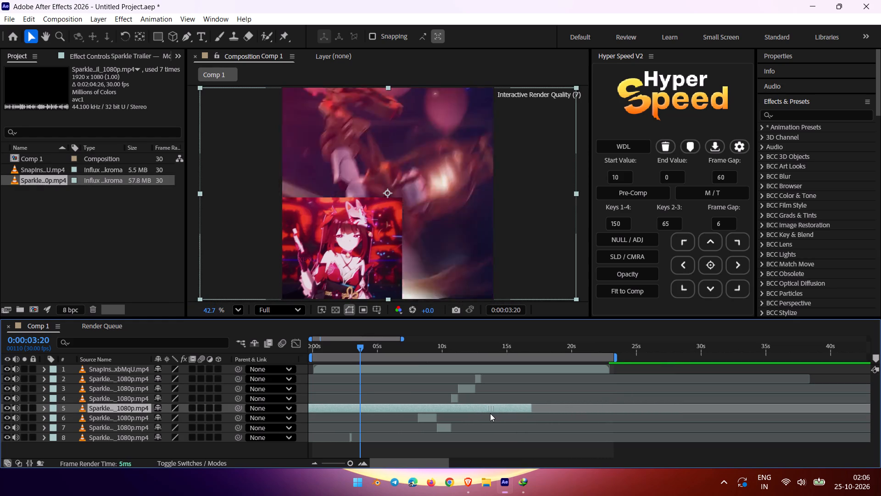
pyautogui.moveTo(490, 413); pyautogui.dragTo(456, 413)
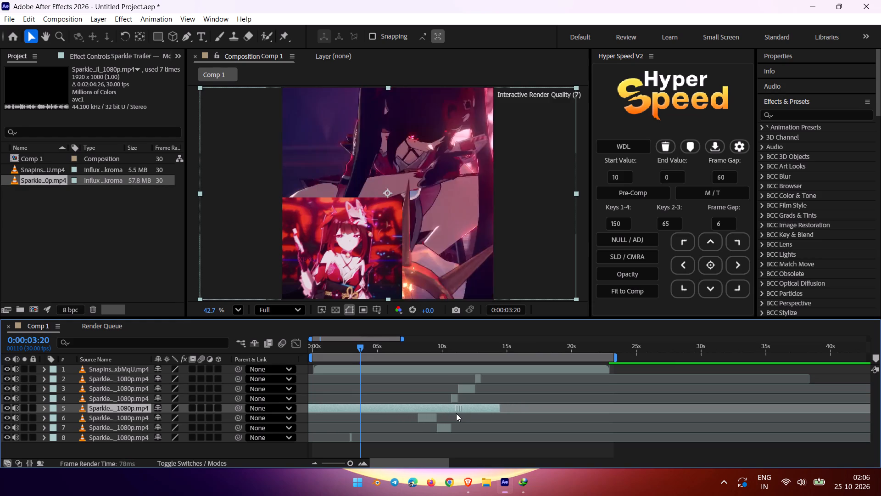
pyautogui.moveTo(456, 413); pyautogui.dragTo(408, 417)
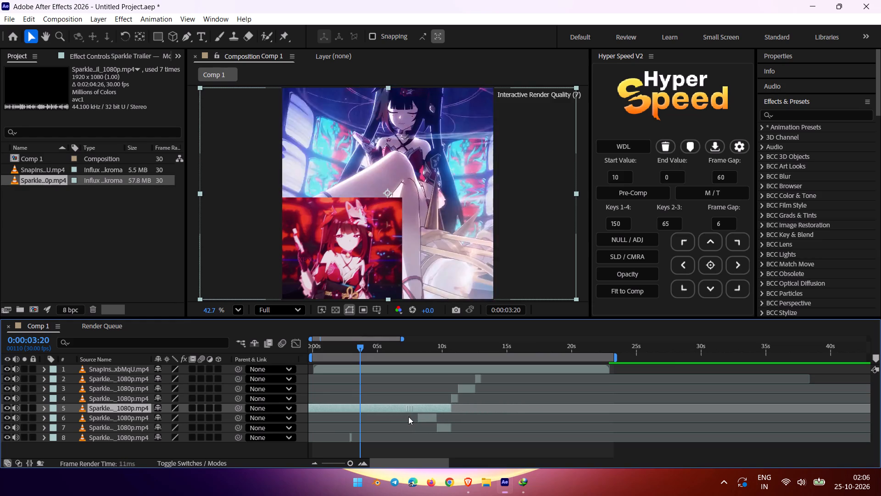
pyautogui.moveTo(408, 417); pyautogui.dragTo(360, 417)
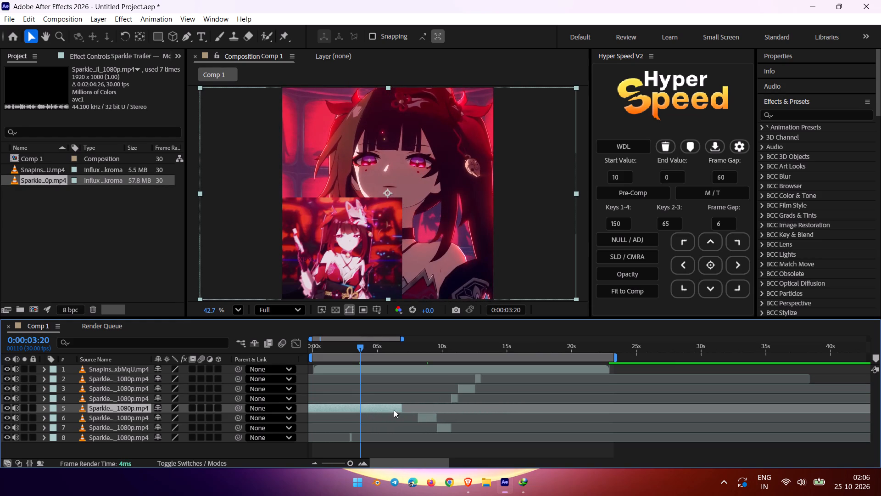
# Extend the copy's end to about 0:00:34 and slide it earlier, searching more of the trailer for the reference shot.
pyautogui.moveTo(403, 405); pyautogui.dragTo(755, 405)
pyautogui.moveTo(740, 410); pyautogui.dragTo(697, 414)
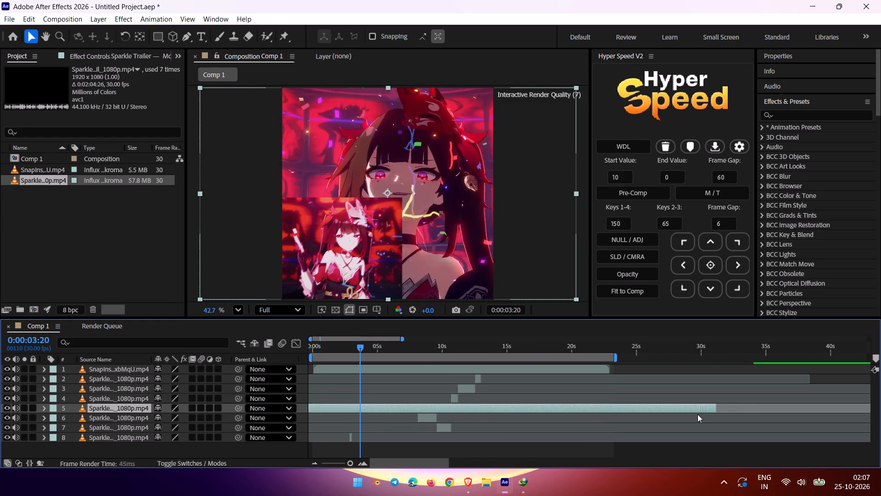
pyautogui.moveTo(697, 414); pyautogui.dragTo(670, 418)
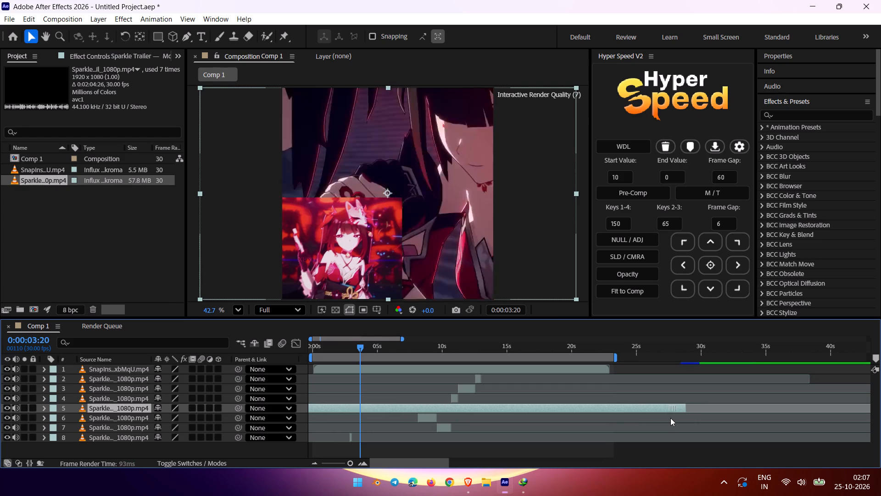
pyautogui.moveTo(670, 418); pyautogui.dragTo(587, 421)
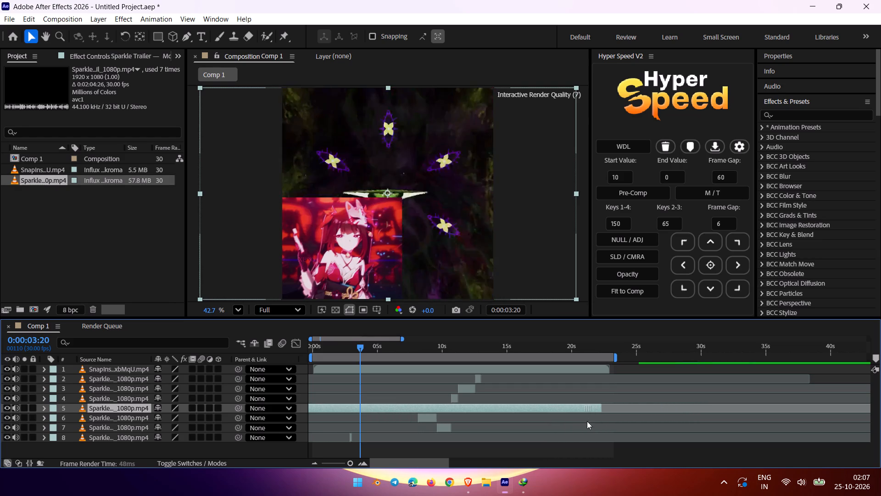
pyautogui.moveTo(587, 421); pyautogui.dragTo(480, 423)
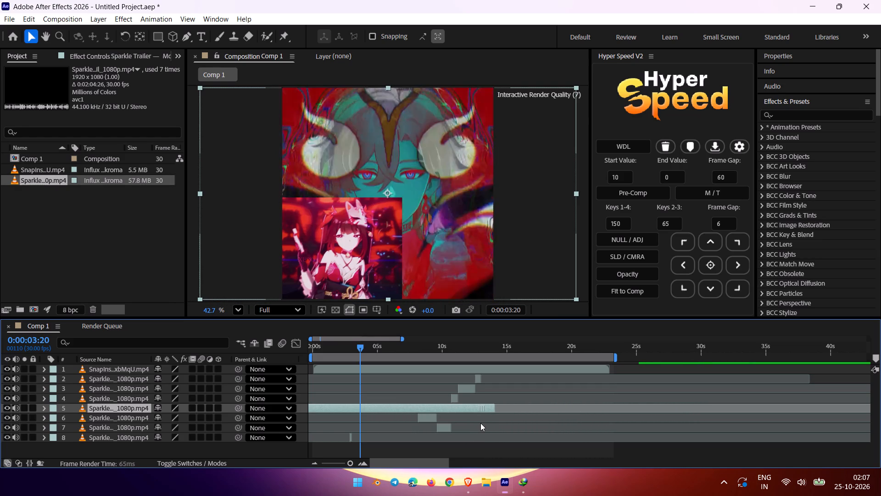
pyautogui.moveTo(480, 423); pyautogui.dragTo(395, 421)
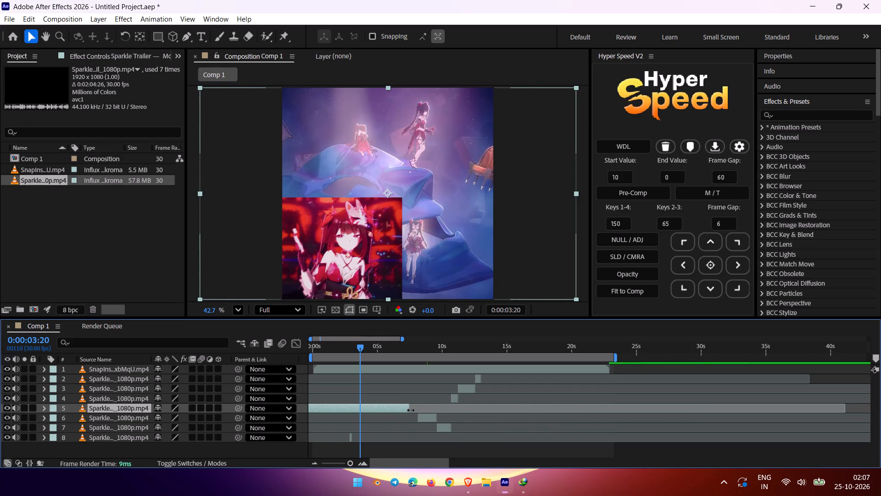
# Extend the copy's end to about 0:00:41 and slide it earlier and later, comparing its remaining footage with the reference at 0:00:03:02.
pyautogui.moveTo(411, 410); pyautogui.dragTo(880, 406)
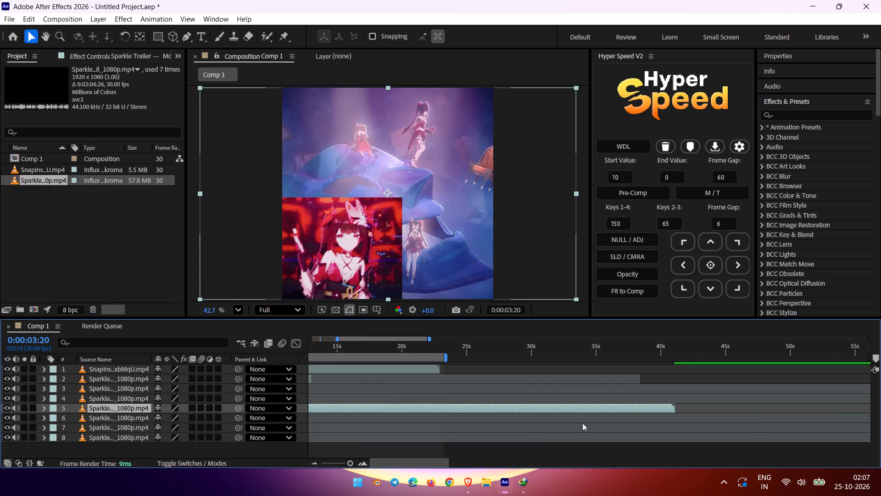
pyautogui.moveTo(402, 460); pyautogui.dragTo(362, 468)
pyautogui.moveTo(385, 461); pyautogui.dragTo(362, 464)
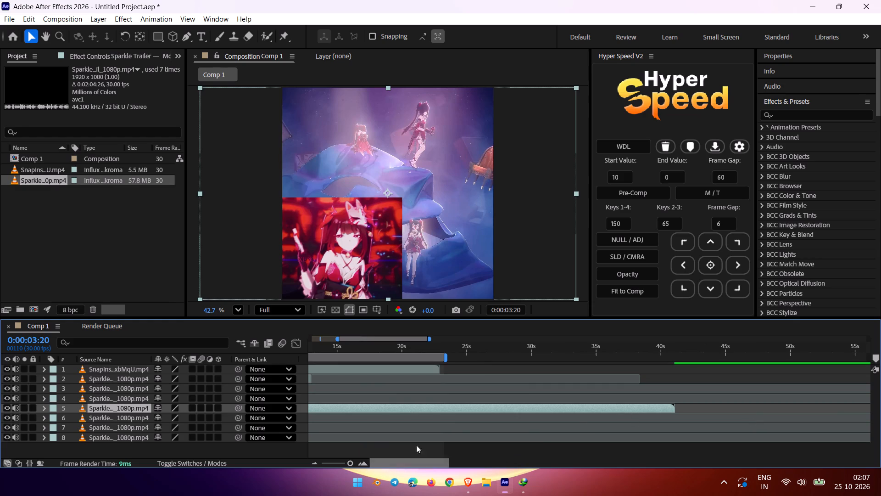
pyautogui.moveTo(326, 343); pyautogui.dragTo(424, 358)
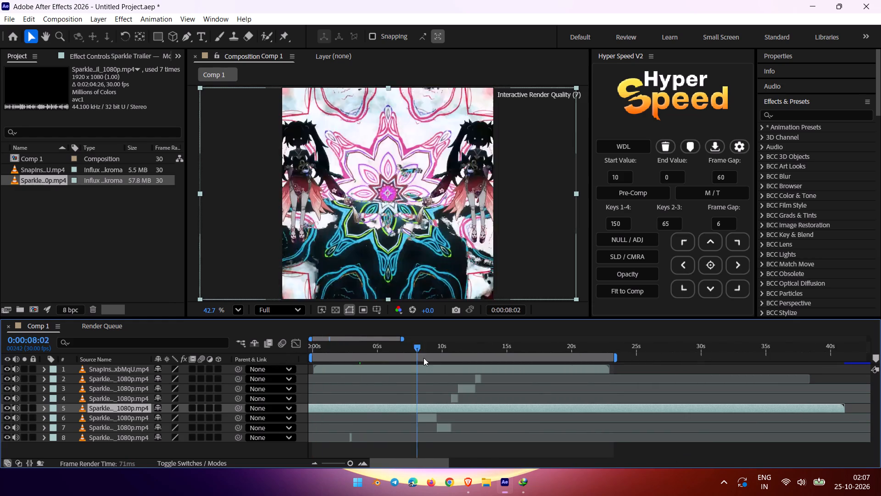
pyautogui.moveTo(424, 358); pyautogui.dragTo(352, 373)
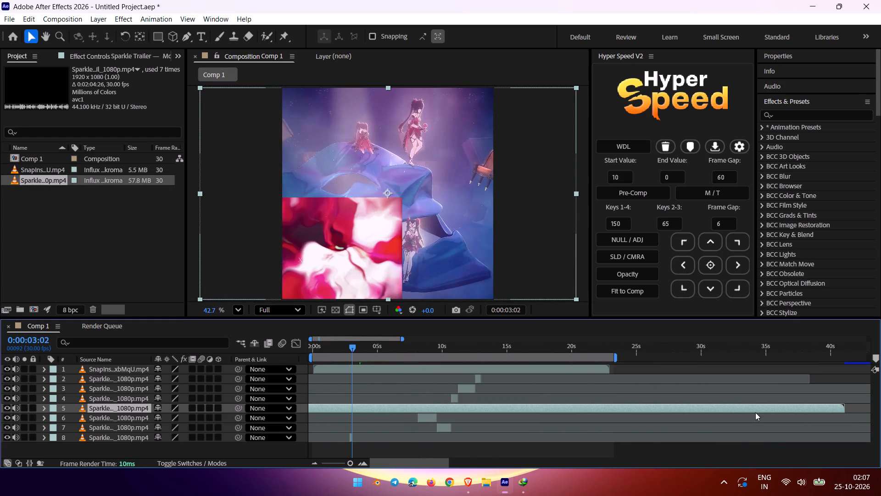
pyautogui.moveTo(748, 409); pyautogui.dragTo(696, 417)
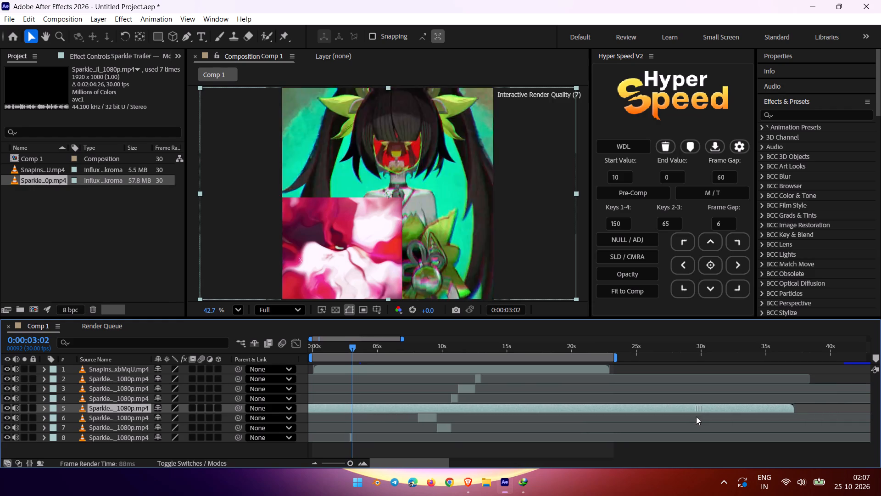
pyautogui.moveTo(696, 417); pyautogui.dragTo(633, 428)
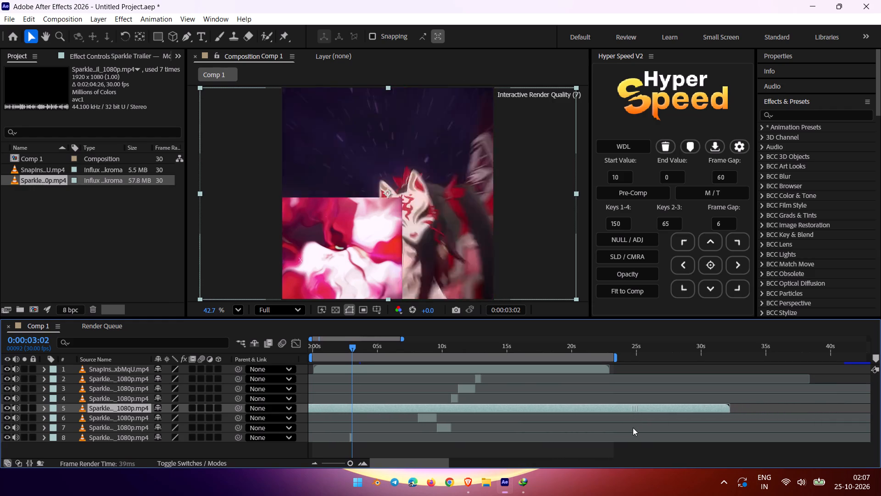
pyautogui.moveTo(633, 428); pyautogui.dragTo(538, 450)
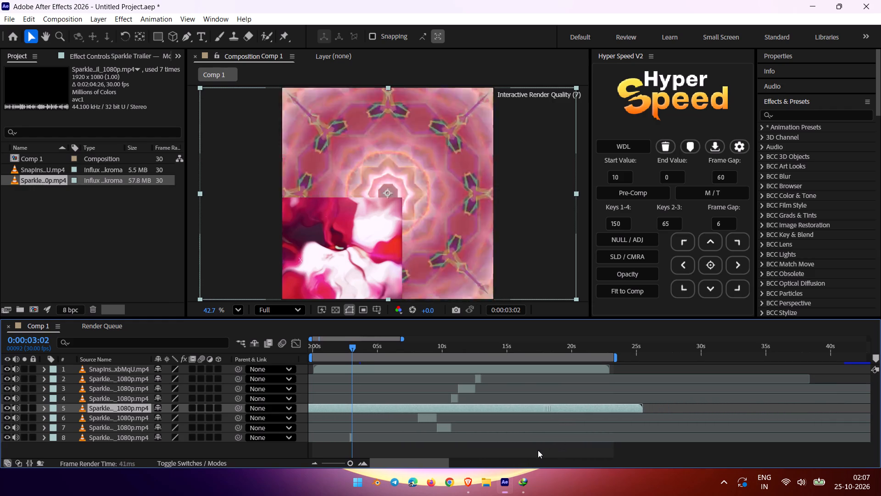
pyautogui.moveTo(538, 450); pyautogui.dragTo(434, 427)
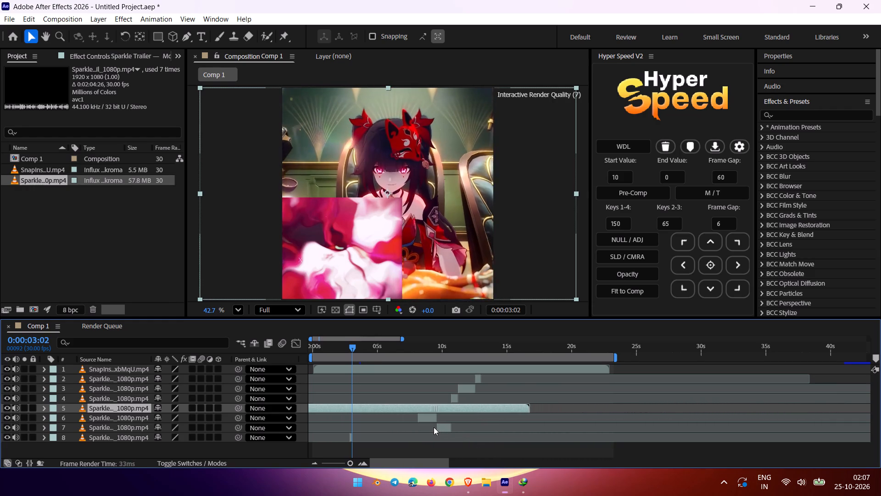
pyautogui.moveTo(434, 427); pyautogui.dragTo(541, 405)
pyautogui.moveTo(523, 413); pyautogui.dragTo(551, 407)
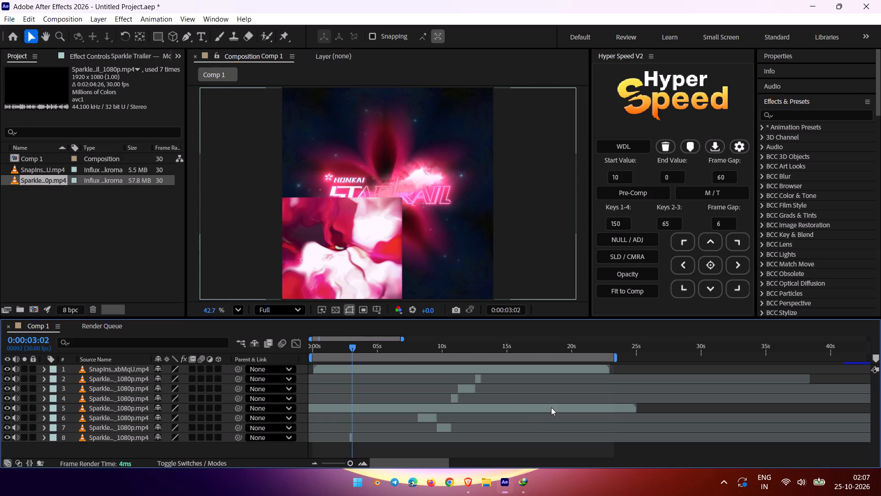
# Delete the extended Sparkle copy on layer 5.
pyautogui.click(551, 407)
pyautogui.press('Delete')
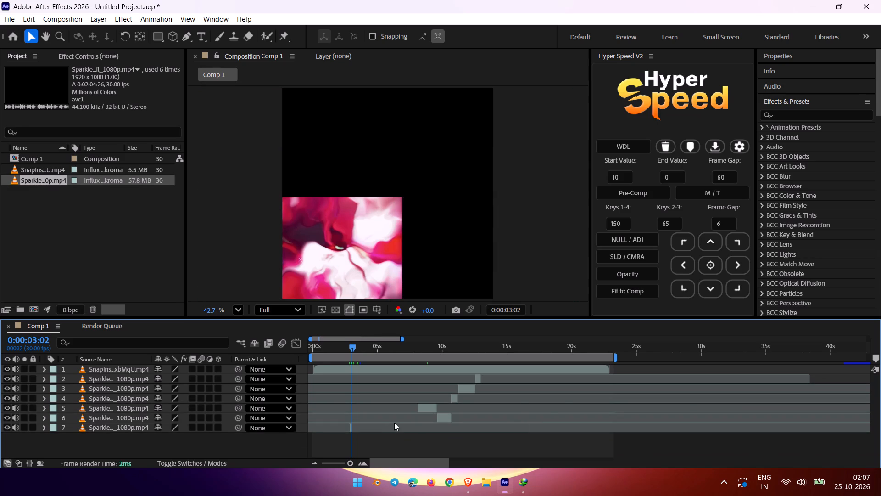
# Duplicate the red-background Sparkle clip under 0:00:09:04 and move the copy to start at about 0:00:03:08, checking the reference near 0:00:02:29.
pyautogui.press('=')
pyautogui.press('=')
pyautogui.moveTo(351, 346); pyautogui.dragTo(731, 421)
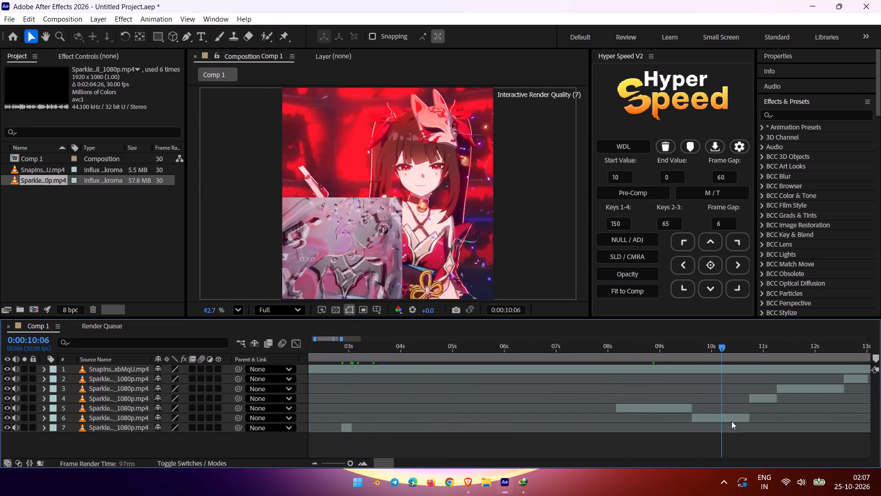
pyautogui.moveTo(731, 421); pyautogui.dragTo(666, 433)
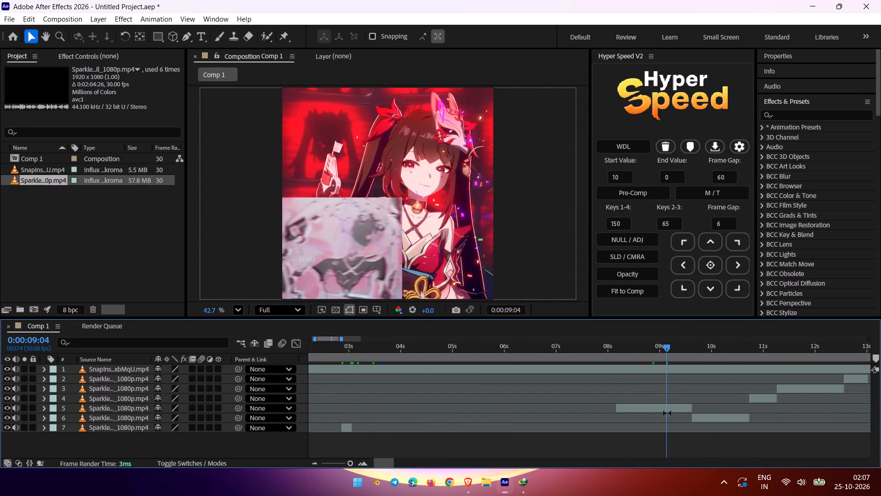
pyautogui.click(667, 411)
pyautogui.hotkey('ctrl', 'd')
pyautogui.moveTo(660, 407); pyautogui.dragTo(405, 475)
pyautogui.moveTo(359, 350); pyautogui.dragTo(466, 384)
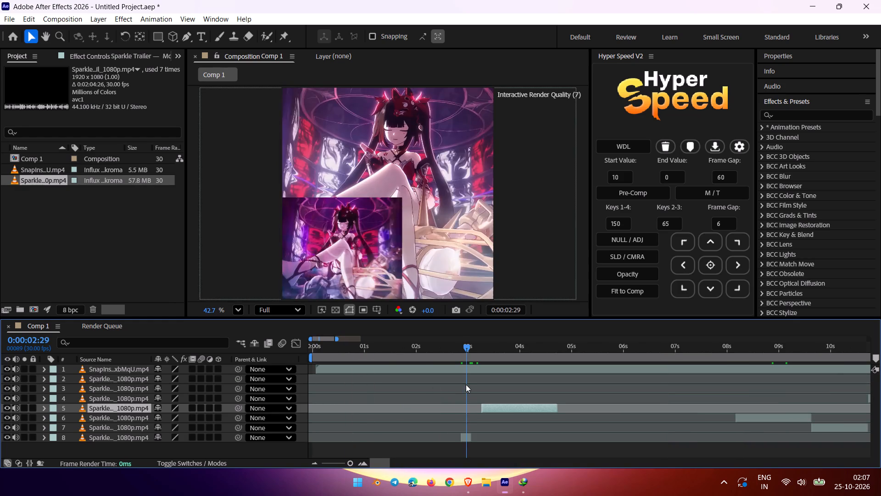
# Slide the red-background Sparkle copy on layer 5 earlier to start at about 0:00:02:26, matching it against the reference at 0:00:03:02.
pyautogui.moveTo(466, 384); pyautogui.dragTo(470, 382)
pyautogui.press('-')
pyautogui.press('=')
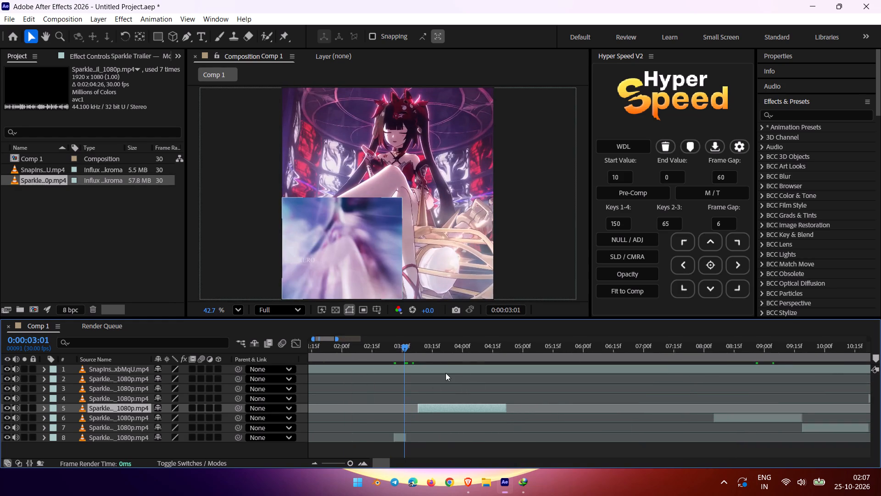
pyautogui.write('==')
pyautogui.press('=')
pyautogui.moveTo(405, 350); pyautogui.dragTo(413, 353)
pyautogui.moveTo(555, 407); pyautogui.dragTo(391, 437)
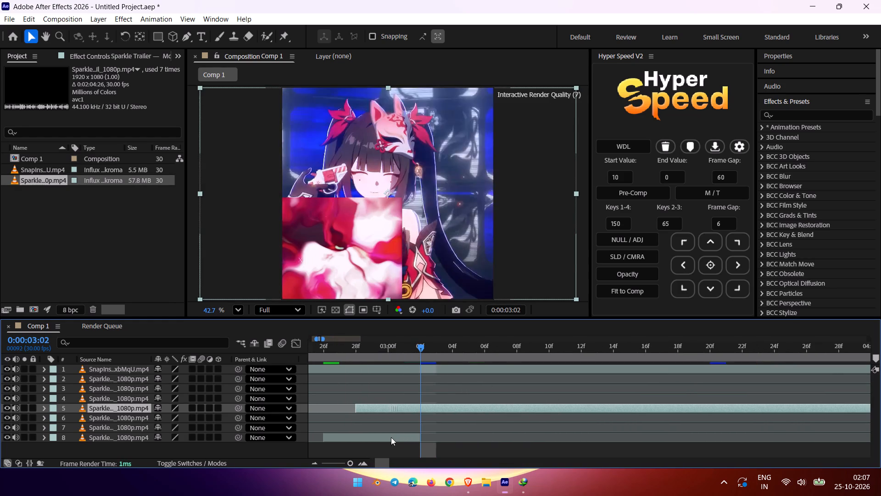
pyautogui.moveTo(391, 437); pyautogui.dragTo(356, 436)
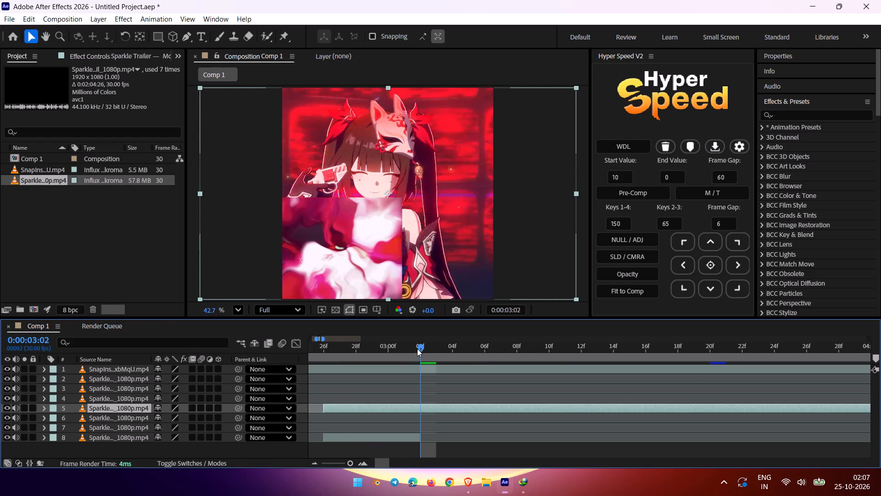
# Scrub between 0:00:03:01 and 0:00:03:26, comparing the layer 5 Sparkle footage with the reference shot.
pyautogui.moveTo(419, 349); pyautogui.dragTo(516, 340)
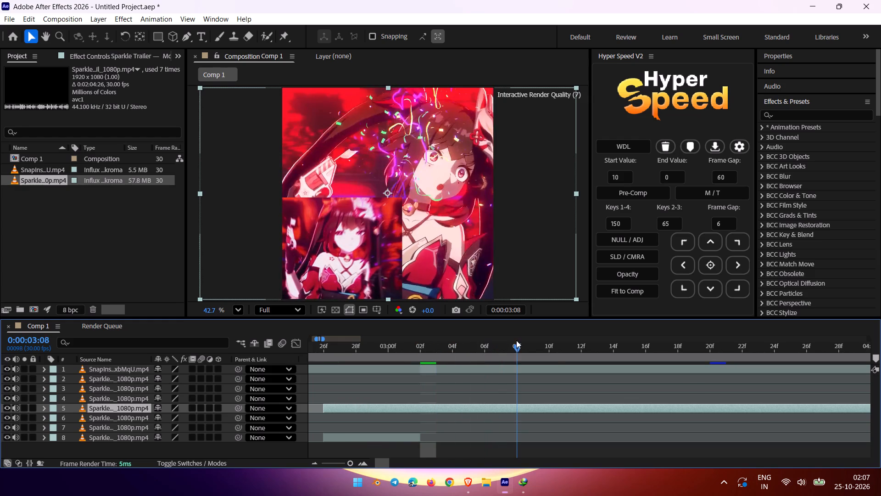
pyautogui.moveTo(516, 340); pyautogui.dragTo(435, 355)
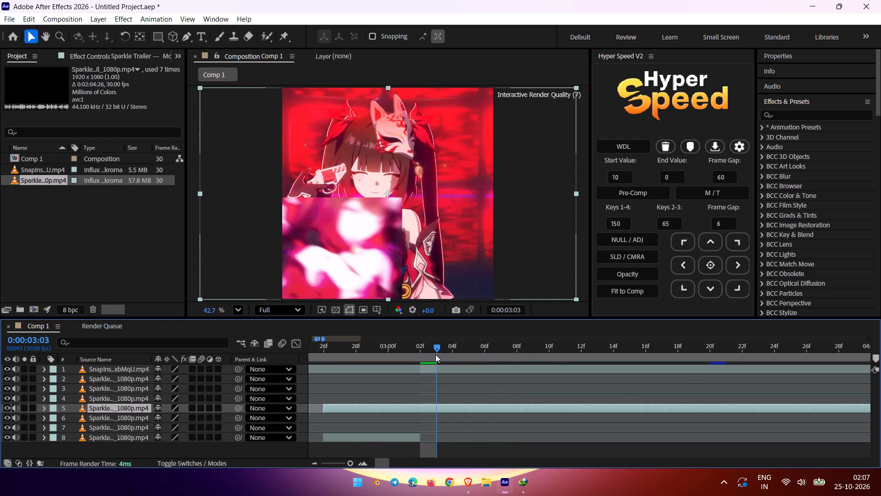
pyautogui.moveTo(435, 355); pyautogui.dragTo(407, 363)
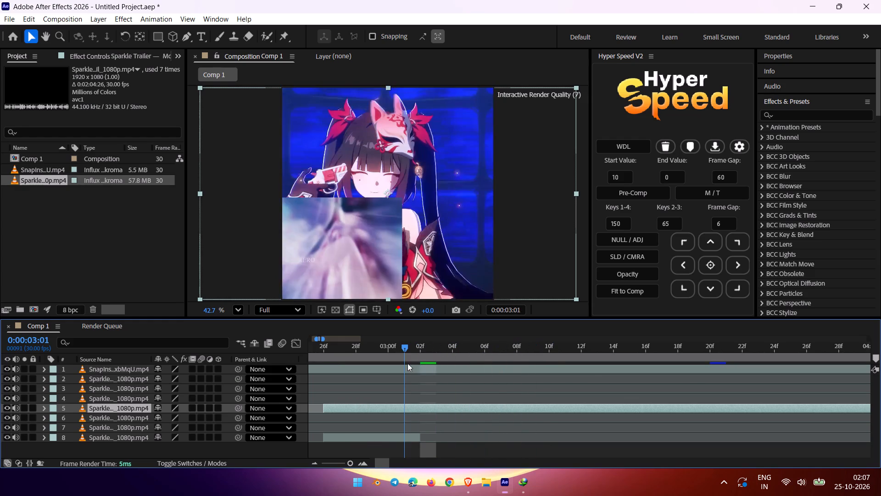
pyautogui.moveTo(407, 363); pyautogui.dragTo(425, 359)
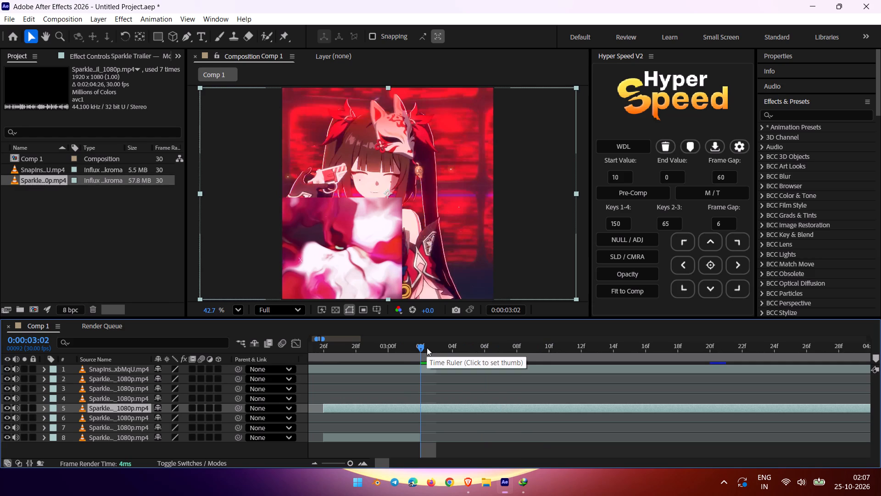
pyautogui.moveTo(420, 348); pyautogui.dragTo(578, 352)
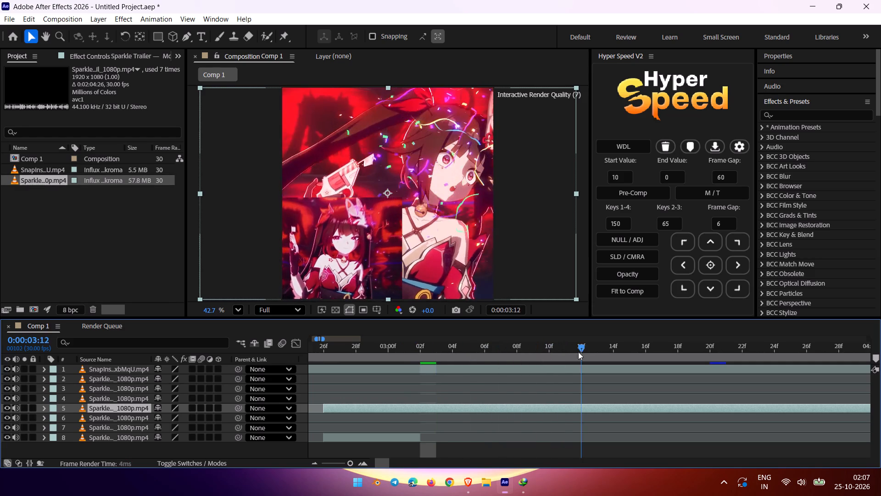
pyautogui.moveTo(578, 352); pyautogui.dragTo(714, 348)
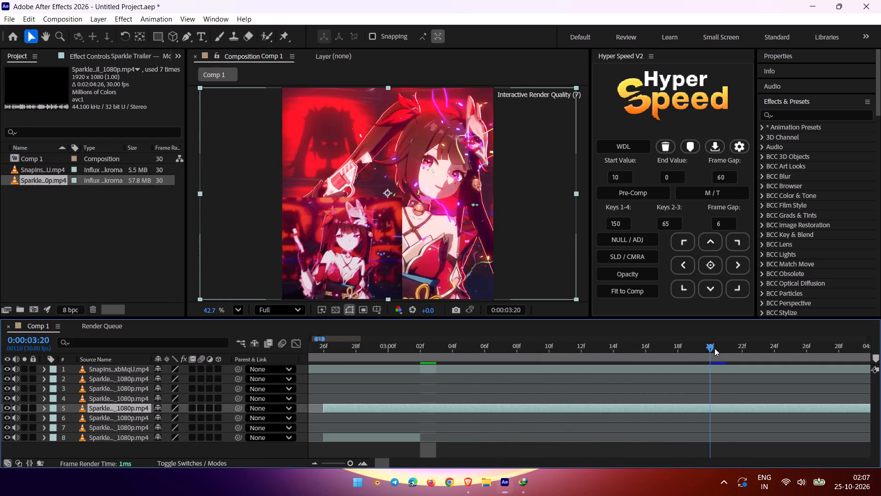
pyautogui.moveTo(714, 348); pyautogui.dragTo(804, 345)
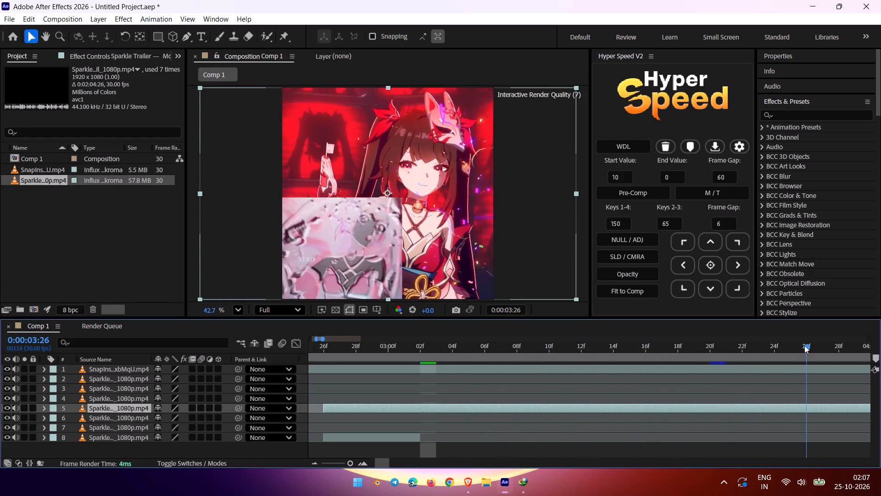
pyautogui.moveTo(804, 345); pyautogui.dragTo(431, 372)
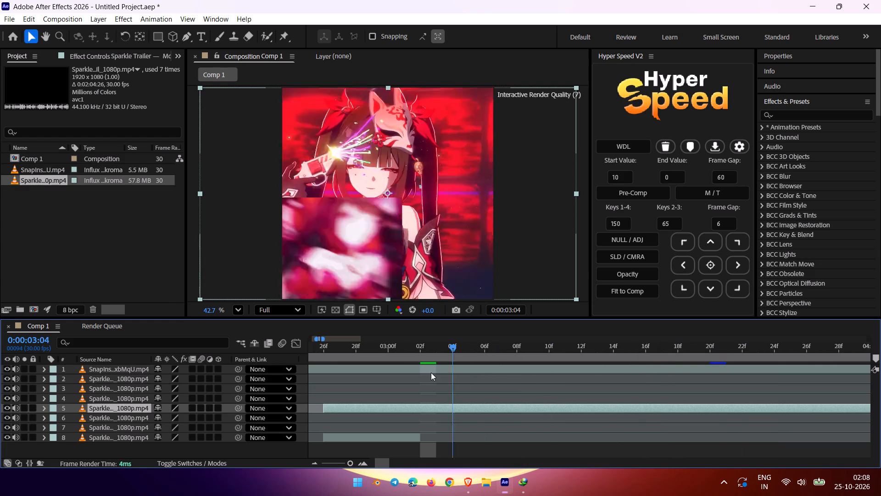
pyautogui.moveTo(431, 372); pyautogui.dragTo(419, 374)
pyautogui.click(421, 348)
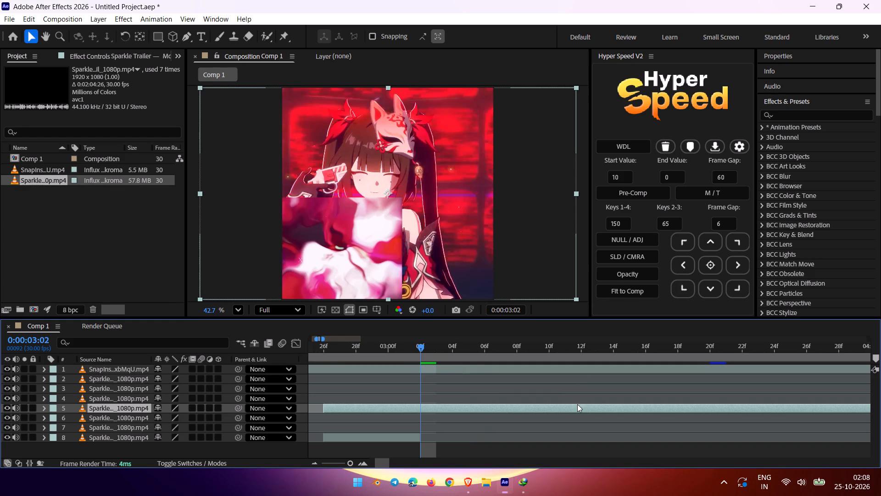
# Slide the layer 5 Sparkle copy earlier until it ends at about 0:00:03:19, aligning its footage with the reference at 0:00:03:02.
pyautogui.moveTo(565, 409); pyautogui.dragTo(492, 408)
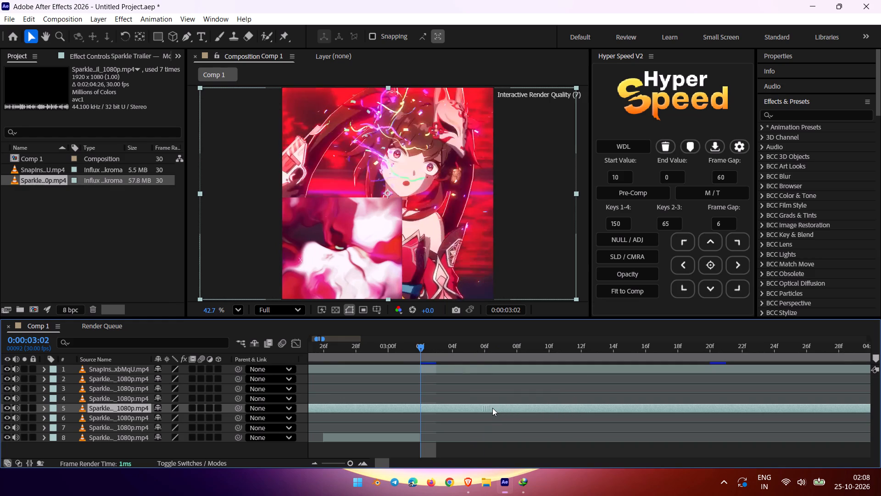
pyautogui.moveTo(492, 408); pyautogui.dragTo(414, 406)
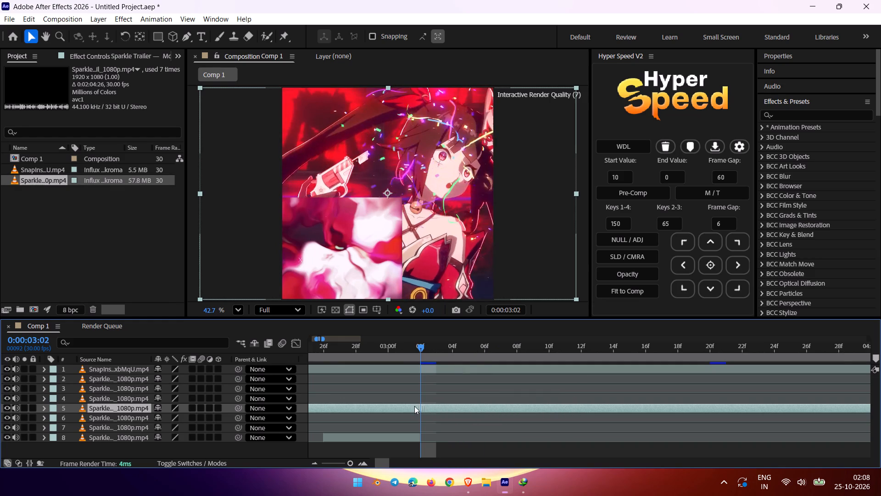
pyautogui.moveTo(414, 406); pyautogui.dragTo(397, 406)
pyautogui.moveTo(830, 407); pyautogui.dragTo(760, 407)
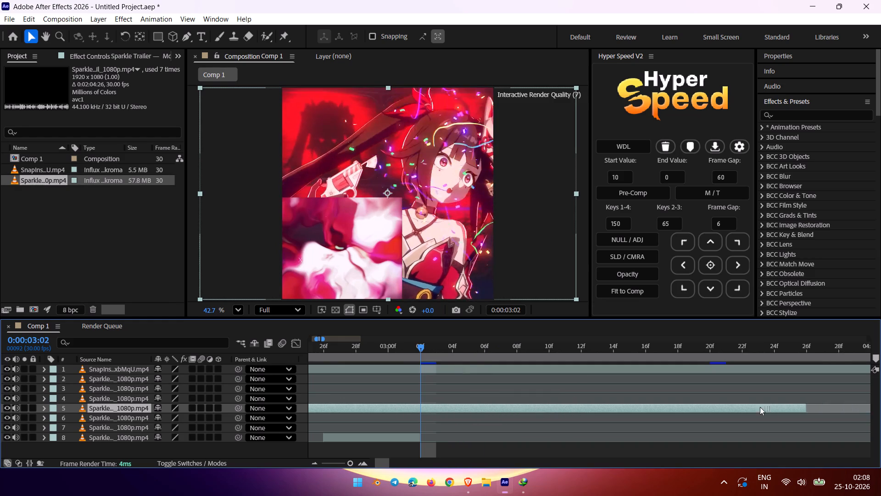
pyautogui.moveTo(760, 407); pyautogui.dragTo(674, 407)
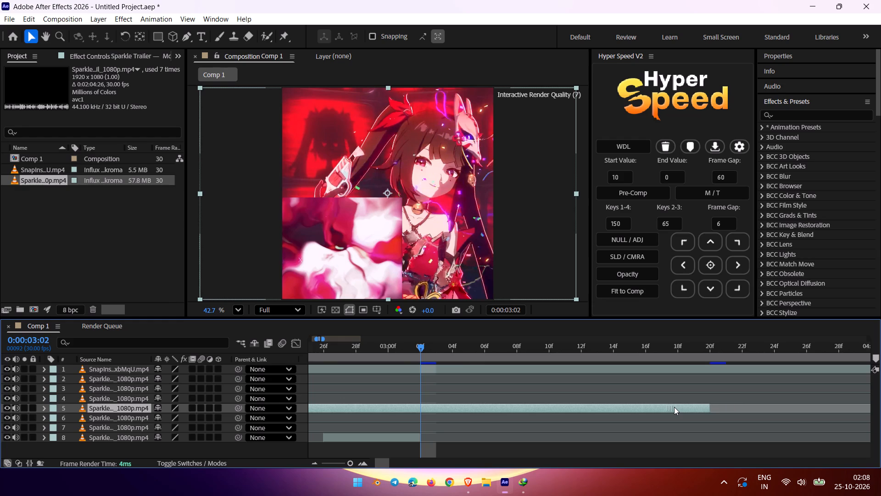
pyautogui.moveTo(674, 407); pyautogui.dragTo(649, 407)
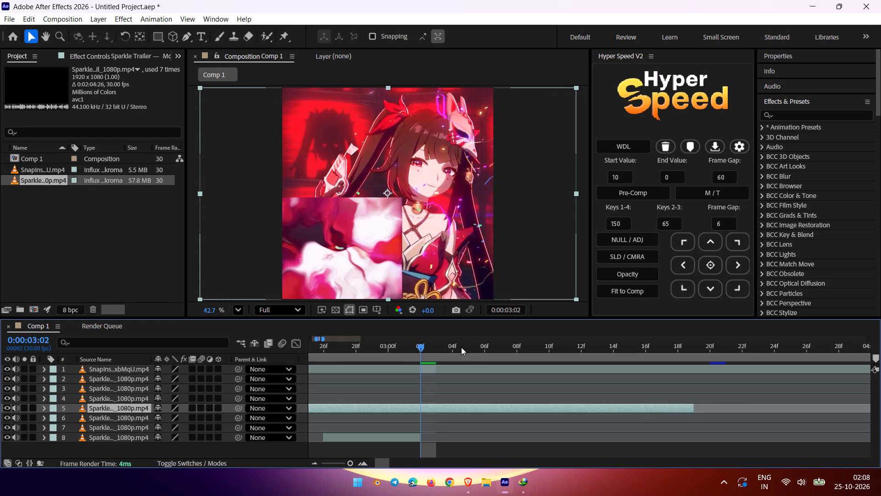
# Scrub between 0:00:03:02 and 0:00:03:11, comparing Sparkle's pose in the repositioned layer 5 clip with the reference shot.
pyautogui.moveTo(418, 348); pyautogui.dragTo(495, 344)
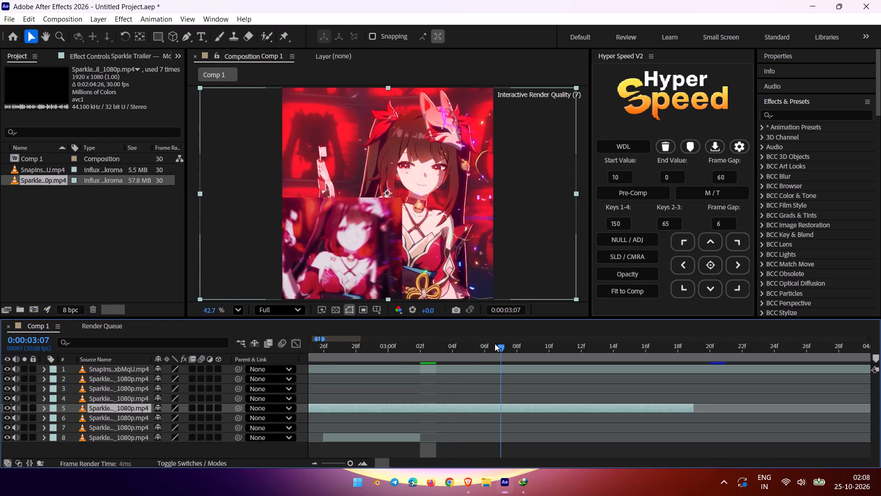
pyautogui.moveTo(495, 344); pyautogui.dragTo(563, 330)
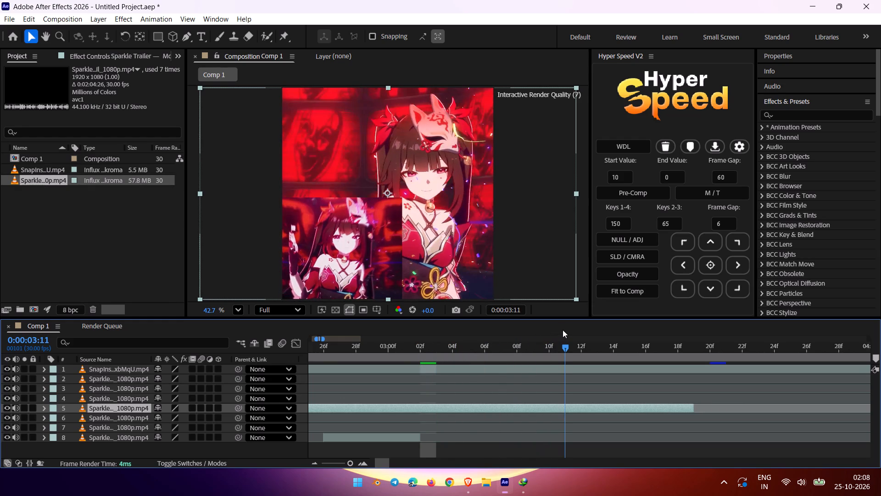
pyautogui.moveTo(563, 330); pyautogui.dragTo(445, 361)
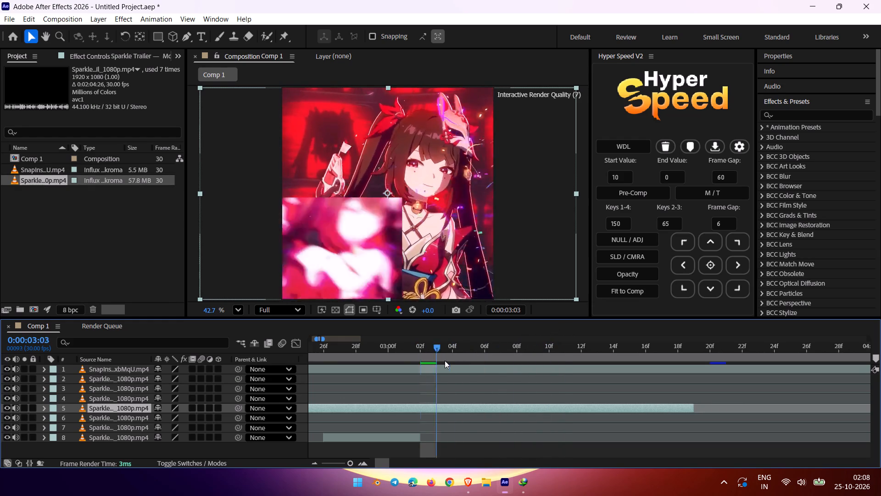
pyautogui.moveTo(445, 361); pyautogui.dragTo(424, 373)
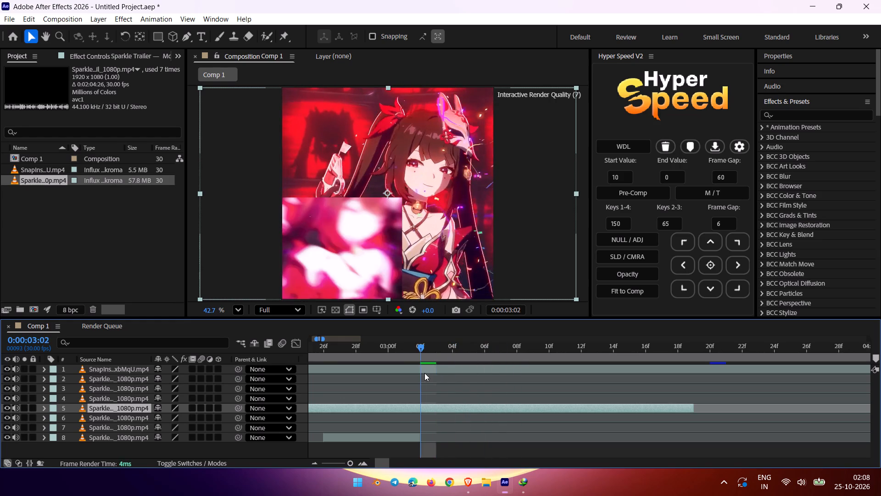
pyautogui.moveTo(424, 373); pyautogui.dragTo(530, 367)
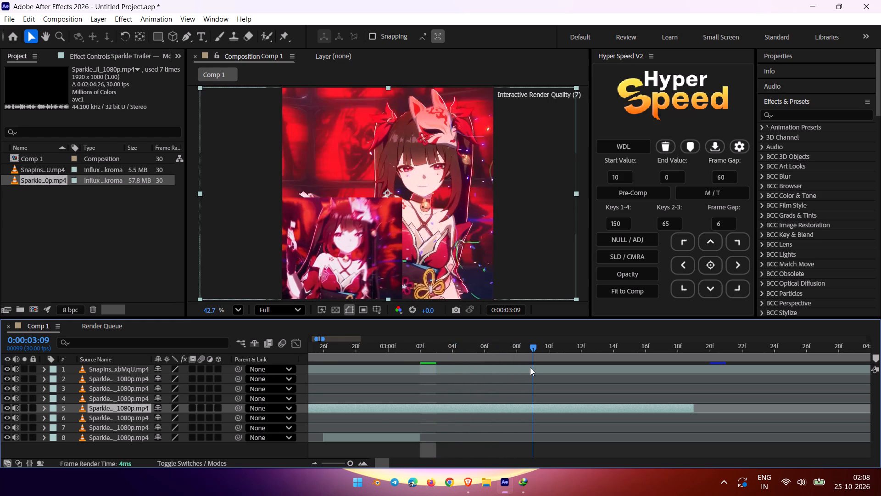
pyautogui.moveTo(530, 367); pyautogui.dragTo(535, 367)
pyautogui.moveTo(535, 367); pyautogui.dragTo(541, 367)
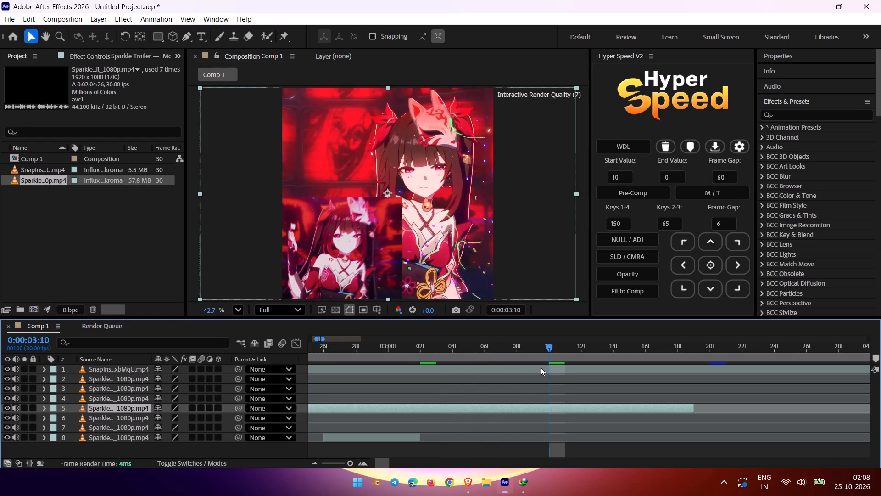
pyautogui.scroll(1, 539, 368)
pyautogui.scroll(-1, 539, 368)
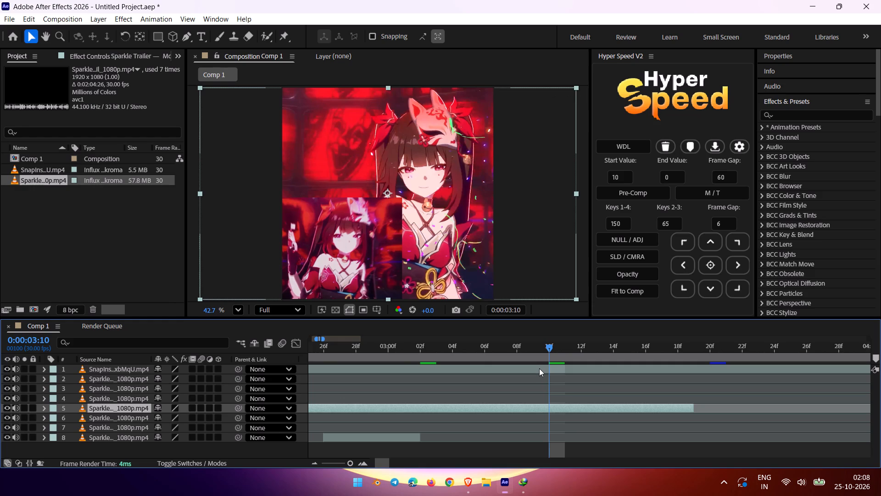
pyautogui.scroll(1, 539, 368)
pyautogui.scroll(-1, 539, 368)
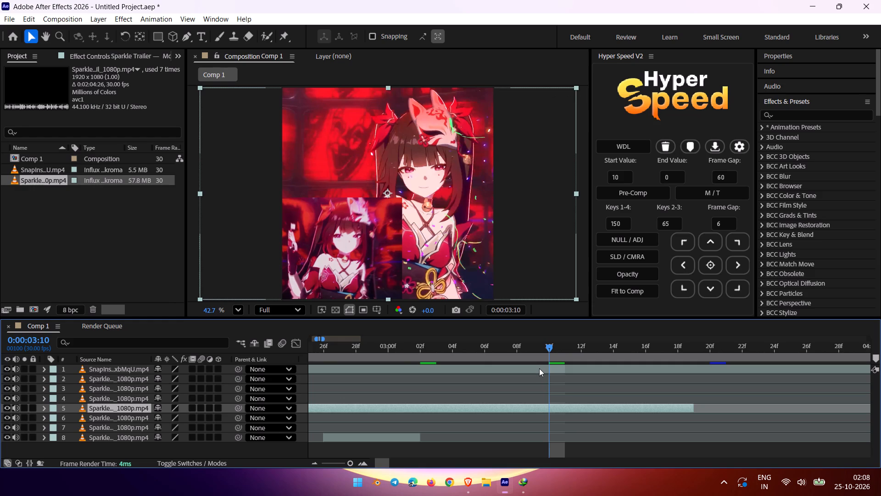
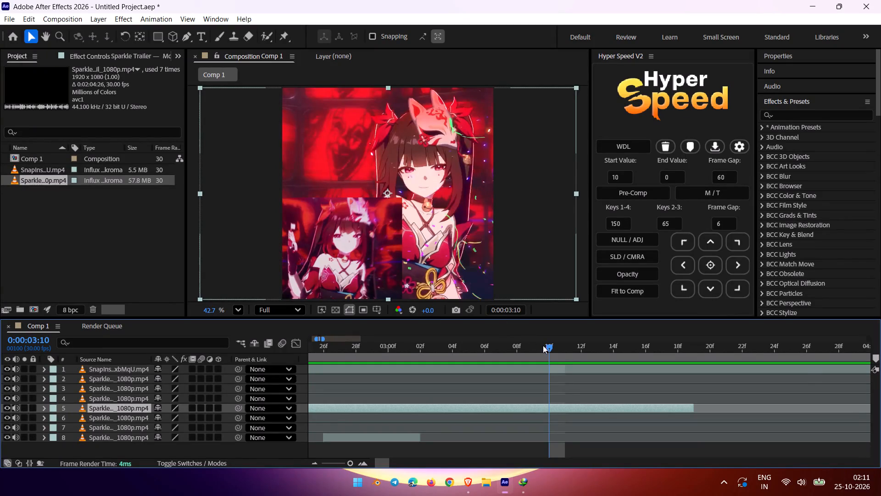
# Compare layer 5 with the reference up to 0:00:03:12 and slide the Sparkle clip later until it ends at about 0:00:03:21.
pyautogui.moveTo(548, 345); pyautogui.dragTo(439, 379)
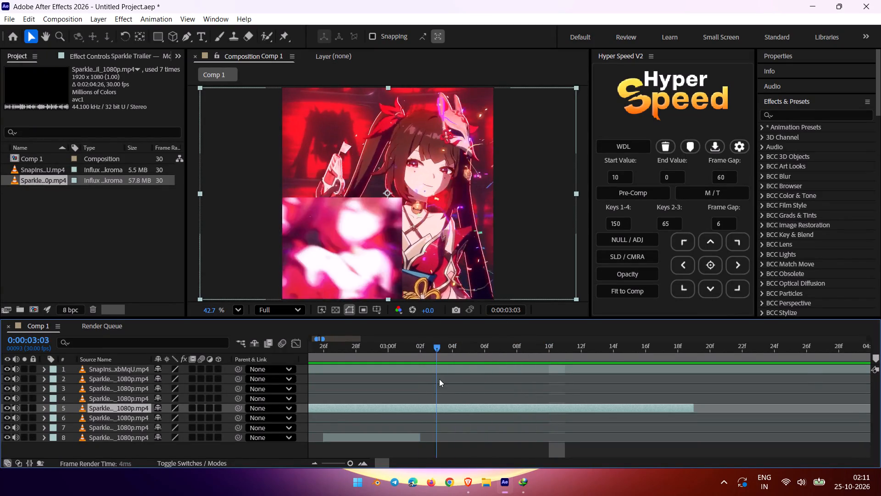
pyautogui.moveTo(439, 379); pyautogui.dragTo(424, 387)
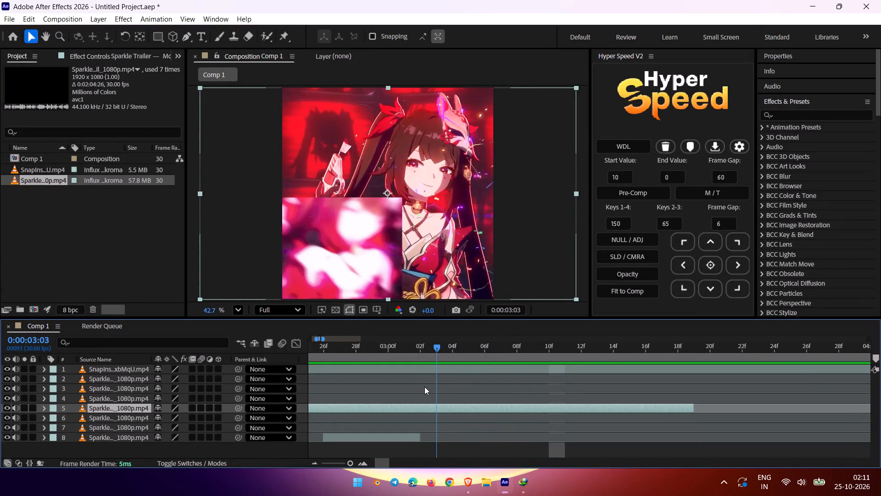
pyautogui.moveTo(424, 387); pyautogui.dragTo(430, 392)
pyautogui.moveTo(430, 392); pyautogui.dragTo(527, 382)
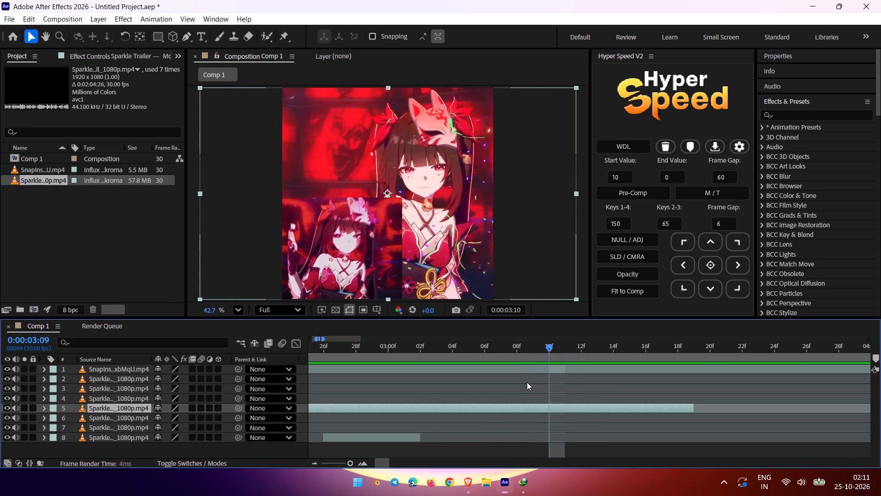
pyautogui.moveTo(527, 382); pyautogui.dragTo(571, 385)
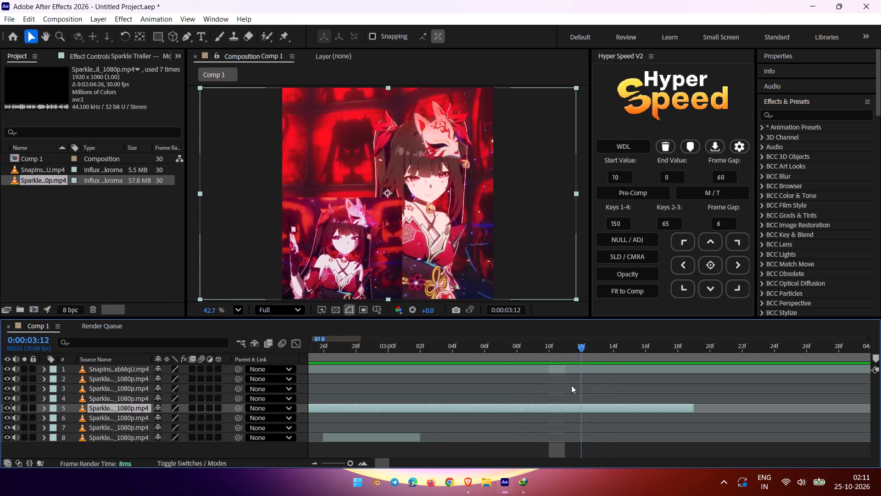
pyautogui.moveTo(571, 385); pyautogui.dragTo(423, 403)
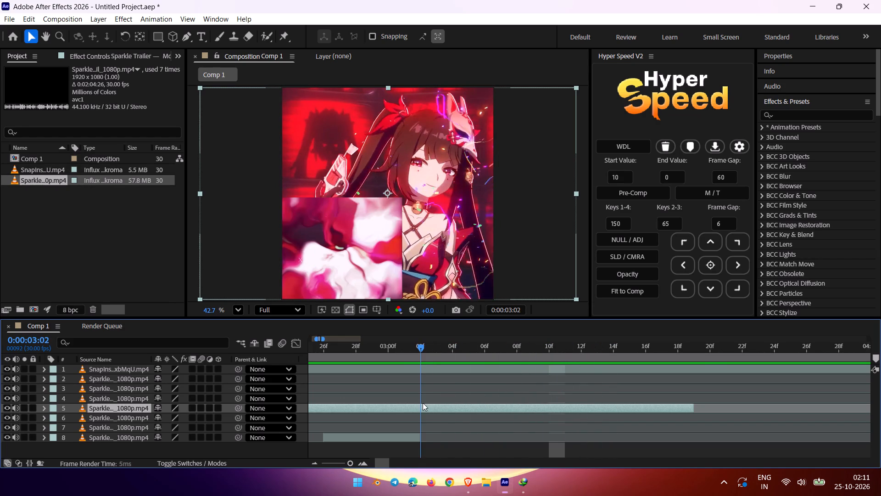
pyautogui.moveTo(423, 403); pyautogui.dragTo(422, 403)
pyautogui.moveTo(446, 407); pyautogui.dragTo(469, 406)
pyautogui.moveTo(442, 412); pyautogui.dragTo(455, 409)
# Check the shot against the reference up to 0:00:03:14 and slide the layer 5 clip later, ending at about 0:00:03:23.
pyautogui.moveTo(421, 349); pyautogui.dragTo(491, 358)
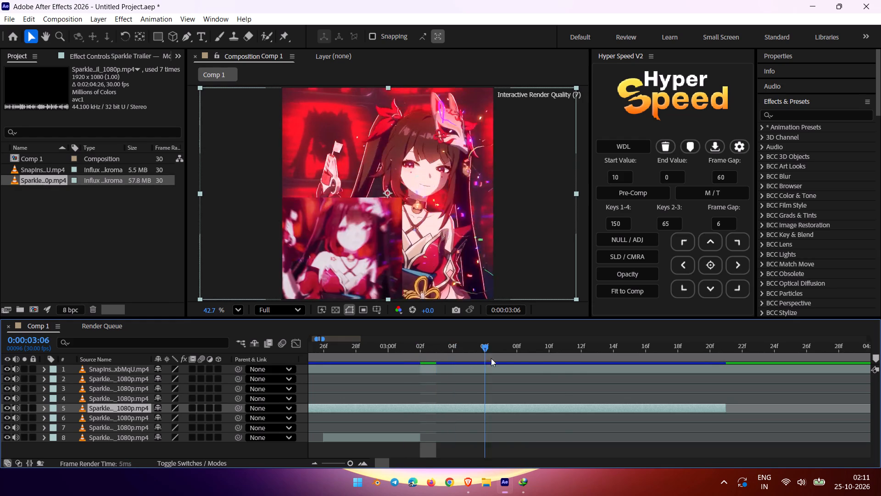
pyautogui.moveTo(491, 358); pyautogui.dragTo(505, 373)
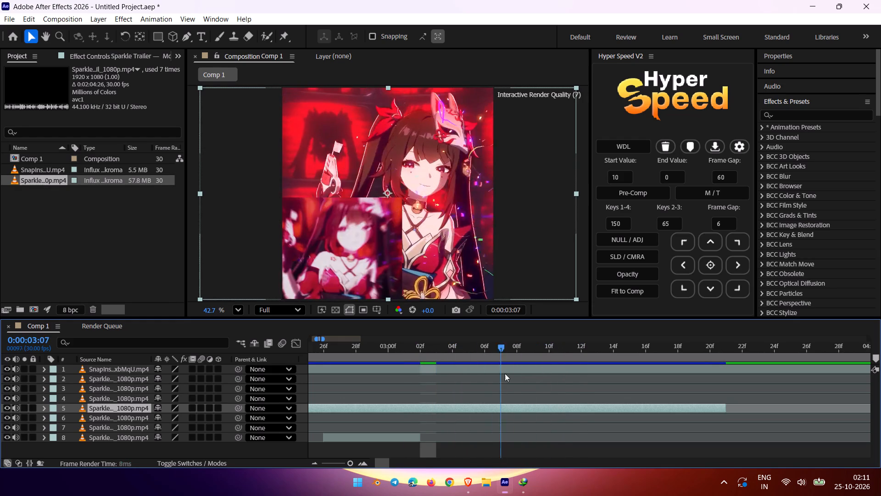
pyautogui.moveTo(505, 373); pyautogui.dragTo(613, 359)
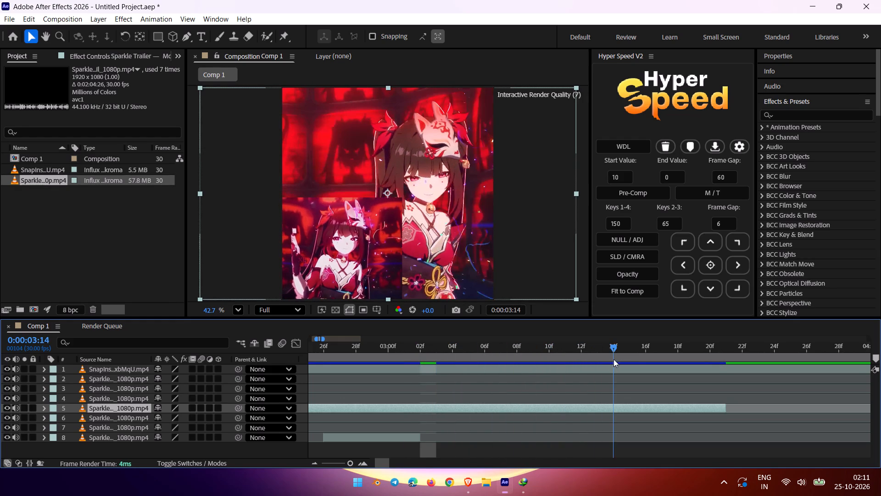
pyautogui.moveTo(613, 359); pyautogui.dragTo(418, 396)
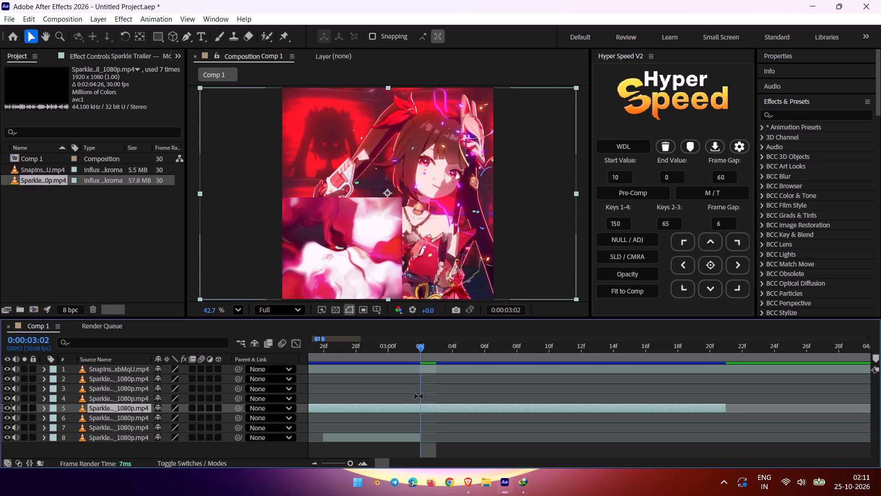
pyautogui.moveTo(436, 409); pyautogui.dragTo(463, 406)
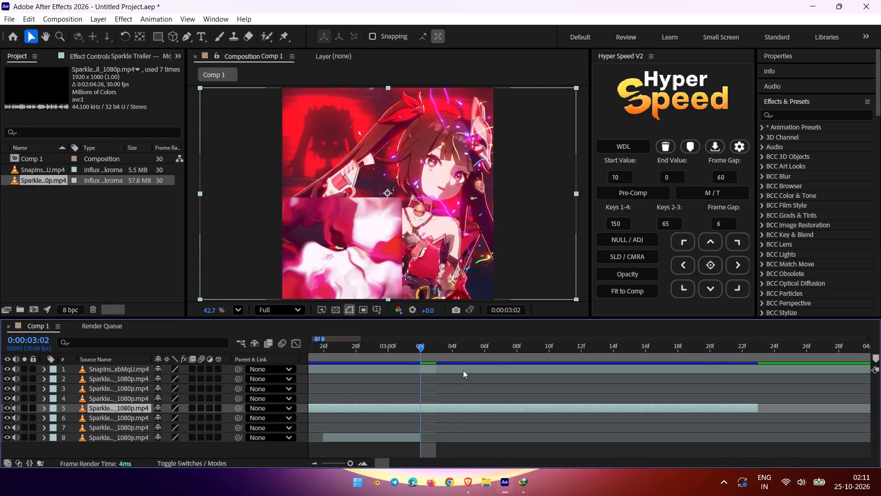
# Recheck Sparkle's pose between 0:00:03:02 and 0:00:03:15 and slide the layer 5 clip later, ending at about 0:00:03:25.
pyautogui.moveTo(418, 344); pyautogui.dragTo(477, 354)
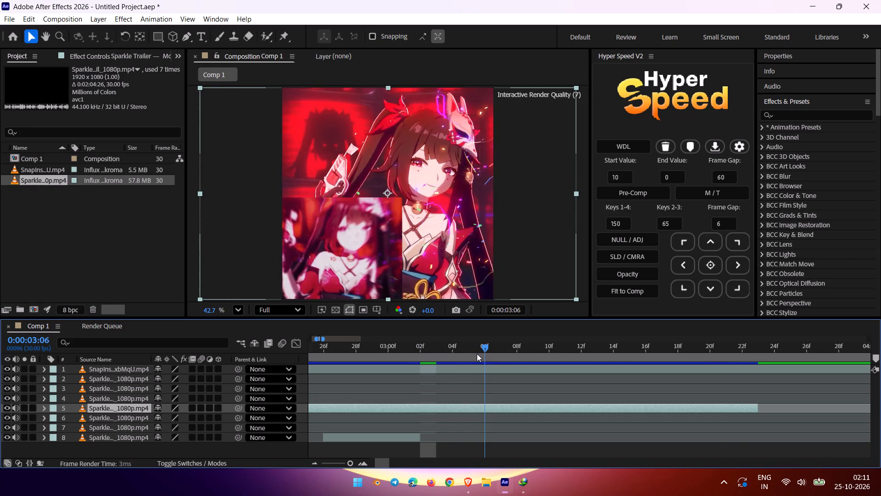
pyautogui.moveTo(477, 354); pyautogui.dragTo(500, 360)
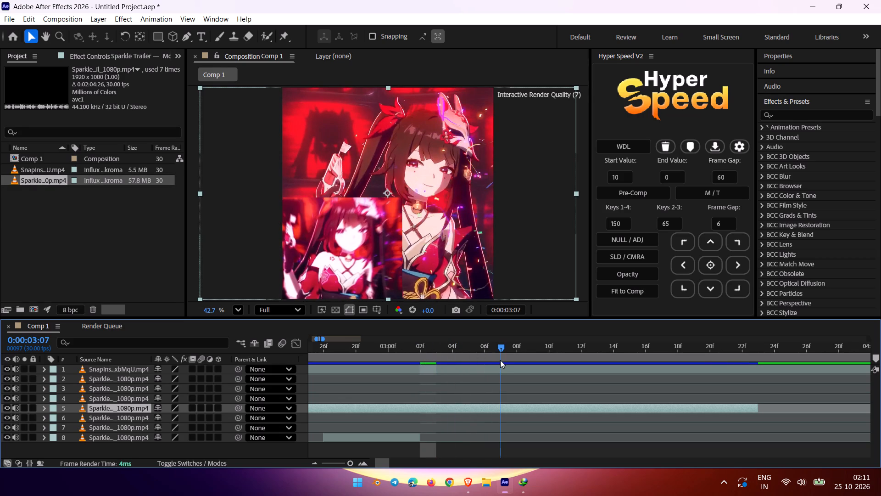
pyautogui.moveTo(500, 360); pyautogui.dragTo(513, 359)
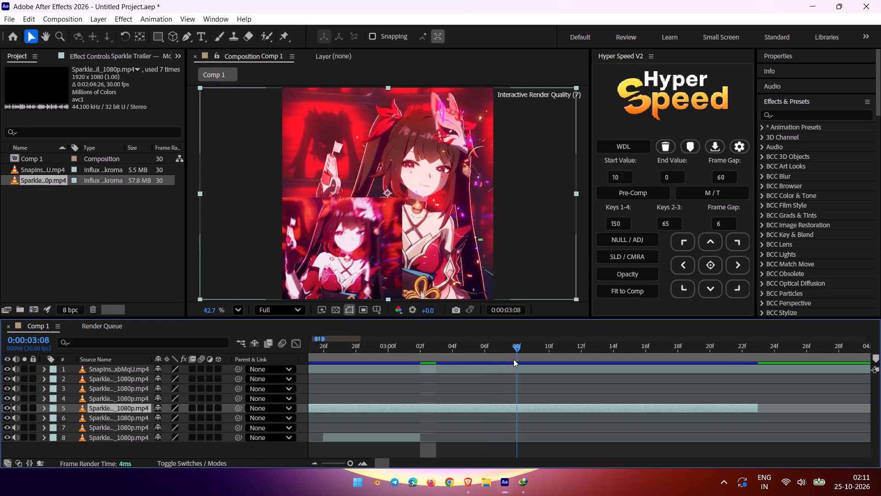
pyautogui.moveTo(513, 359); pyautogui.dragTo(606, 365)
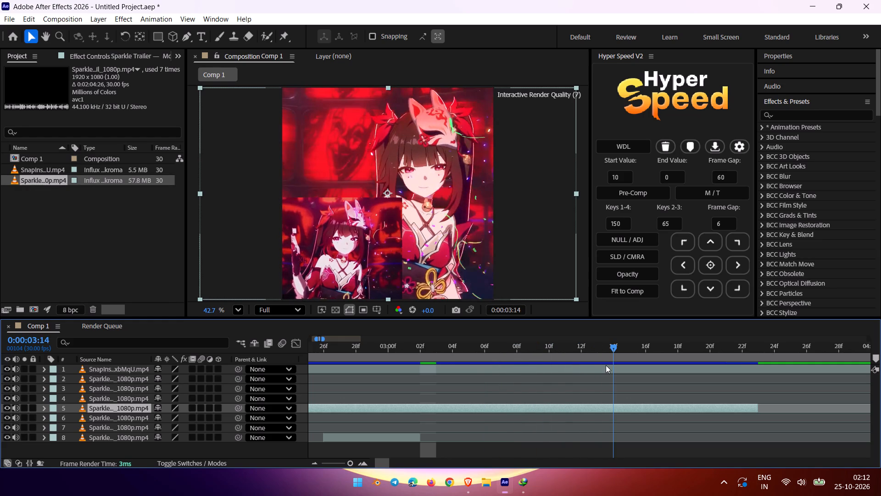
pyautogui.moveTo(606, 365); pyautogui.dragTo(636, 373)
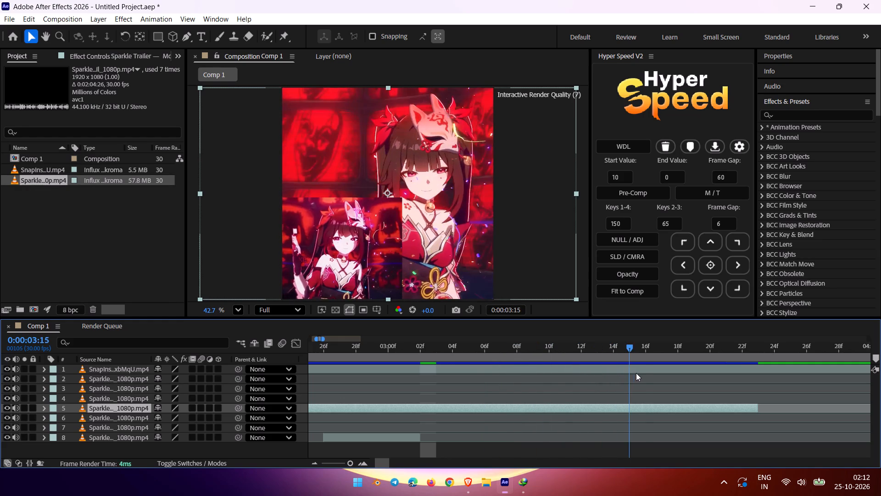
pyautogui.moveTo(636, 373); pyautogui.dragTo(614, 381)
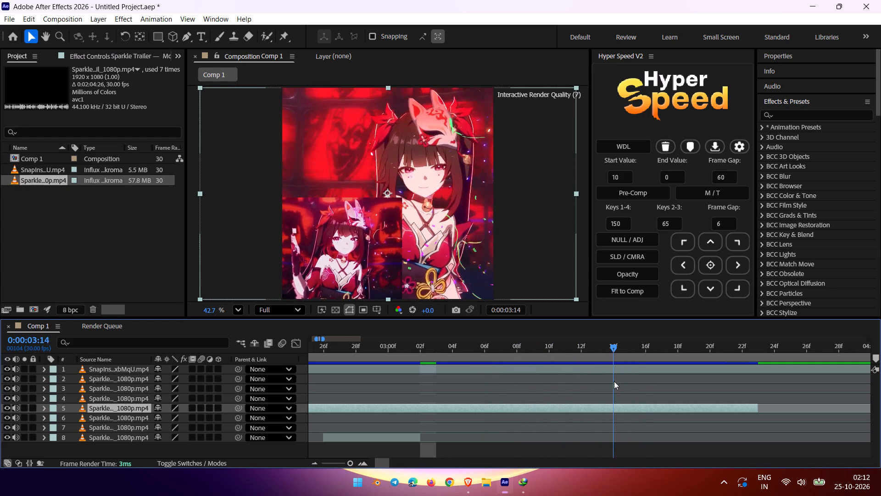
pyautogui.moveTo(614, 381); pyautogui.dragTo(452, 394)
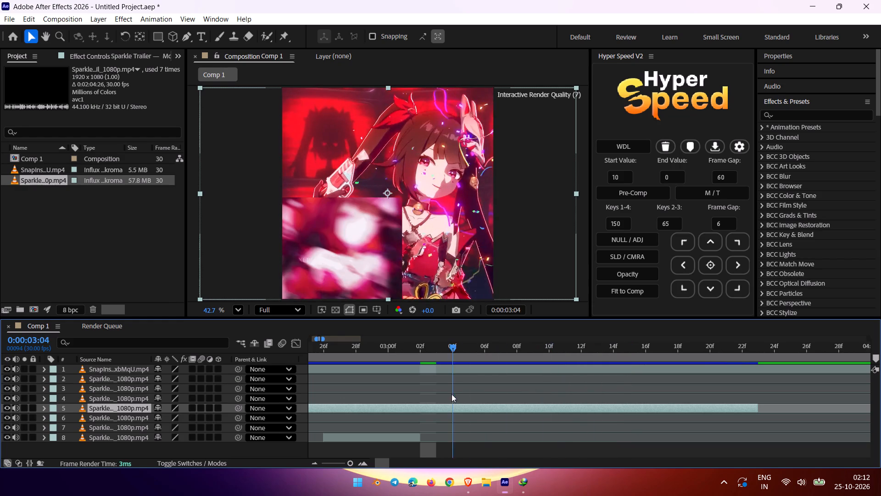
pyautogui.moveTo(452, 394); pyautogui.dragTo(418, 399)
pyautogui.moveTo(436, 409); pyautogui.dragTo(470, 412)
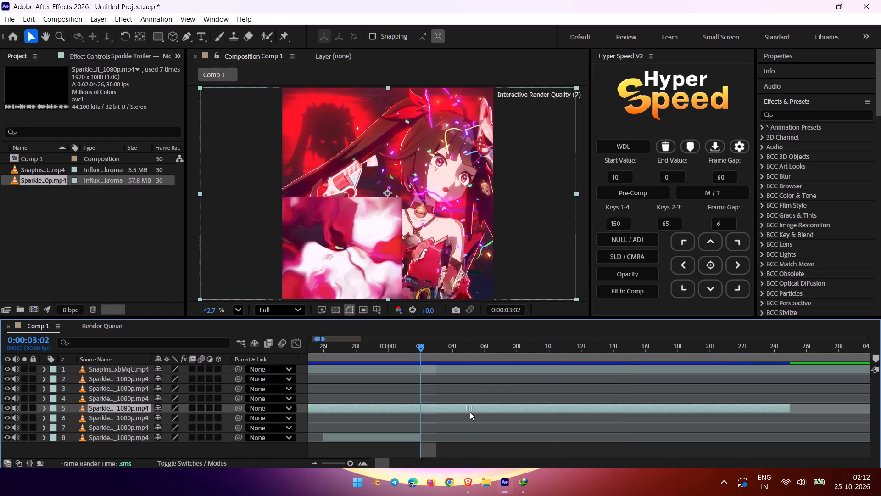
pyautogui.moveTo(470, 412); pyautogui.dragTo(464, 410)
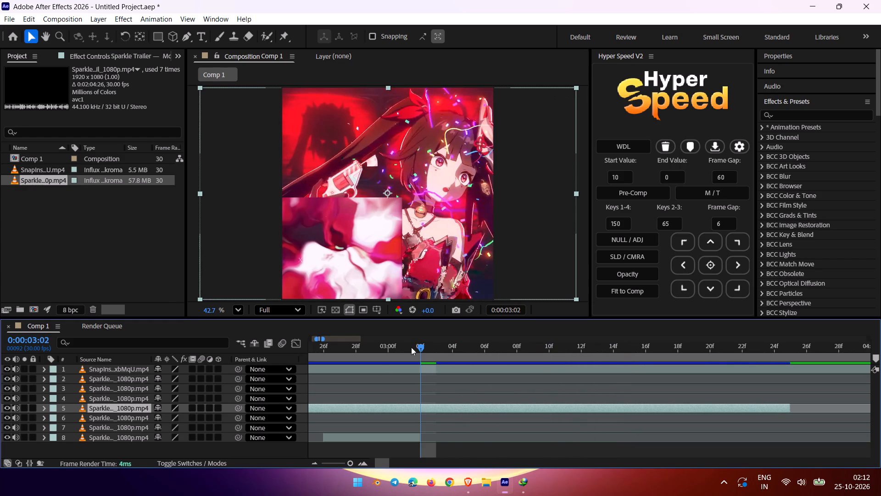
# Scrub between 0:00:03:02 and 0:00:03:14, comparing Sparkle's movement in layer 5 with the reference to find the shot's cut point.
pyautogui.moveTo(416, 346); pyautogui.dragTo(479, 347)
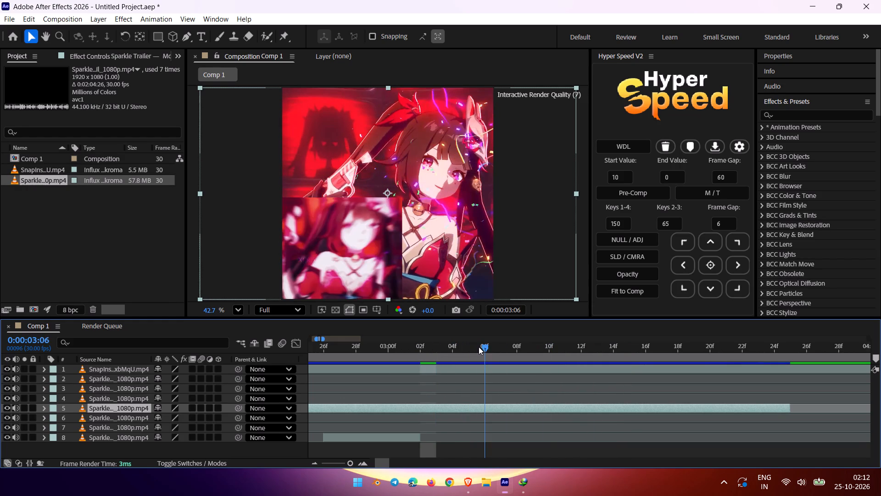
pyautogui.moveTo(479, 347); pyautogui.dragTo(535, 344)
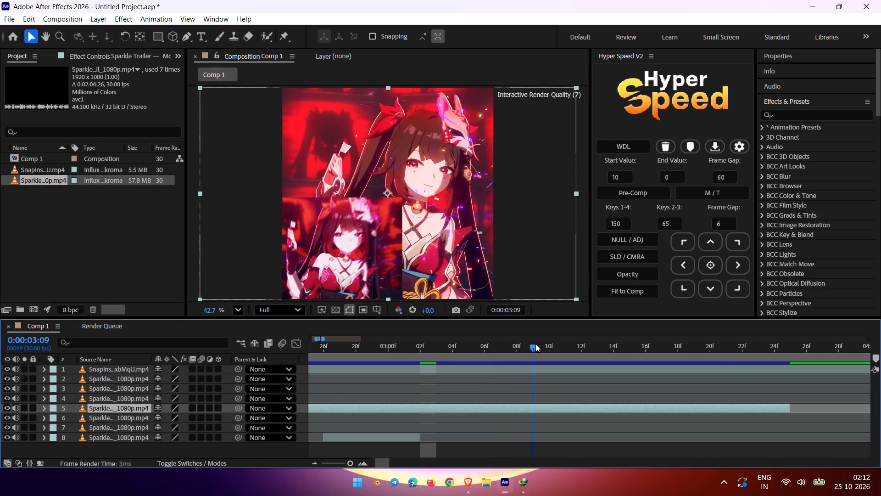
pyautogui.moveTo(535, 344); pyautogui.dragTo(558, 347)
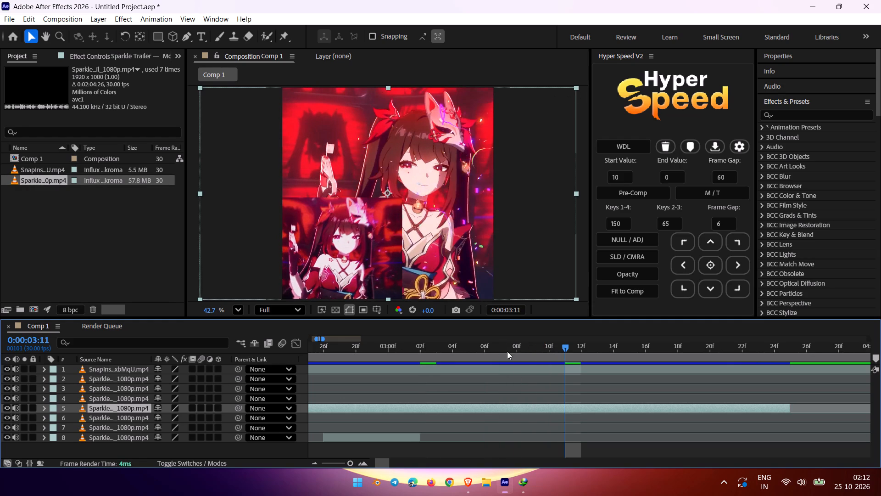
pyautogui.moveTo(563, 348); pyautogui.dragTo(585, 344)
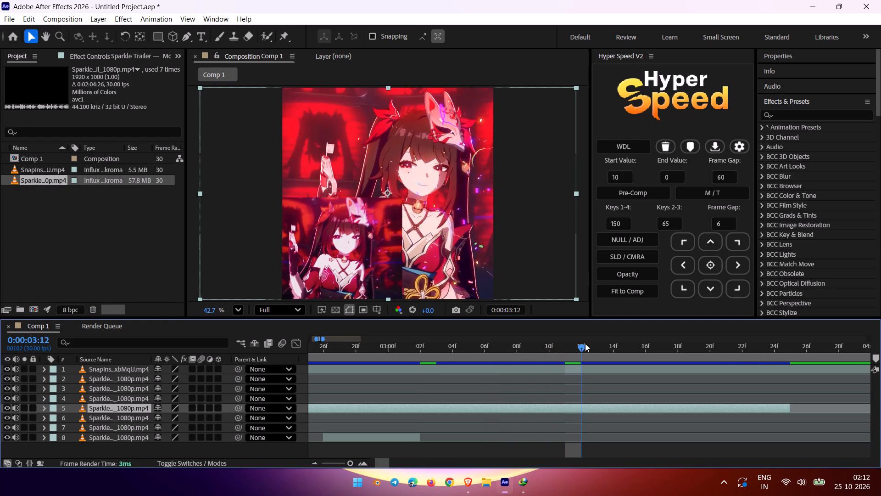
pyautogui.moveTo(585, 344); pyautogui.dragTo(606, 340)
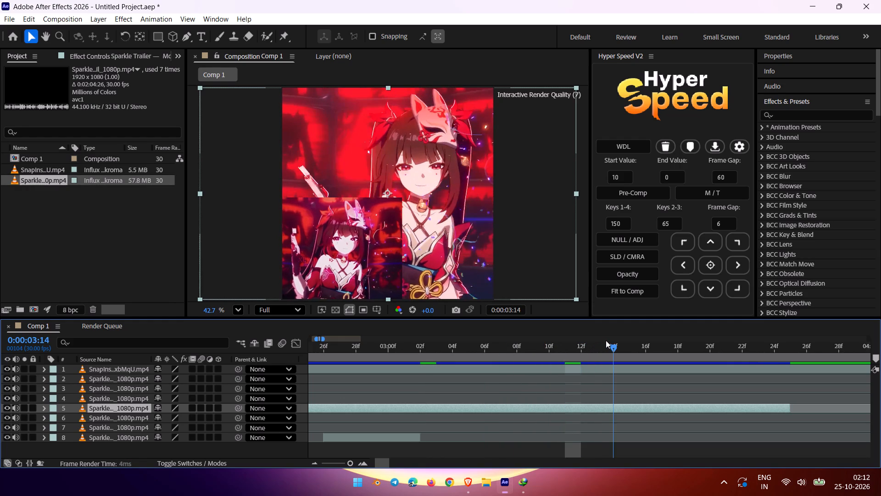
pyautogui.moveTo(606, 340); pyautogui.dragTo(566, 340)
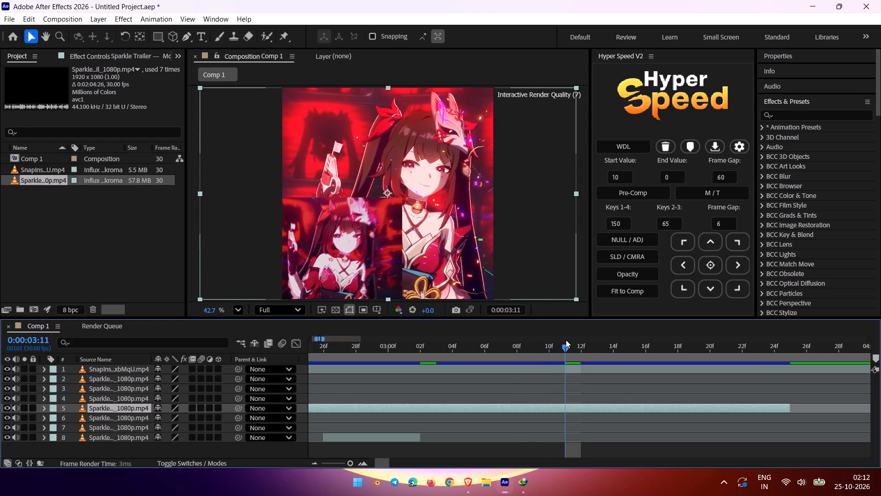
pyautogui.moveTo(566, 340); pyautogui.dragTo(574, 342)
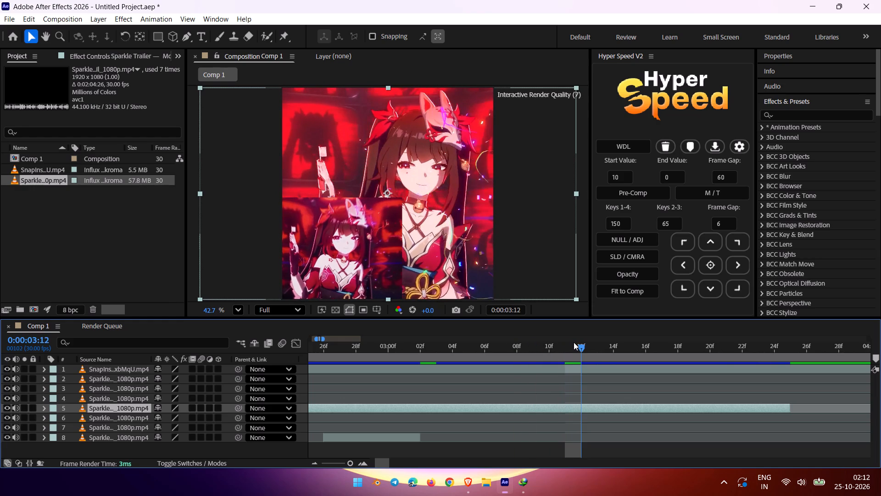
pyautogui.moveTo(574, 342); pyautogui.dragTo(613, 338)
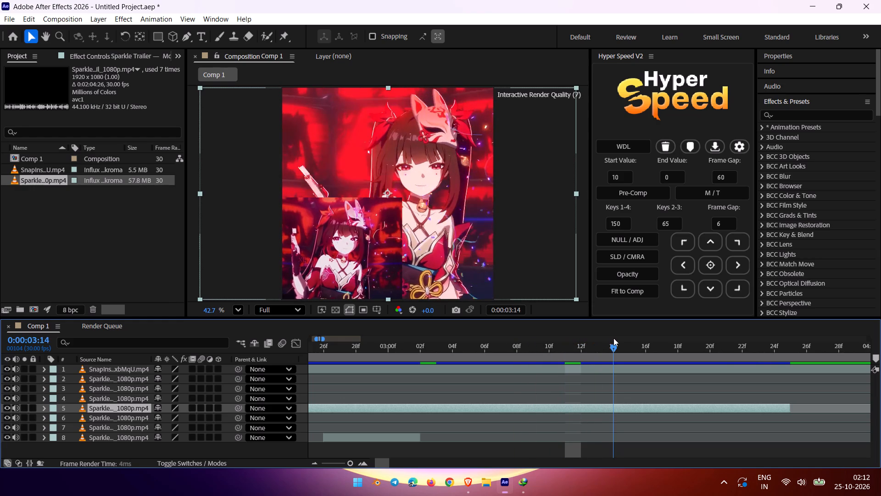
pyautogui.moveTo(613, 338); pyautogui.dragTo(583, 352)
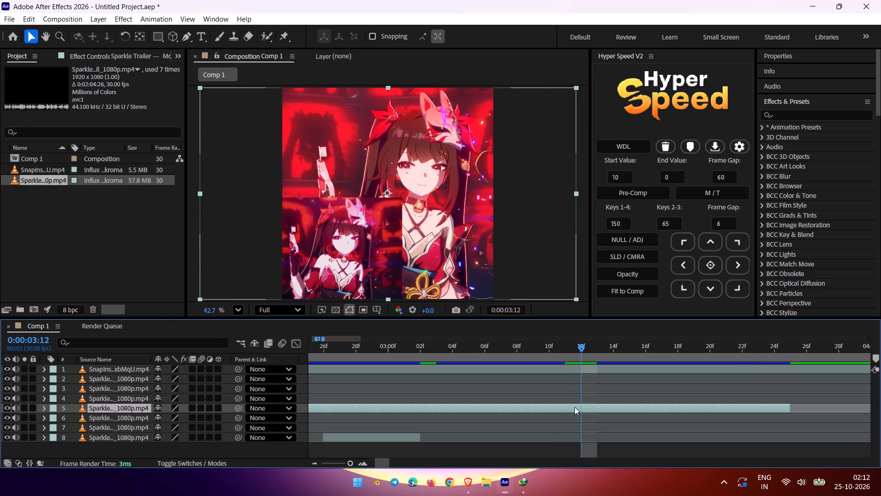
pyautogui.hotkey('ctrl', 'Right')
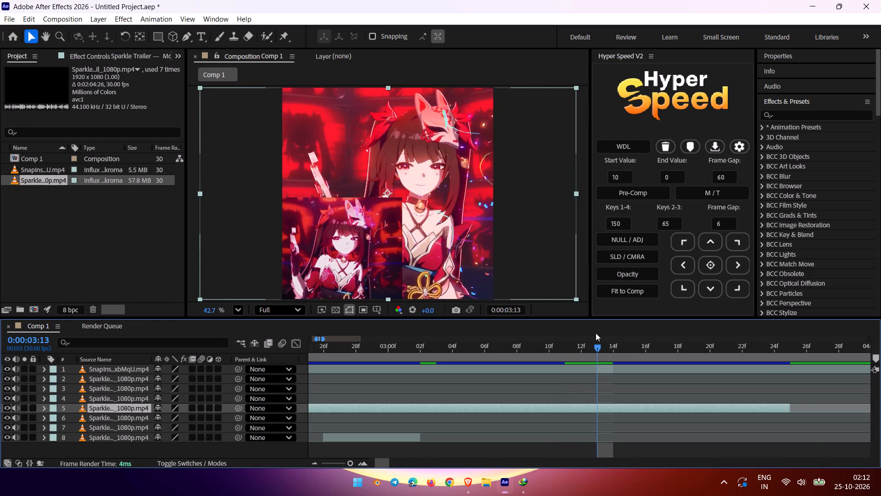
# Split the layer 5 Sparkle clip at 0:00:03:12 and delete the portion after the cut.
pyautogui.moveTo(596, 349); pyautogui.dragTo(583, 353)
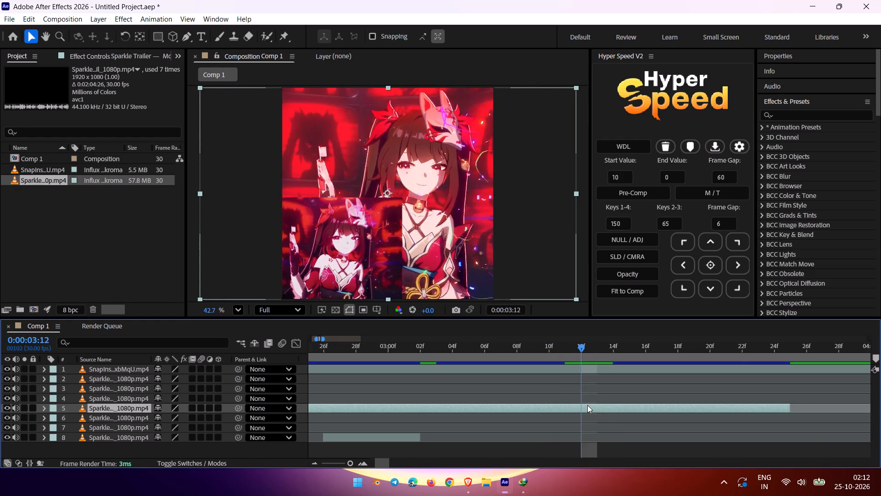
pyautogui.hotkey('ctrl', 'shift', 'd')
pyautogui.click(617, 409)
pyautogui.press('Delete')
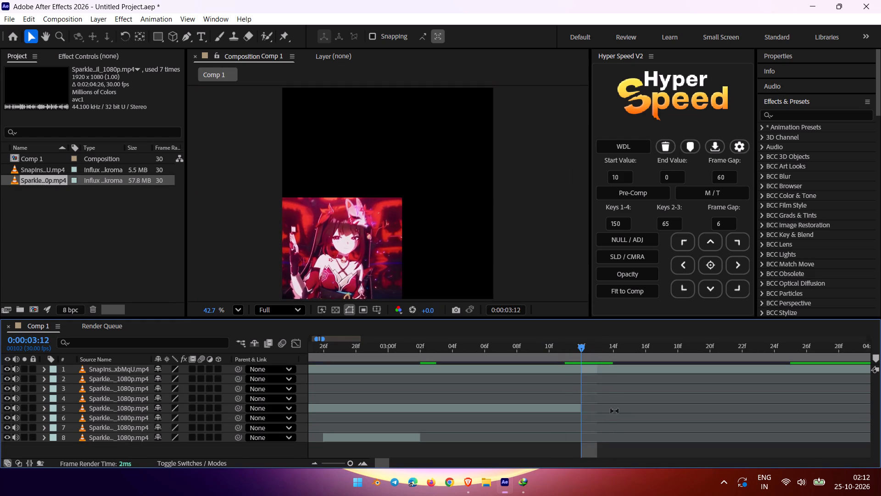
# Slide the trimmed layer 5 Sparkle clip later to end at about 0:00:03:14, matching it against the reference at 0:00:03:02.
pyautogui.moveTo(581, 344); pyautogui.dragTo(463, 369)
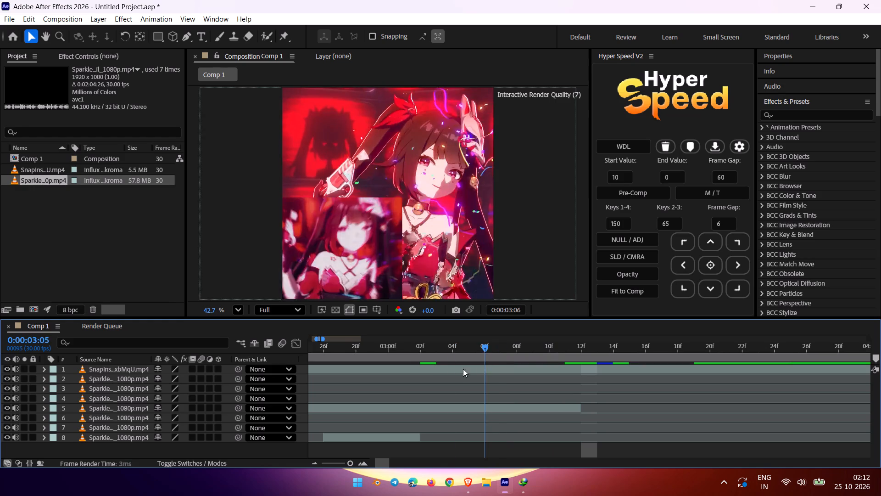
pyautogui.moveTo(463, 369); pyautogui.dragTo(419, 377)
pyautogui.moveTo(451, 408); pyautogui.dragTo(461, 406)
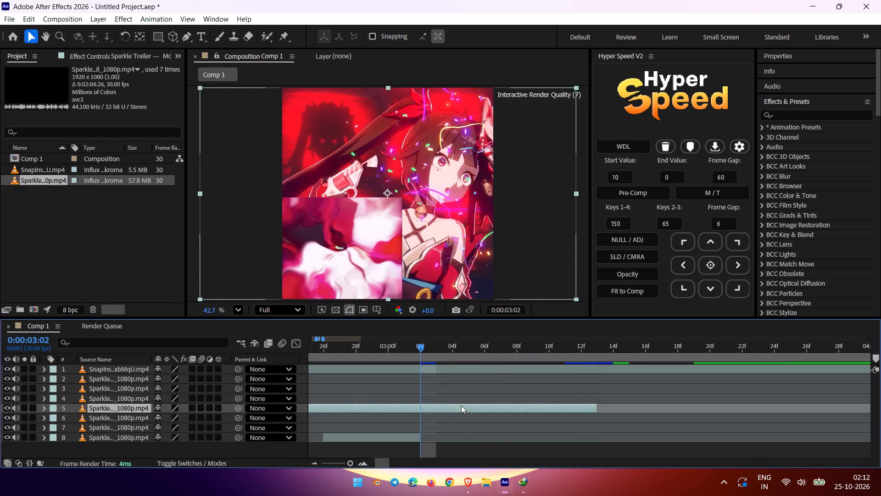
pyautogui.moveTo(461, 406); pyautogui.dragTo(480, 405)
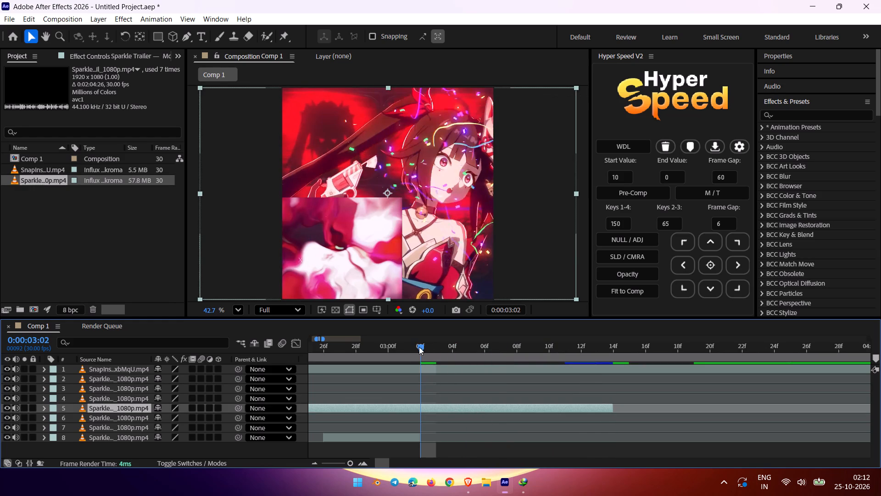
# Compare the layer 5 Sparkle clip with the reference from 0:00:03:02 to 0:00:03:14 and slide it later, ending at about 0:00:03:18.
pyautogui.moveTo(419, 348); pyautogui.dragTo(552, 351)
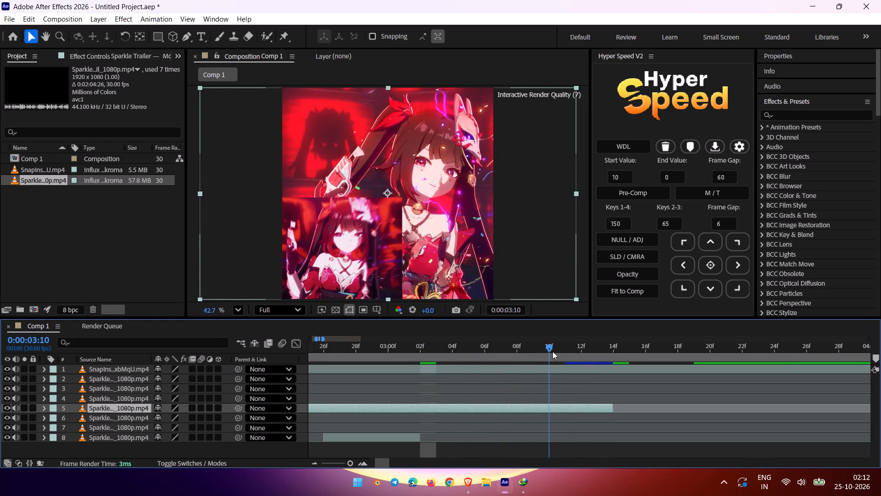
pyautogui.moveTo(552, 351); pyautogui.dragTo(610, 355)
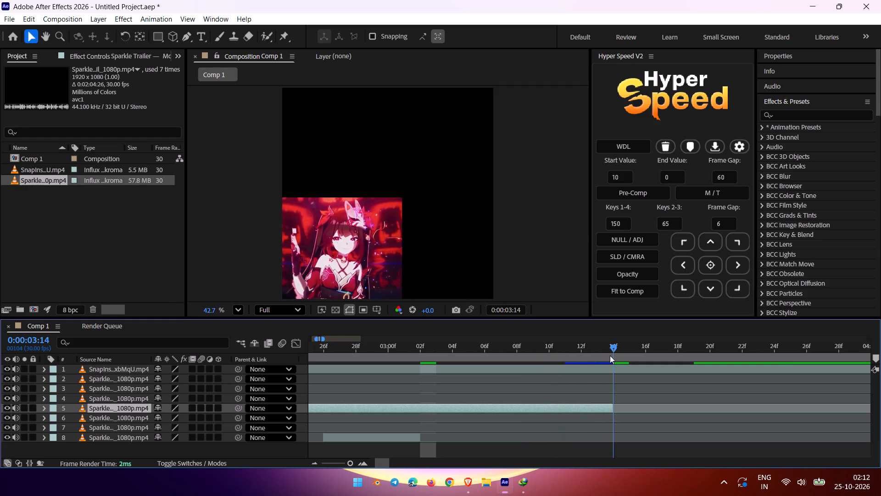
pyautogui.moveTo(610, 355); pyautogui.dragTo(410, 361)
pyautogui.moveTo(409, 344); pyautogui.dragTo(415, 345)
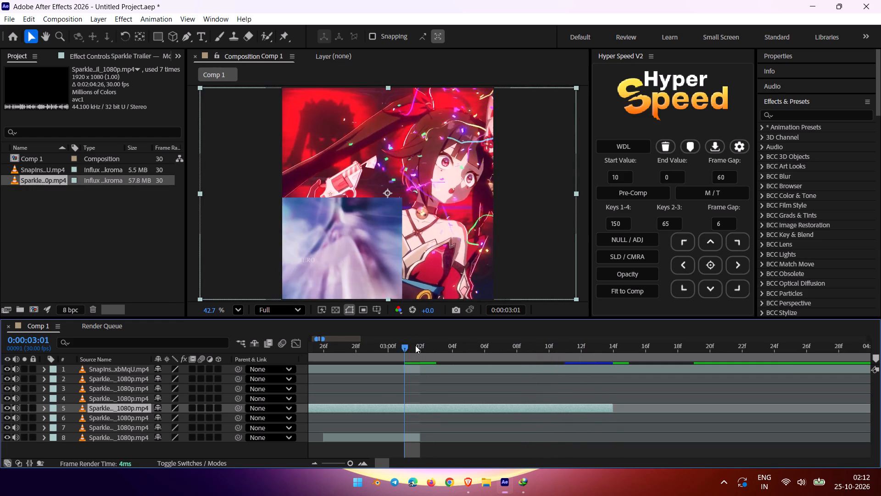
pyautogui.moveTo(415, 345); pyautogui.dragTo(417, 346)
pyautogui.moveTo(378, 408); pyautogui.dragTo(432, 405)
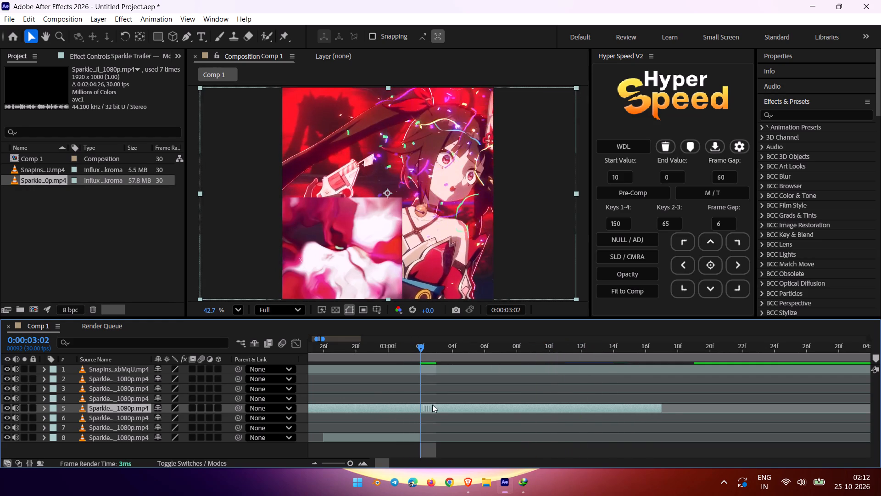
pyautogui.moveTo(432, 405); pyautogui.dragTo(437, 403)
# Recheck Sparkle's movement between 0:00:03:02 and 0:00:03:14 and slide the layer 5 clip earlier, ending at about 0:00:03:13.
pyautogui.moveTo(418, 345); pyautogui.dragTo(481, 349)
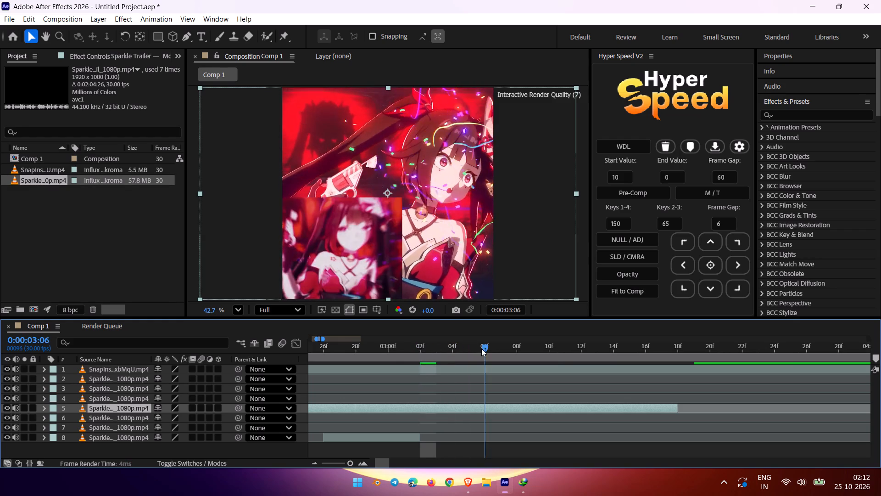
pyautogui.moveTo(481, 349); pyautogui.dragTo(618, 365)
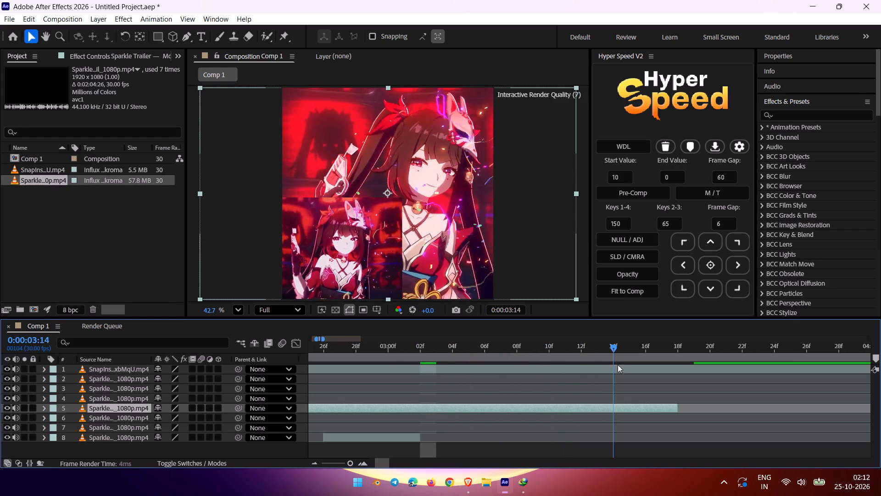
pyautogui.moveTo(618, 365); pyautogui.dragTo(495, 373)
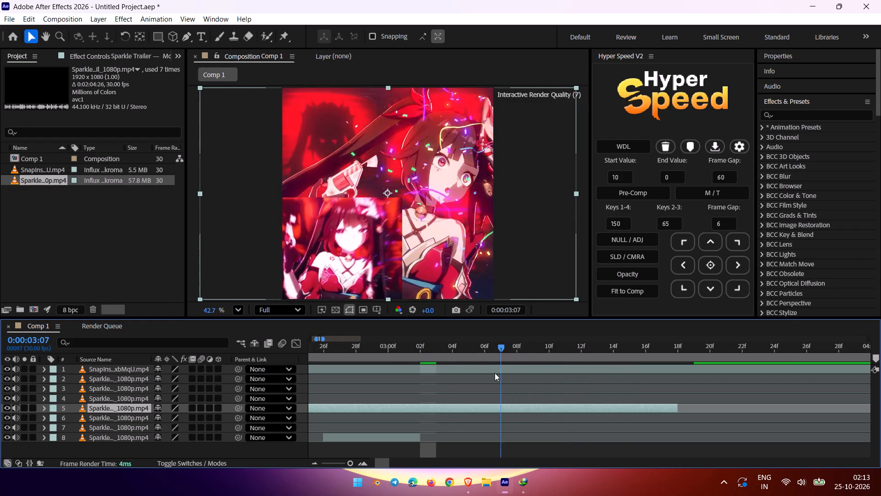
pyautogui.moveTo(495, 373); pyautogui.dragTo(437, 374)
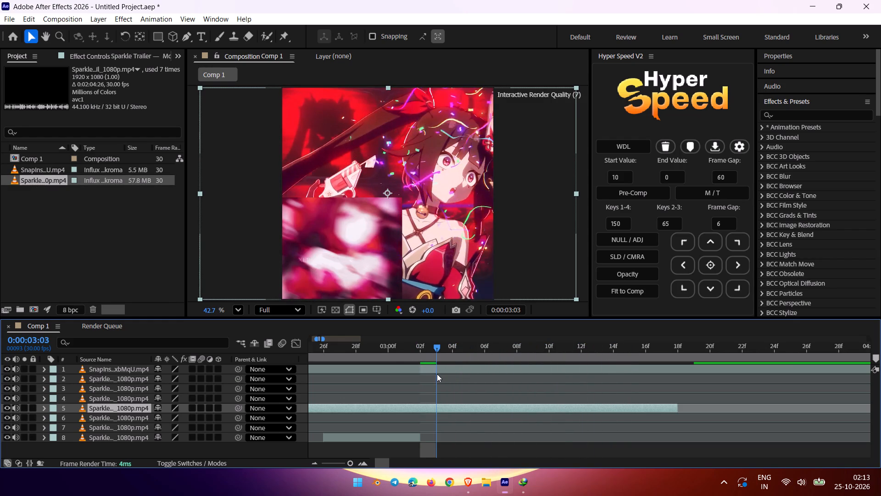
pyautogui.moveTo(437, 374); pyautogui.dragTo(417, 374)
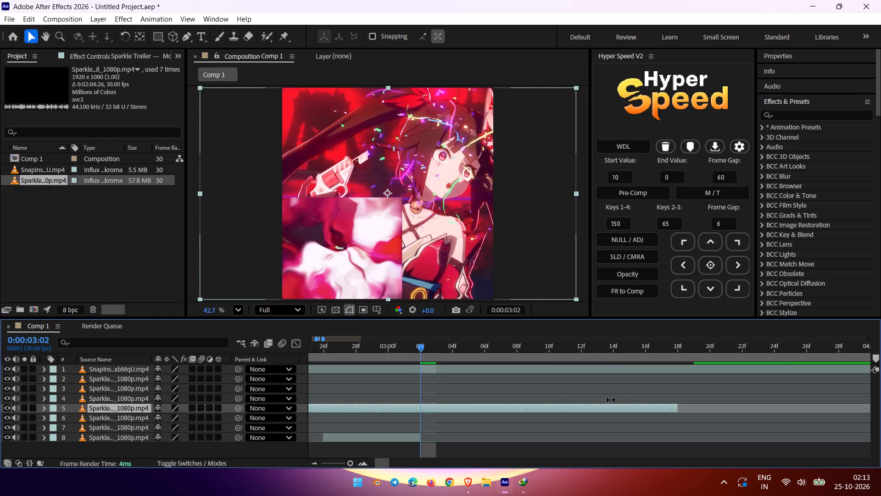
pyautogui.moveTo(608, 411); pyautogui.dragTo(541, 414)
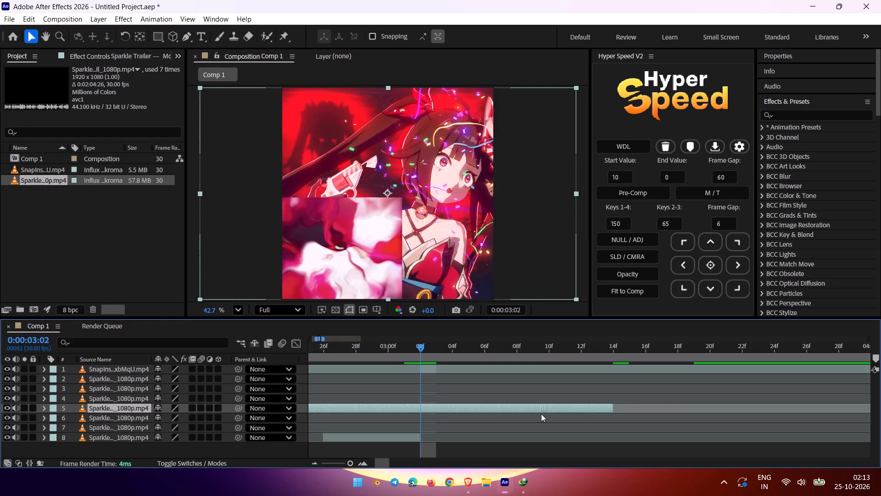
pyautogui.moveTo(541, 414); pyautogui.dragTo(521, 408)
# Check the layer 5 match against the reference, split the clip at 0:00:03:02 and delete the portion before the cut.
pyautogui.moveTo(420, 344); pyautogui.dragTo(425, 344)
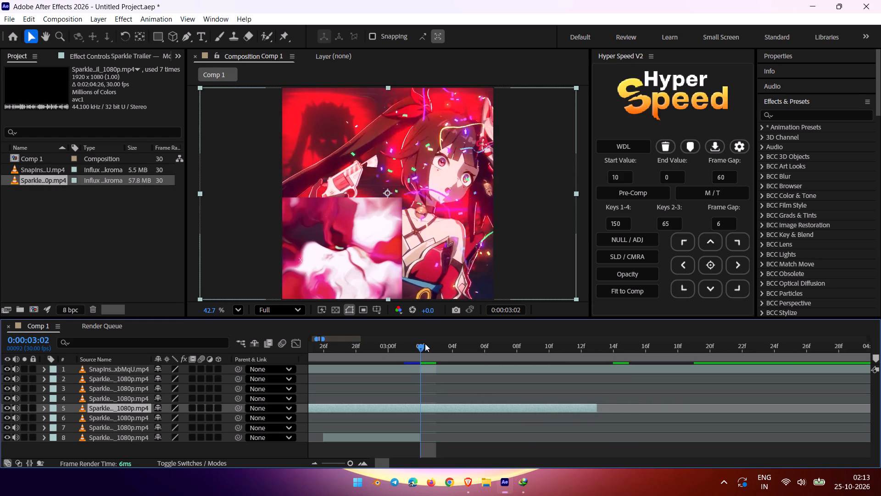
pyautogui.moveTo(425, 344); pyautogui.dragTo(530, 346)
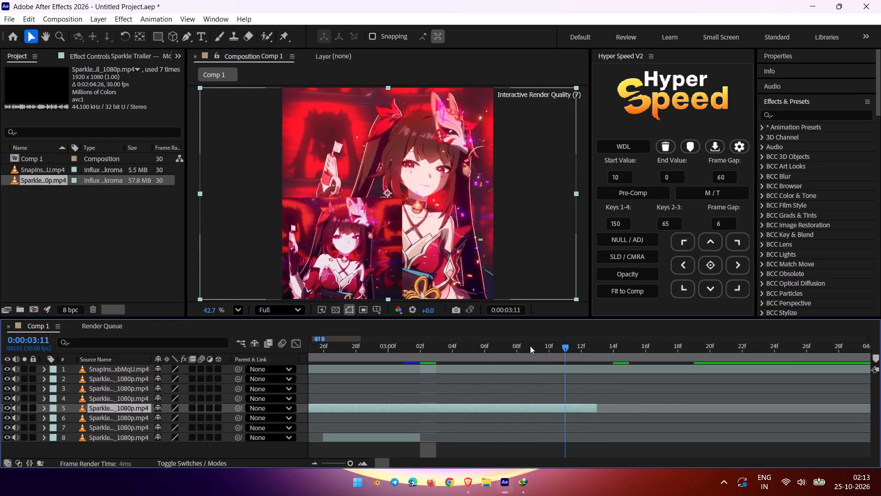
pyautogui.moveTo(530, 346); pyautogui.dragTo(418, 362)
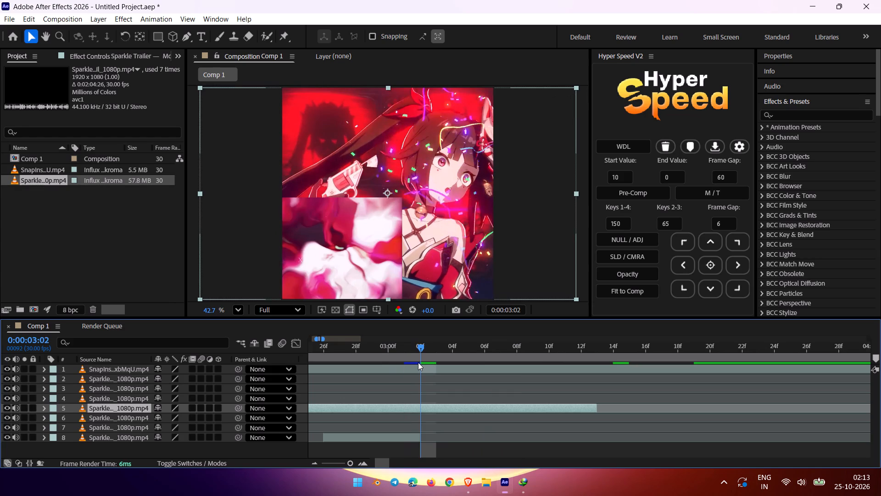
pyautogui.moveTo(418, 362); pyautogui.dragTo(550, 347)
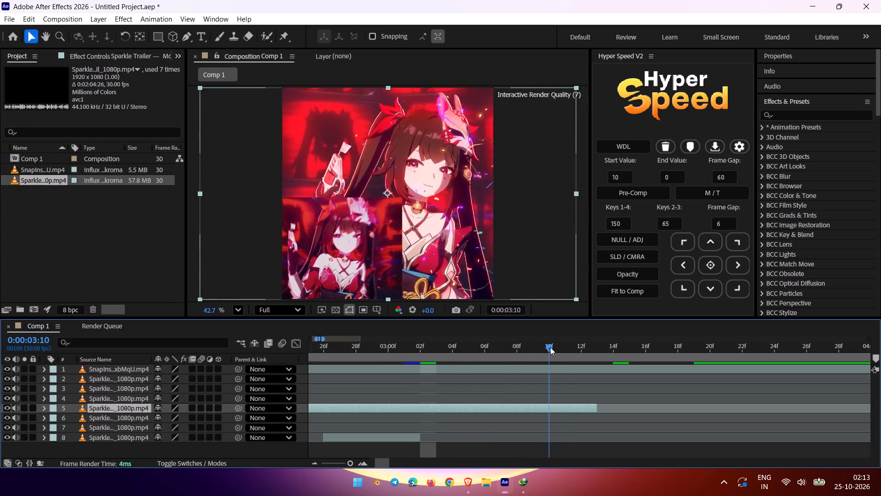
pyautogui.moveTo(550, 347); pyautogui.dragTo(435, 370)
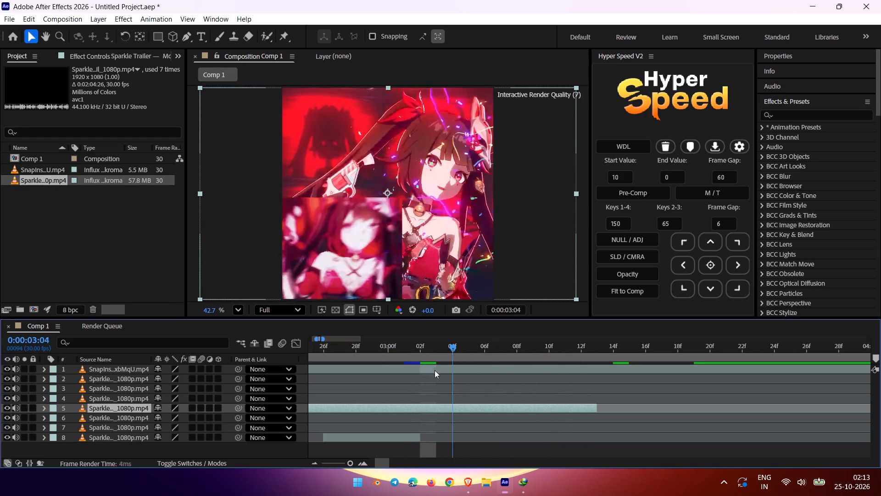
pyautogui.moveTo(435, 370); pyautogui.dragTo(426, 374)
pyautogui.click(405, 409)
pyautogui.hotkey('ctrl', 'shift', 'd')
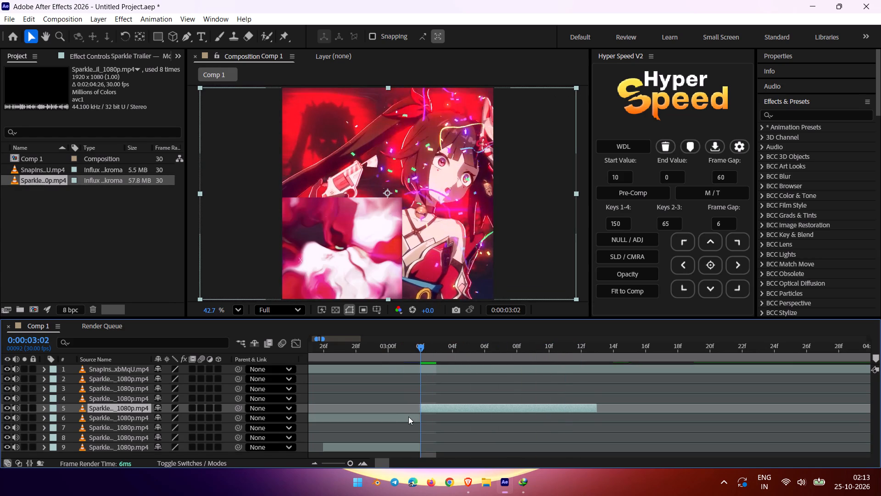
pyautogui.click(401, 417)
pyautogui.press('Delete')
pyautogui.click(429, 406)
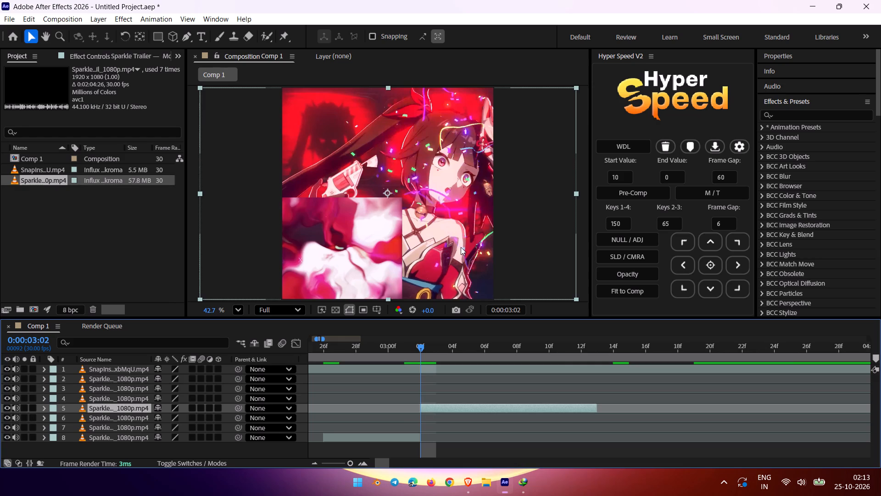
# Scale the layer 5 Sparkle clip to 105%, shift it slightly left in the frame, and check the framing through 0:00:03:13.
pyautogui.moveTo(461, 247); pyautogui.dragTo(454, 247)
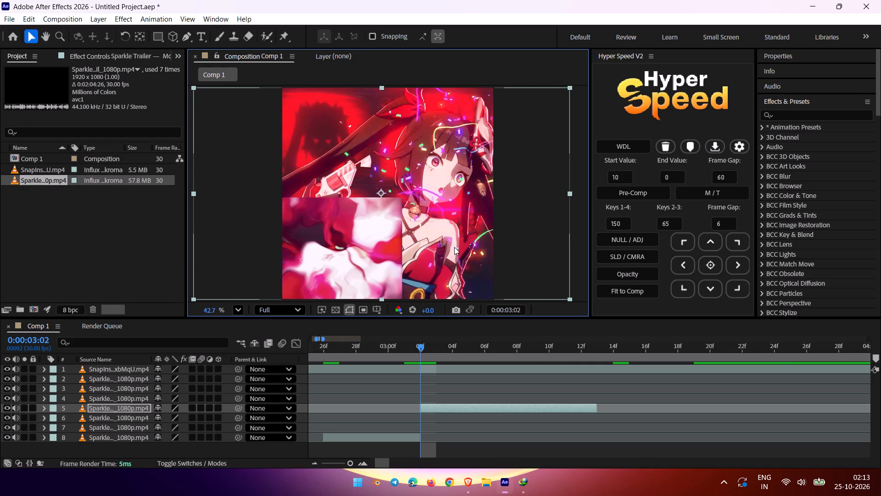
pyautogui.press('s')
pyautogui.click(167, 417)
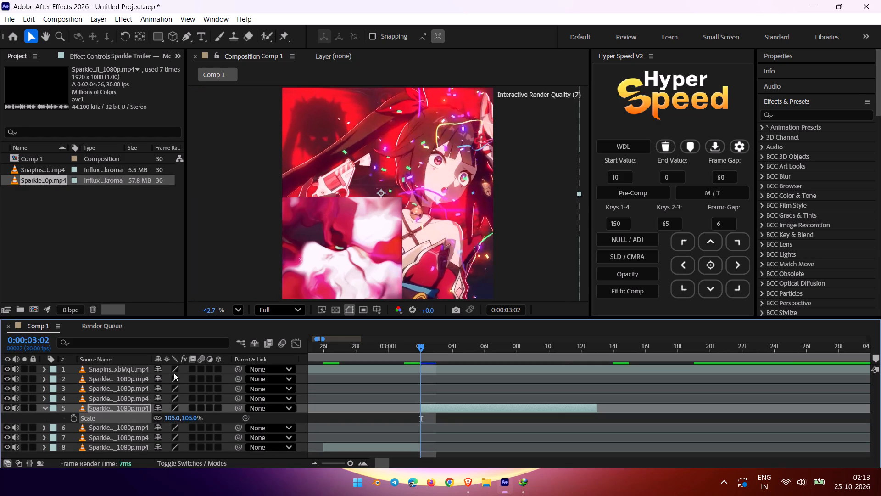
pyautogui.click(214, 256)
pyautogui.moveTo(419, 249); pyautogui.dragTo(413, 249)
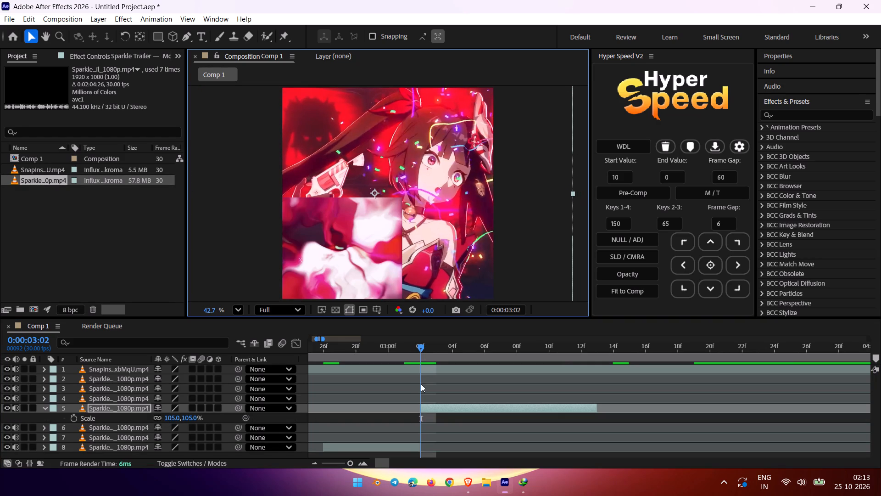
pyautogui.click(279, 418)
pyautogui.press('u')
pyautogui.moveTo(417, 348); pyautogui.dragTo(452, 348)
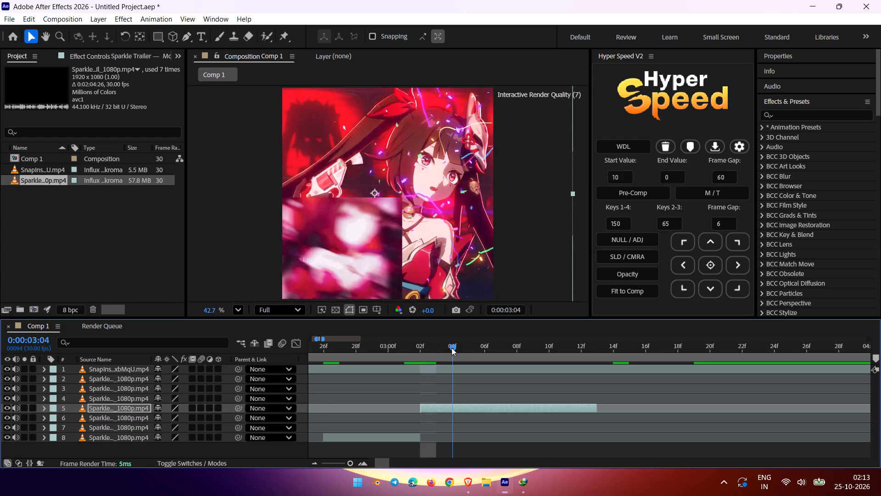
pyautogui.moveTo(452, 348); pyautogui.dragTo(546, 361)
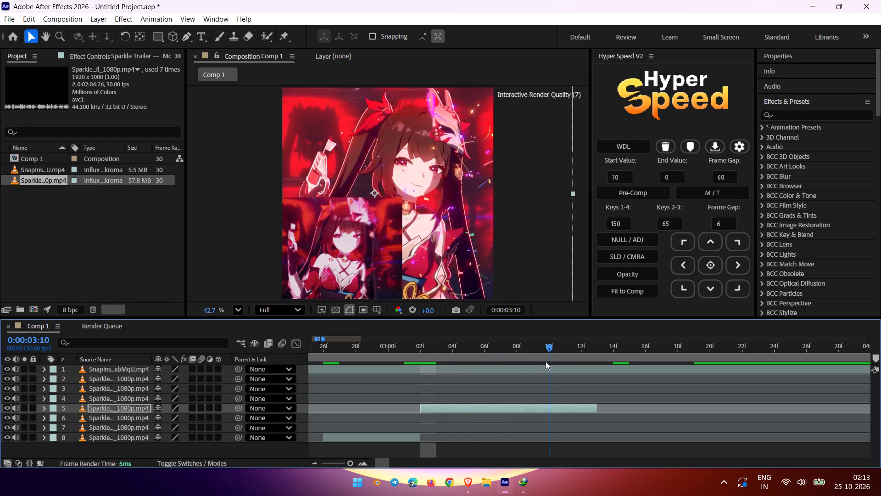
pyautogui.moveTo(546, 361); pyautogui.dragTo(557, 358)
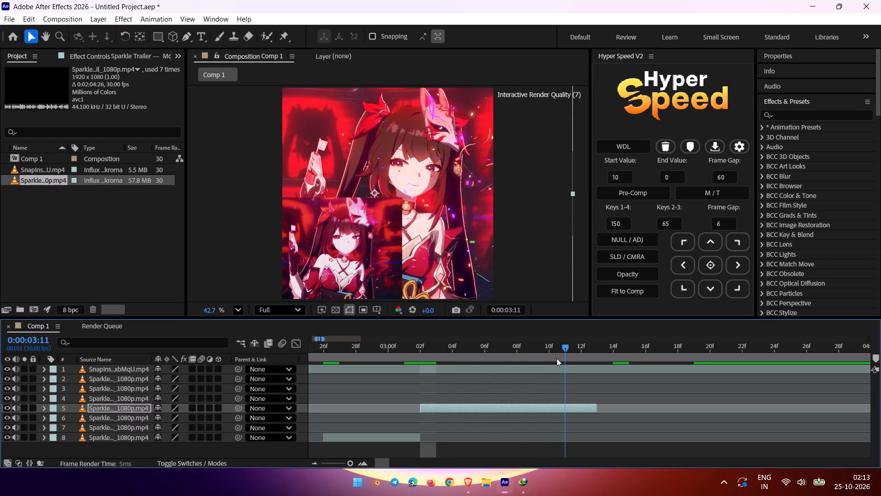
pyautogui.moveTo(557, 358); pyautogui.dragTo(566, 370)
pyautogui.moveTo(566, 370); pyautogui.dragTo(588, 367)
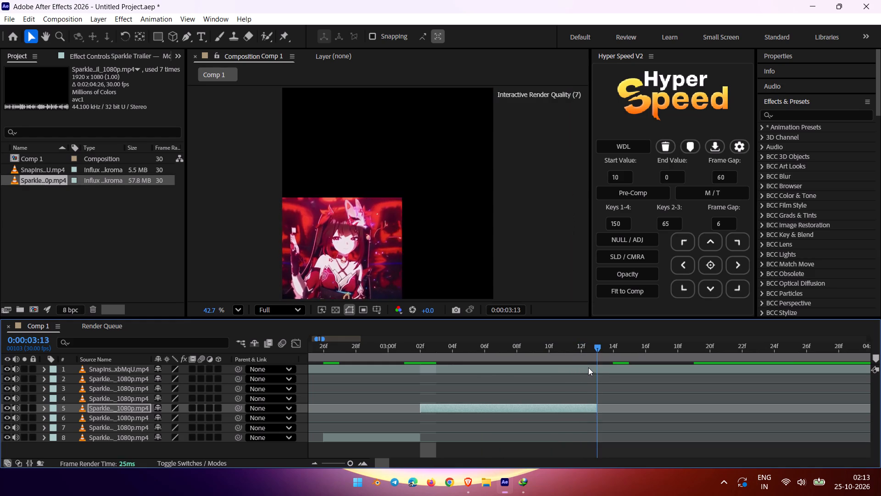
pyautogui.moveTo(588, 367); pyautogui.dragTo(555, 374)
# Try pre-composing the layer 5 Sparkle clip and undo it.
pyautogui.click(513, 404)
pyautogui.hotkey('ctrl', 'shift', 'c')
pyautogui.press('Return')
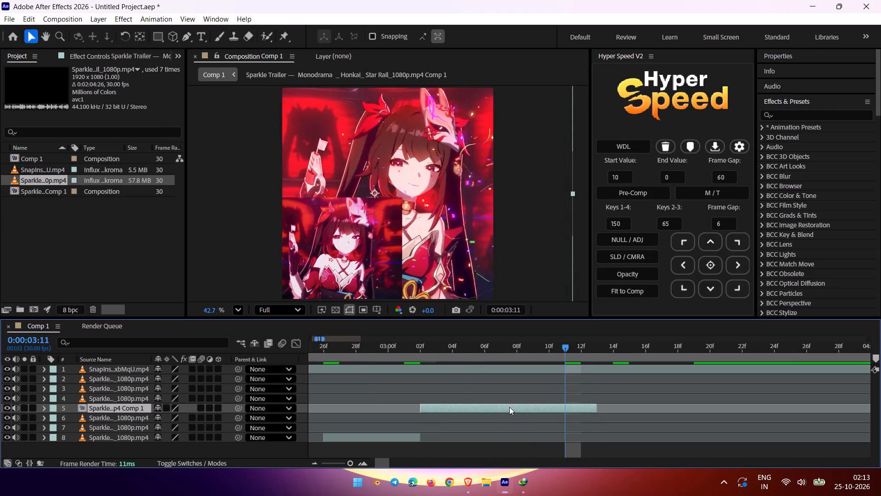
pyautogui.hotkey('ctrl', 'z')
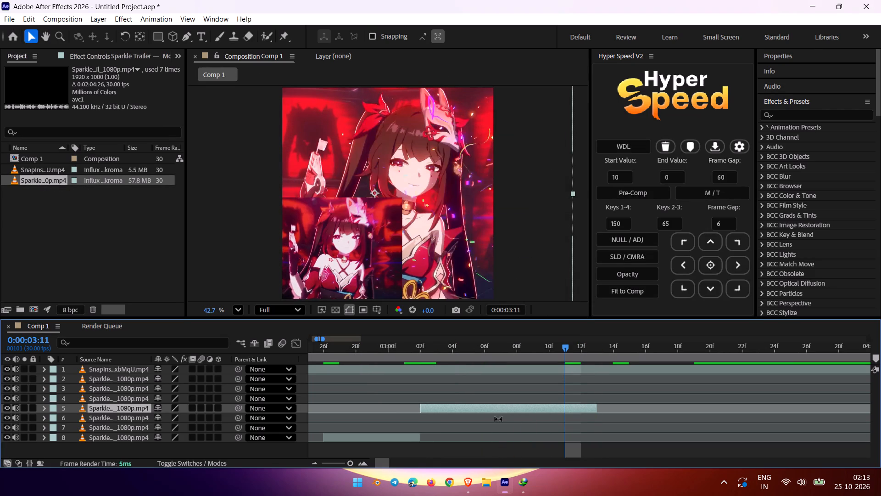
# Pre-compose the layer 5 Sparkle clip, moving all attributes into the new composition.
pyautogui.hotkey('ctrl', 'shift', 'c')
pyautogui.click(354, 246)
pyautogui.click(496, 320)
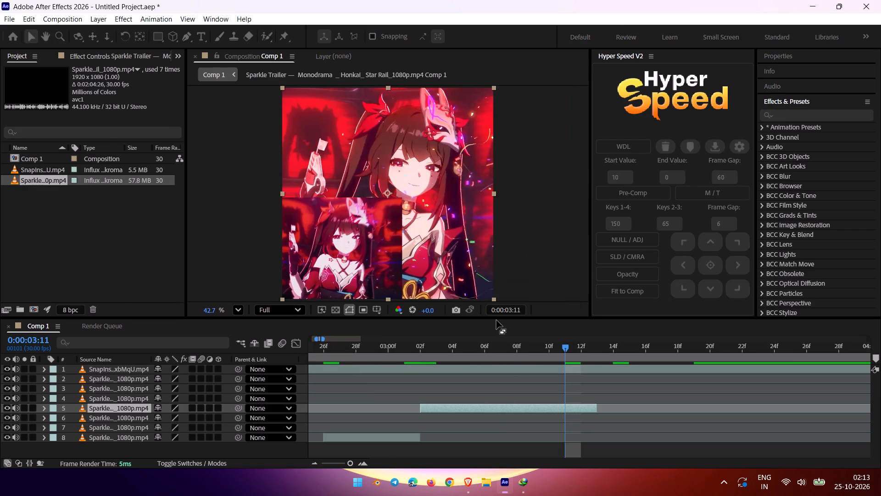
# Compare the pre-composed layer 5 clip's motion with the corner reference between 0:00:03:02 and 0:00:03:13.
pyautogui.moveTo(568, 346); pyautogui.dragTo(542, 355)
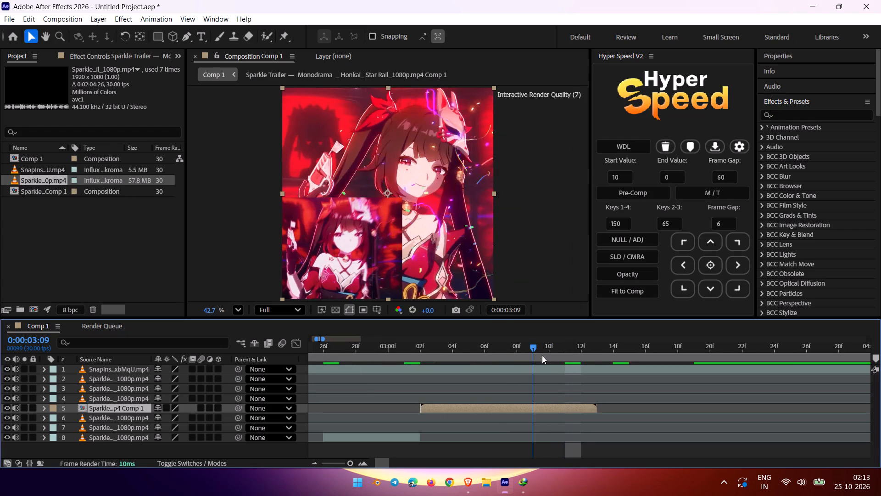
pyautogui.moveTo(542, 355); pyautogui.dragTo(692, 348)
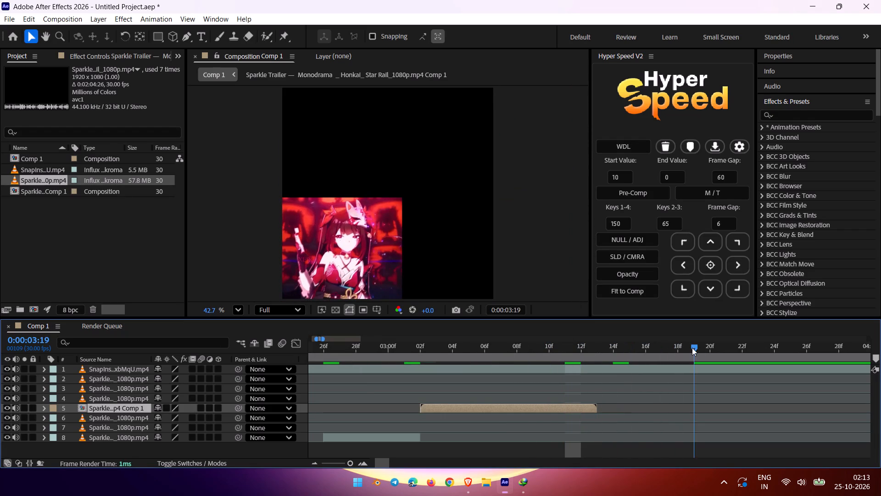
pyautogui.moveTo(692, 348); pyautogui.dragTo(501, 372)
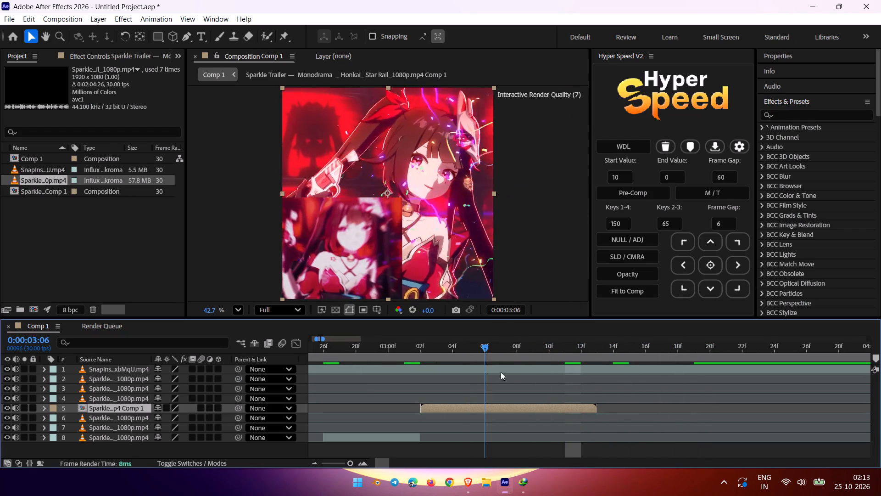
pyautogui.moveTo(501, 372); pyautogui.dragTo(513, 382)
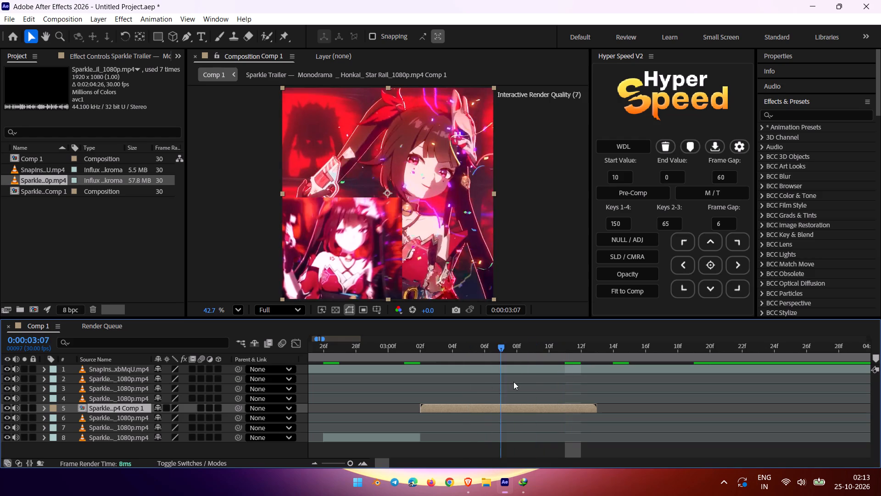
pyautogui.moveTo(513, 382); pyautogui.dragTo(424, 370)
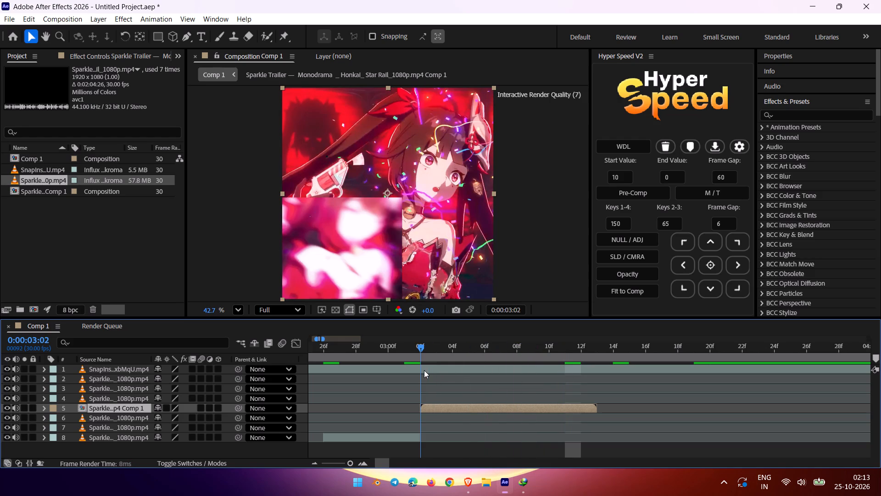
pyautogui.moveTo(424, 370); pyautogui.dragTo(496, 366)
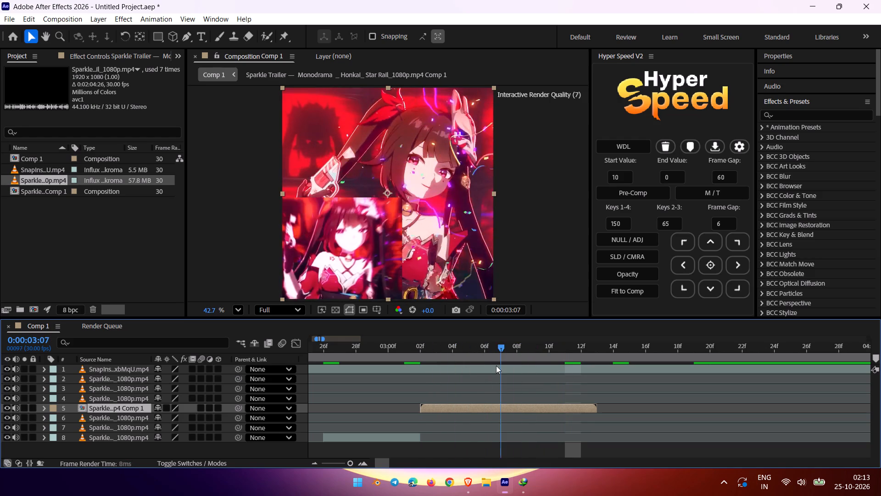
pyautogui.moveTo(496, 366); pyautogui.dragTo(506, 376)
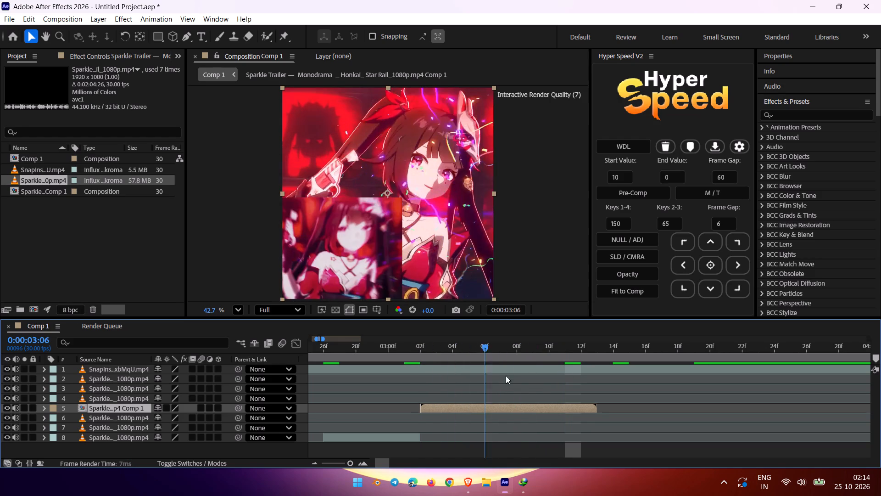
pyautogui.moveTo(506, 376); pyautogui.dragTo(519, 373)
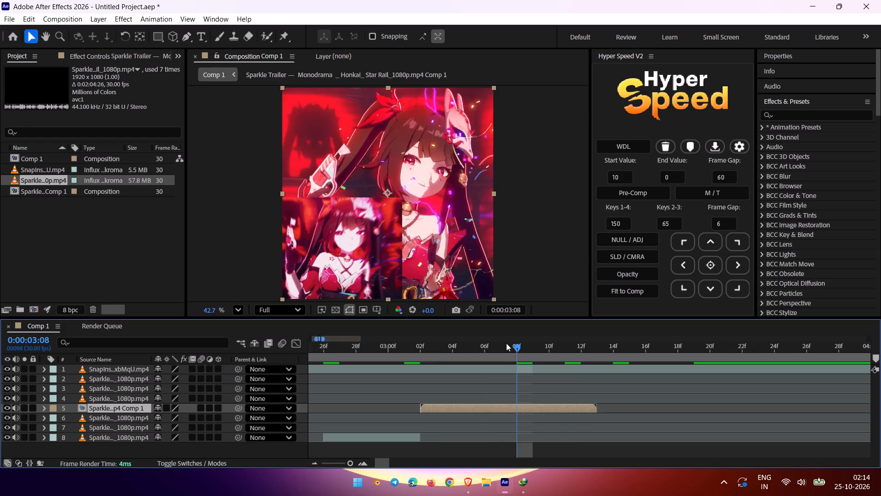
# Examine the reference between 0:00:03:17 and 0:00:03:23 to find the last frame of its red Sparkle shot.
pyautogui.moveTo(518, 344); pyautogui.dragTo(664, 334)
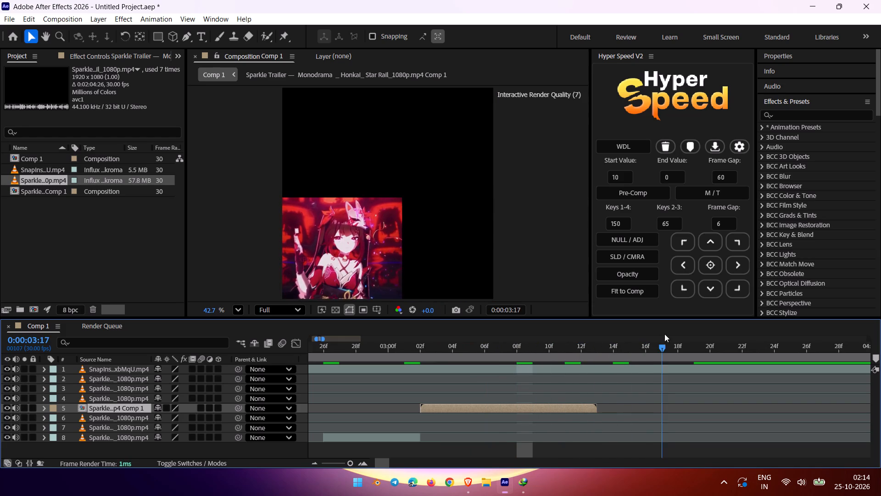
pyautogui.moveTo(664, 334); pyautogui.dragTo(694, 328)
pyautogui.press('-')
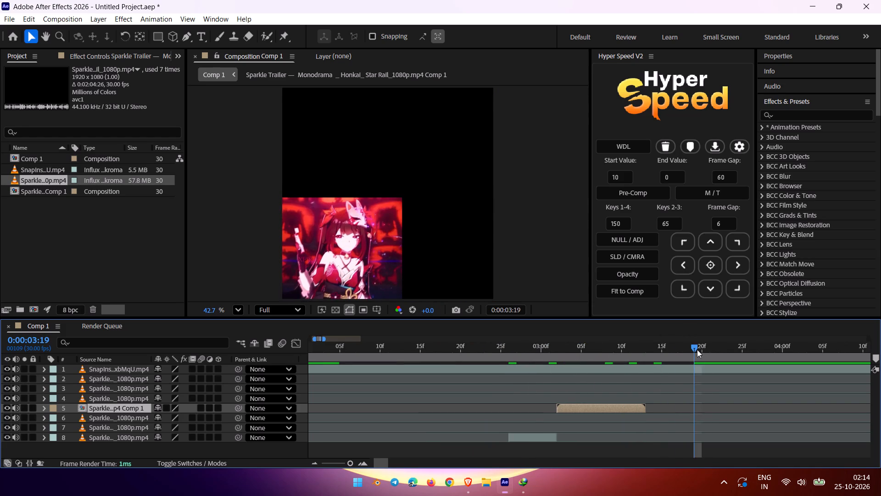
pyautogui.moveTo(698, 347); pyautogui.dragTo(697, 348)
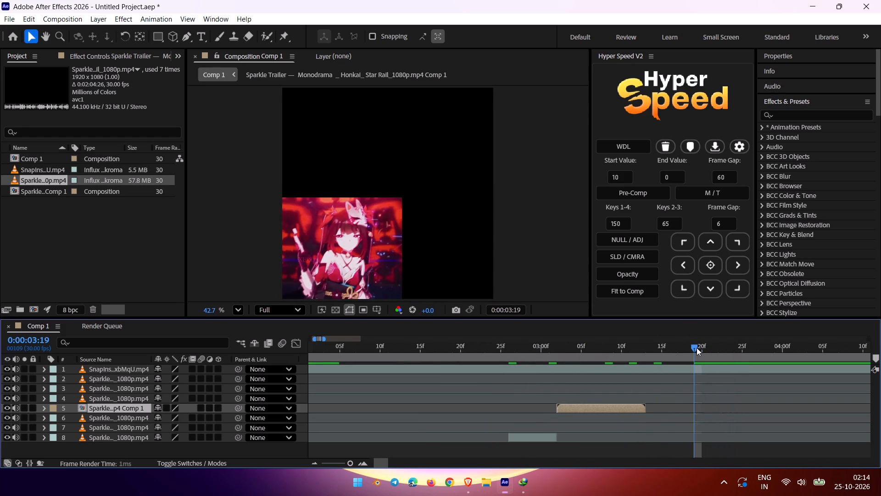
pyautogui.moveTo(697, 348); pyautogui.dragTo(725, 344)
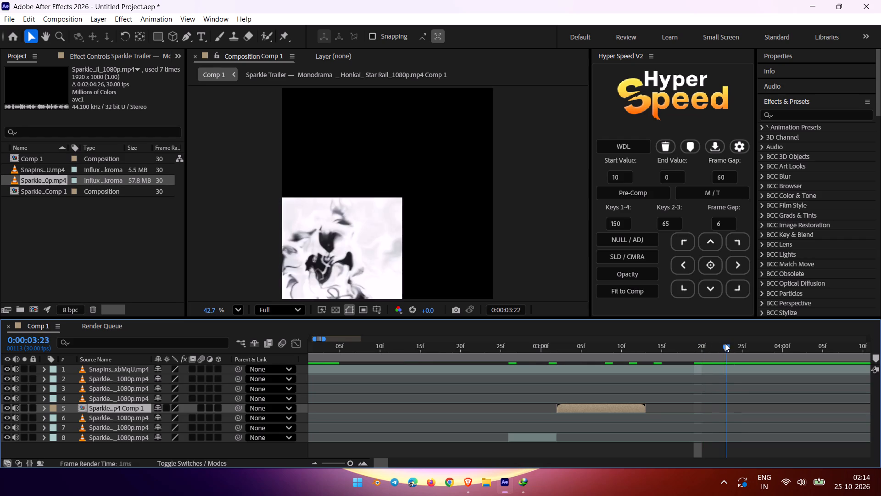
pyautogui.moveTo(725, 344); pyautogui.dragTo(722, 340)
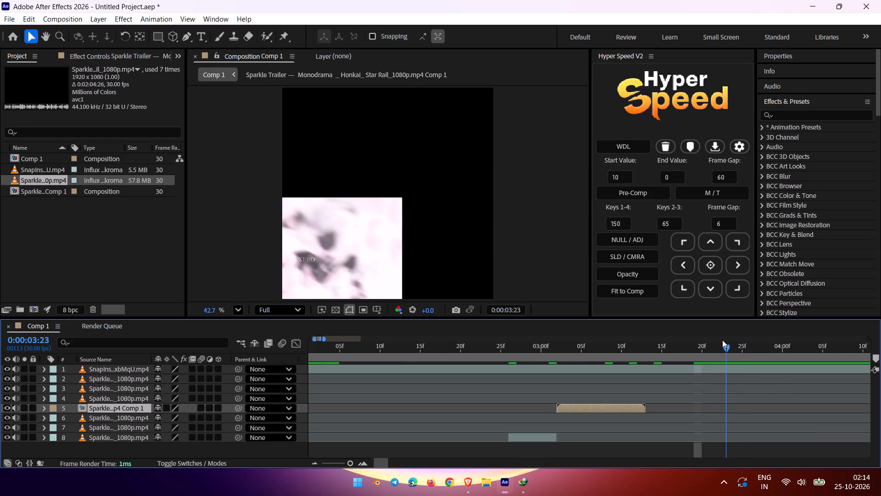
pyautogui.moveTo(722, 340); pyautogui.dragTo(713, 338)
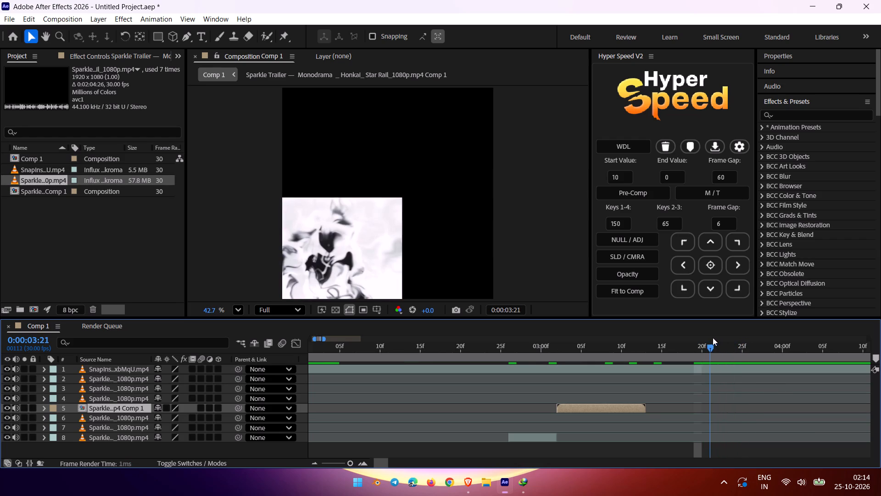
pyautogui.moveTo(713, 338); pyautogui.dragTo(710, 336)
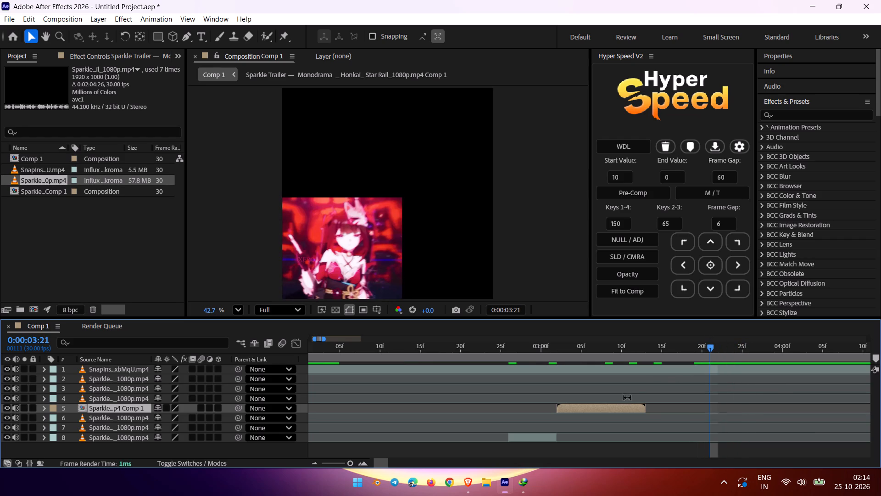
# Enable Time Remapping on the layer 5 pre-comp and move its end keyframe out to 0:00:03:22.
pyautogui.click(616, 410)
pyautogui.hotkey('ctrl', 'alt', 't')
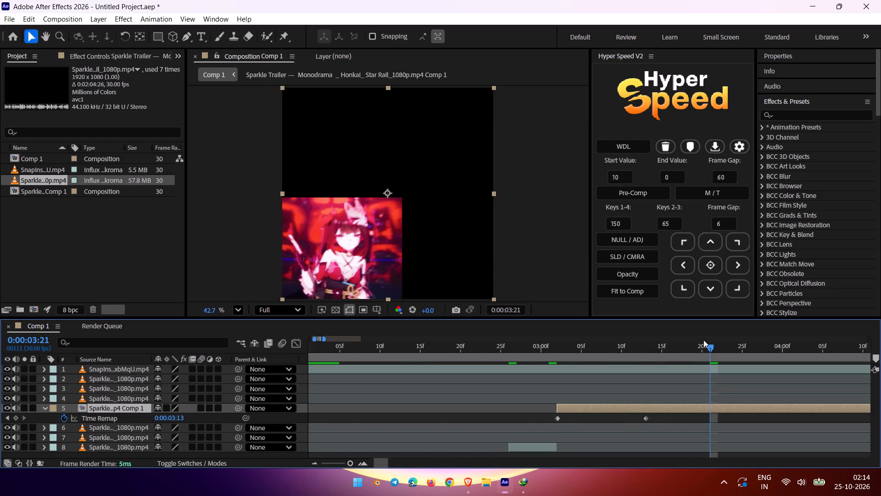
pyautogui.moveTo(645, 417); pyautogui.dragTo(706, 422)
pyautogui.moveTo(708, 420); pyautogui.dragTo(715, 417)
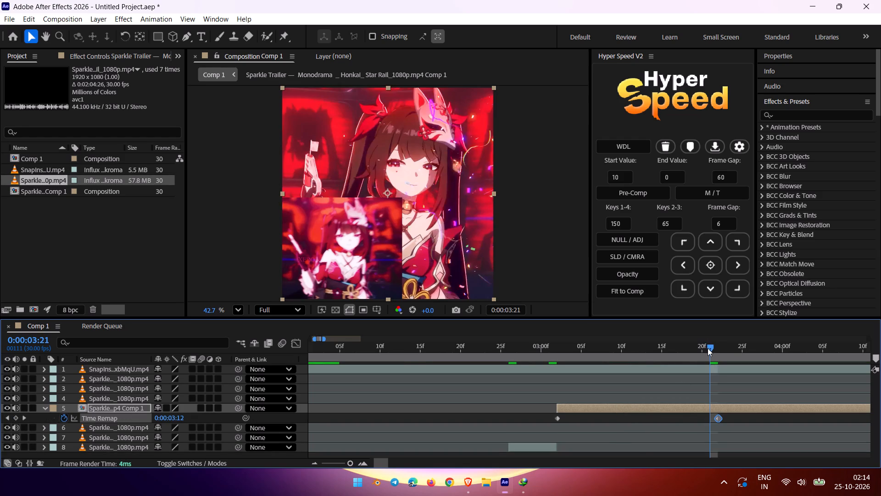
# Apply Easy Ease to both Time Remap keyframes of layer 5 and show their curve in the Graph Editor.
pyautogui.moveTo(708, 348); pyautogui.dragTo(634, 371)
pyautogui.moveTo(737, 419); pyautogui.dragTo(537, 425)
pyautogui.press('F9')
pyautogui.click(296, 345)
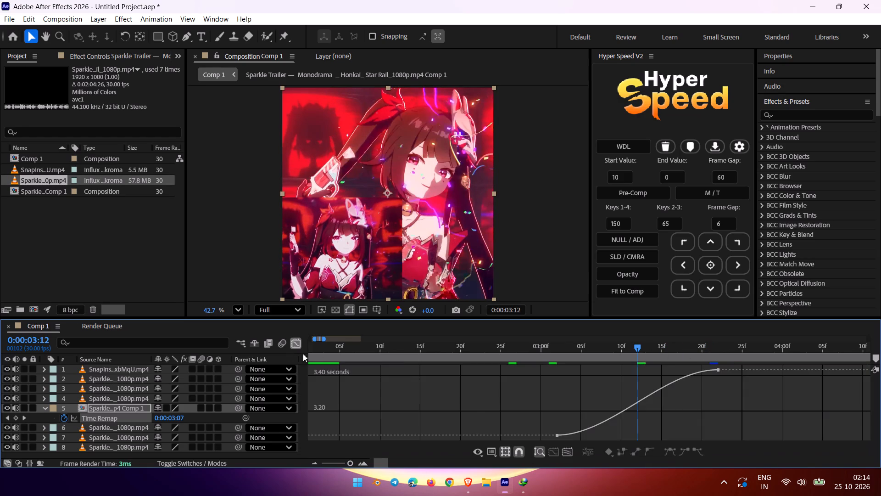
pyautogui.moveTo(474, 404); pyautogui.dragTo(734, 495)
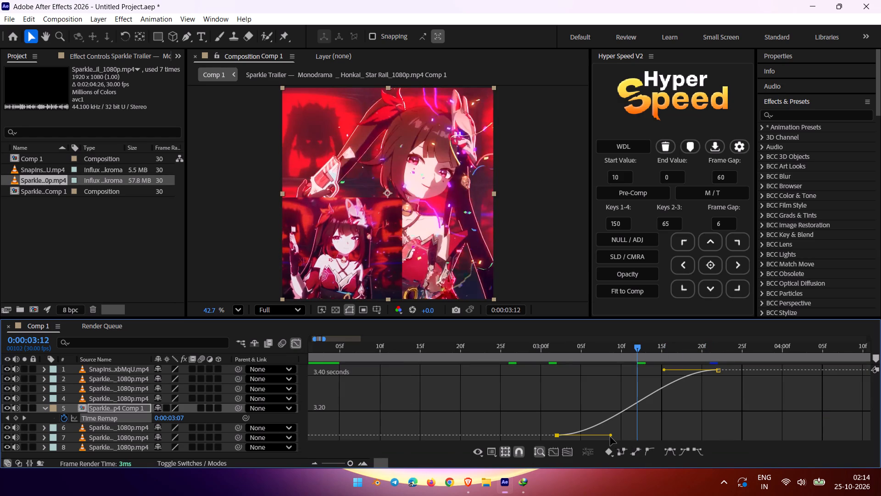
pyautogui.press('F9')
# Reshape the Time Remap curve with a steep start and a longer, flat slow-down into the end keyframe.
pyautogui.moveTo(610, 437); pyautogui.dragTo(562, 383)
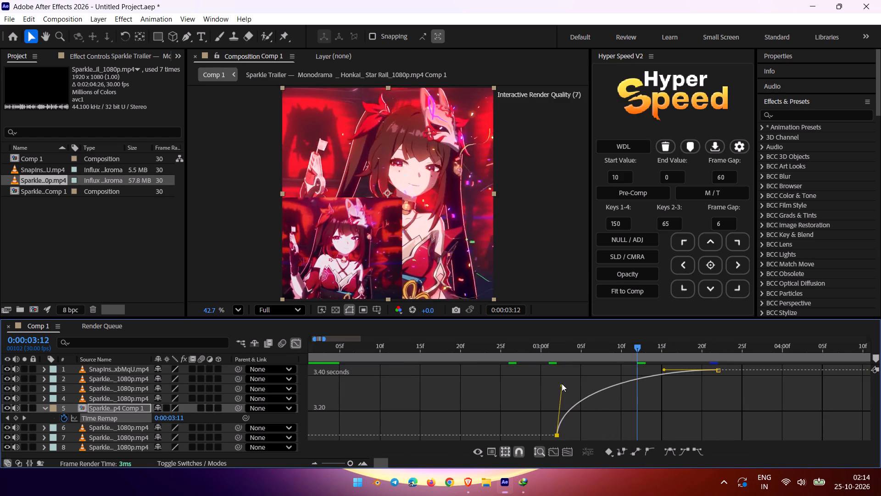
pyautogui.moveTo(562, 383); pyautogui.dragTo(566, 382)
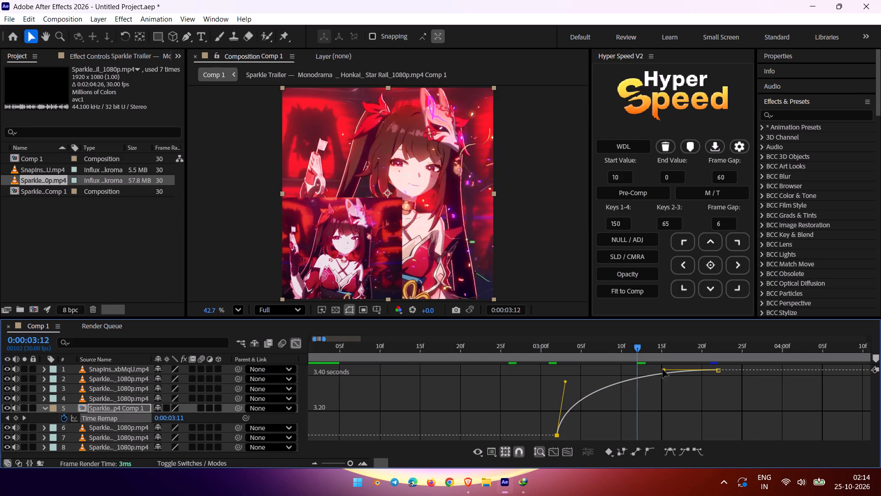
pyautogui.moveTo(663, 369); pyautogui.dragTo(646, 369)
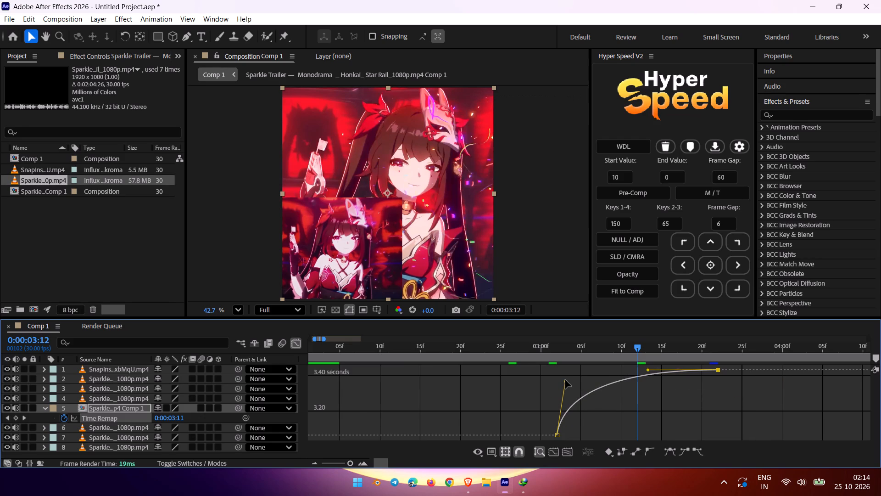
pyautogui.click(565, 382)
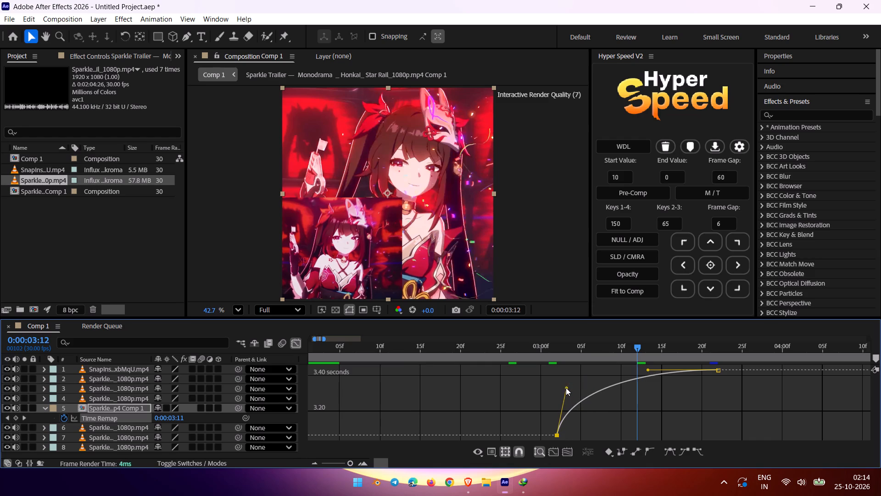
# Check the retimed clip against the reference from 0:00:02:26 to 0:00:03:22, and make the curve's start slightly less steep.
pyautogui.moveTo(638, 349); pyautogui.dragTo(506, 397)
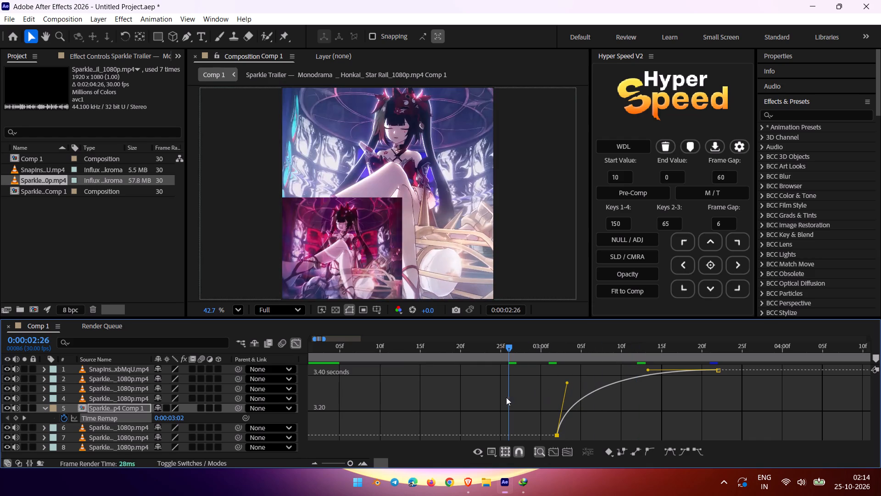
pyautogui.moveTo(506, 397); pyautogui.dragTo(537, 404)
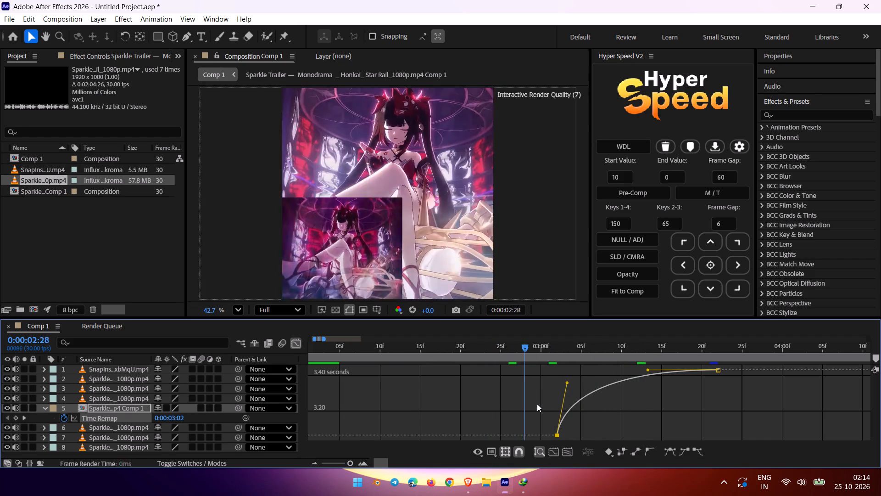
pyautogui.moveTo(537, 404); pyautogui.dragTo(721, 382)
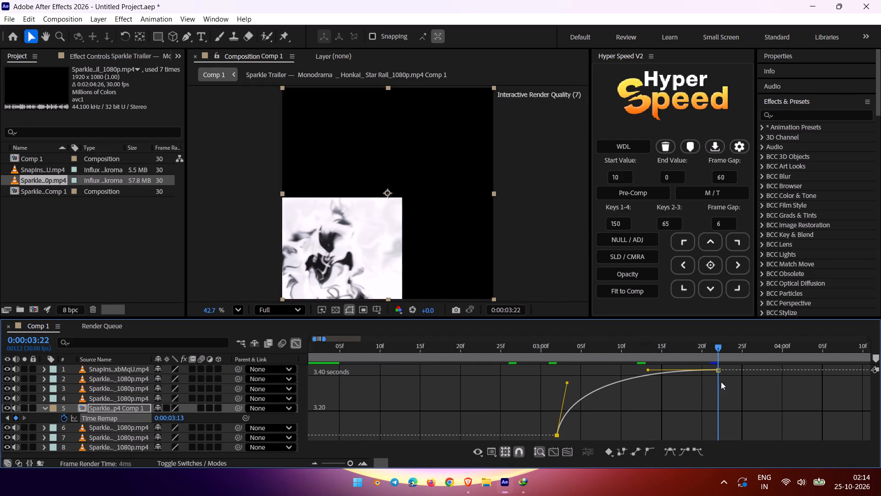
pyautogui.moveTo(721, 382); pyautogui.dragTo(691, 383)
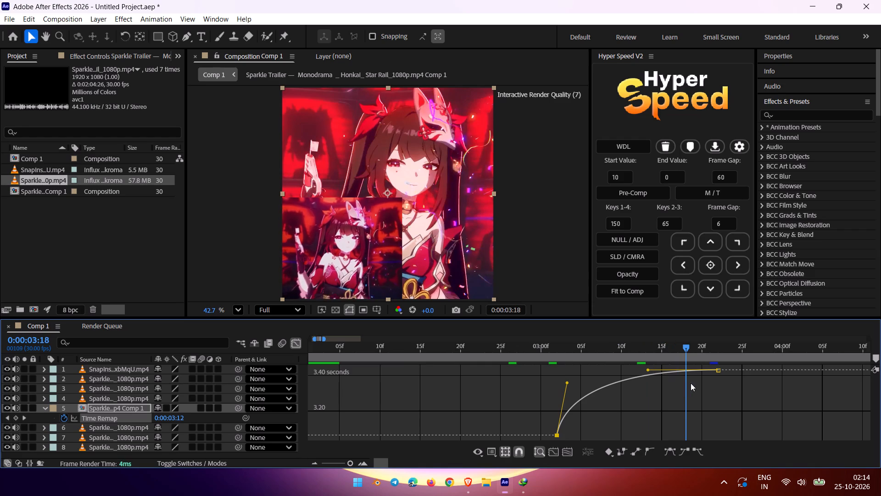
pyautogui.moveTo(691, 383); pyautogui.dragTo(645, 390)
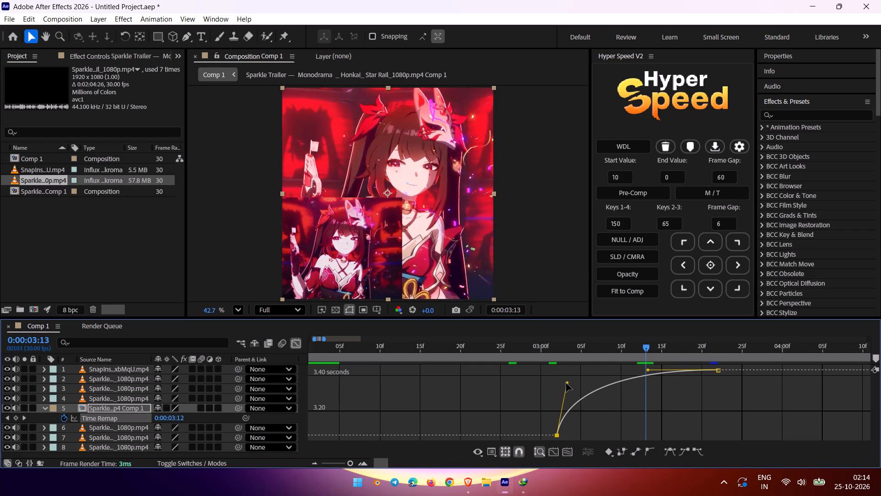
pyautogui.moveTo(566, 383); pyautogui.dragTo(575, 382)
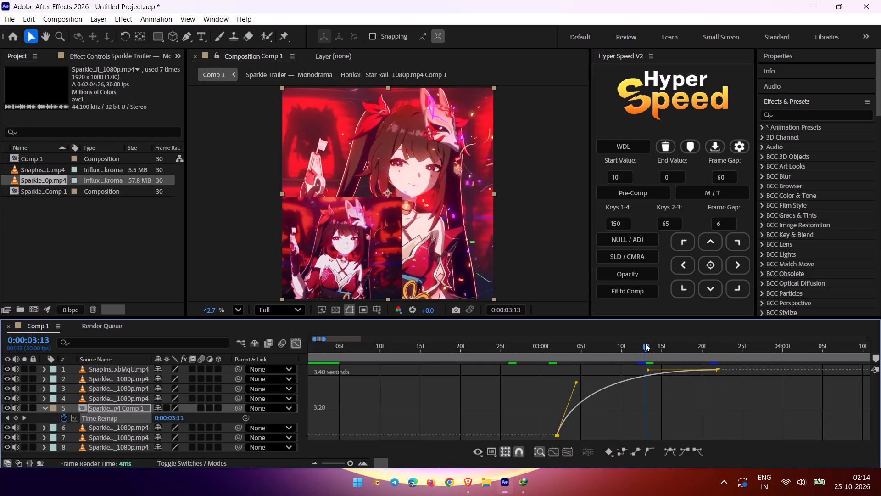
pyautogui.moveTo(645, 344); pyautogui.dragTo(616, 356)
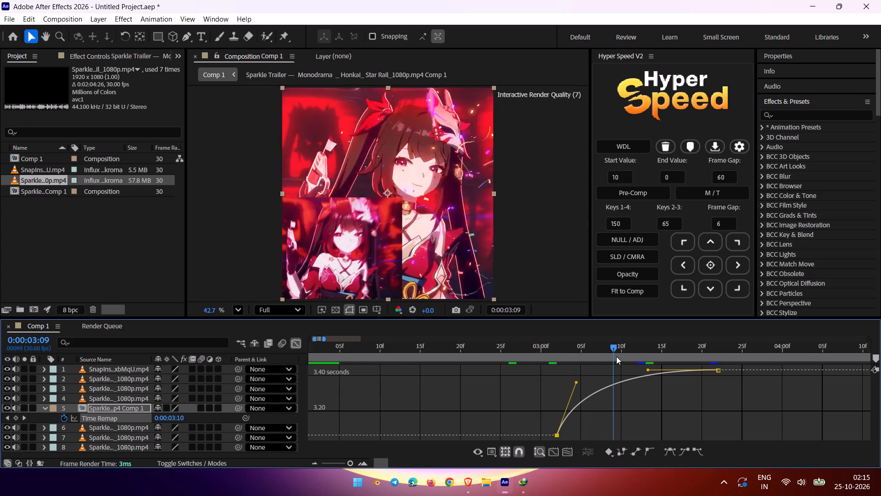
pyautogui.moveTo(616, 356); pyautogui.dragTo(657, 369)
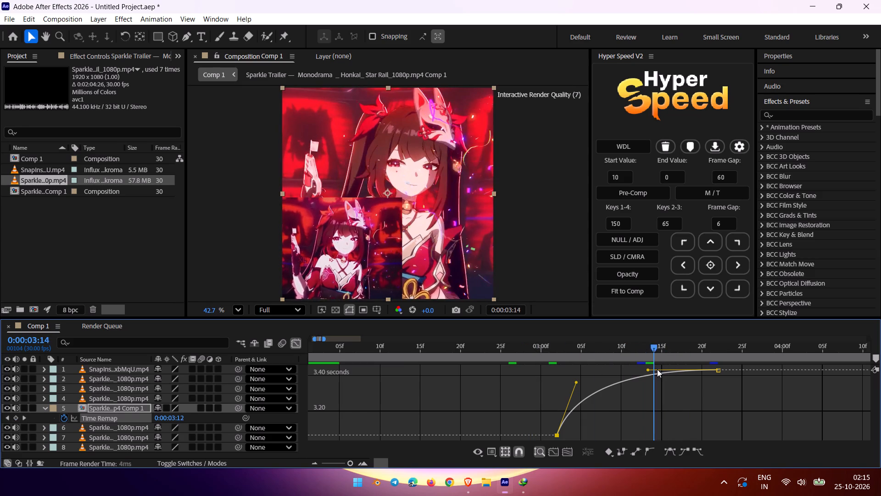
pyautogui.moveTo(657, 369); pyautogui.dragTo(660, 369)
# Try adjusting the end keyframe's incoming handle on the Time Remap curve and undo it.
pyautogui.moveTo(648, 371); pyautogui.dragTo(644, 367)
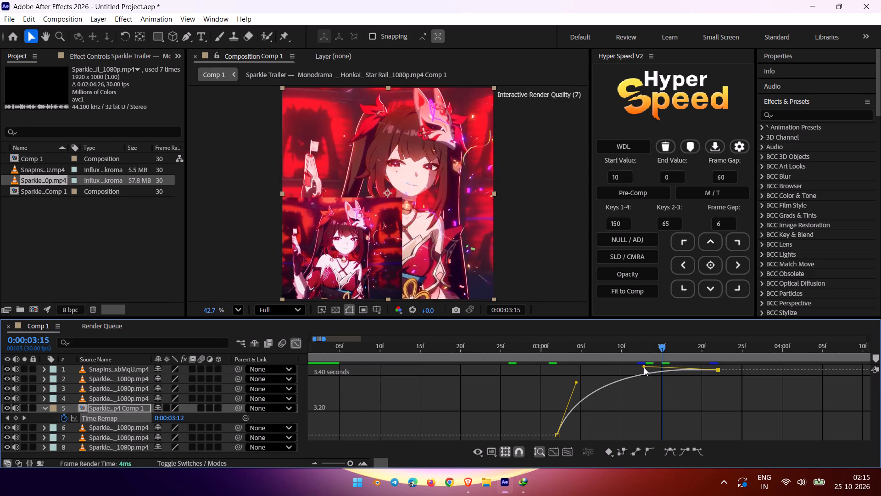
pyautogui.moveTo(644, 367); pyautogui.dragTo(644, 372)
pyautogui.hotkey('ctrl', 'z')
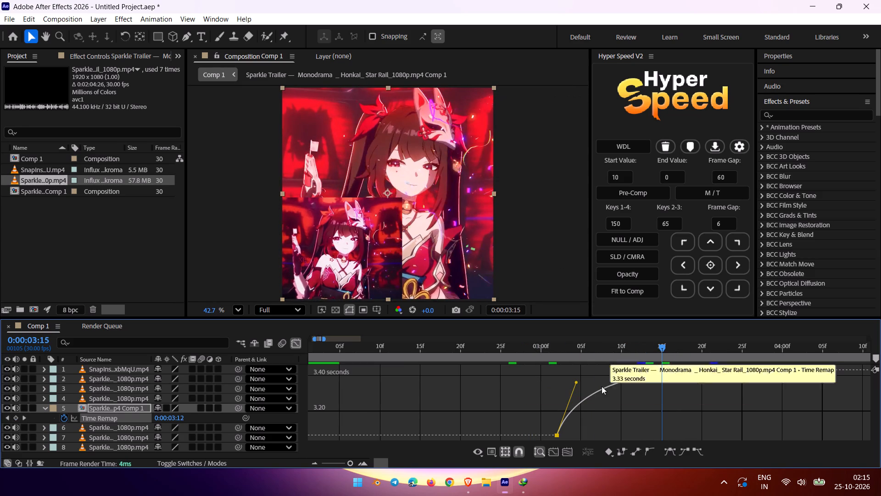
# Soften the start of the Time Remap curve further by extending the first keyframe's outgoing handle to about 0:00:03:06.
pyautogui.moveTo(576, 383); pyautogui.dragTo(591, 381)
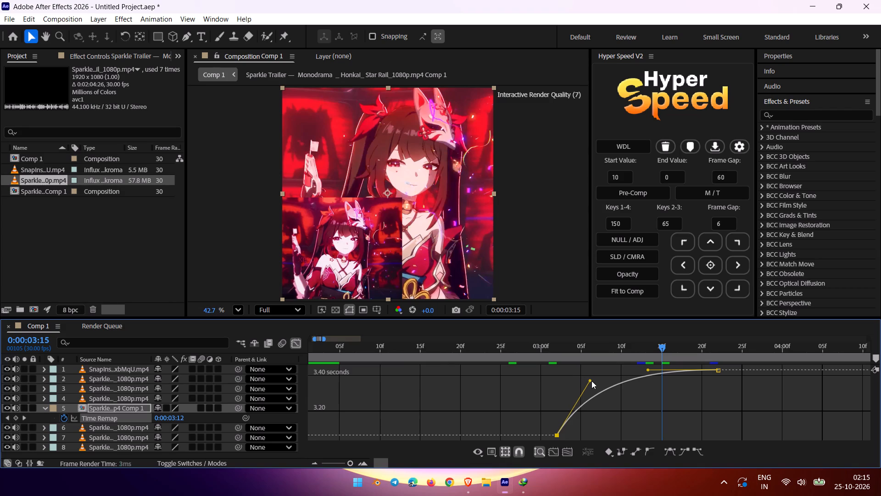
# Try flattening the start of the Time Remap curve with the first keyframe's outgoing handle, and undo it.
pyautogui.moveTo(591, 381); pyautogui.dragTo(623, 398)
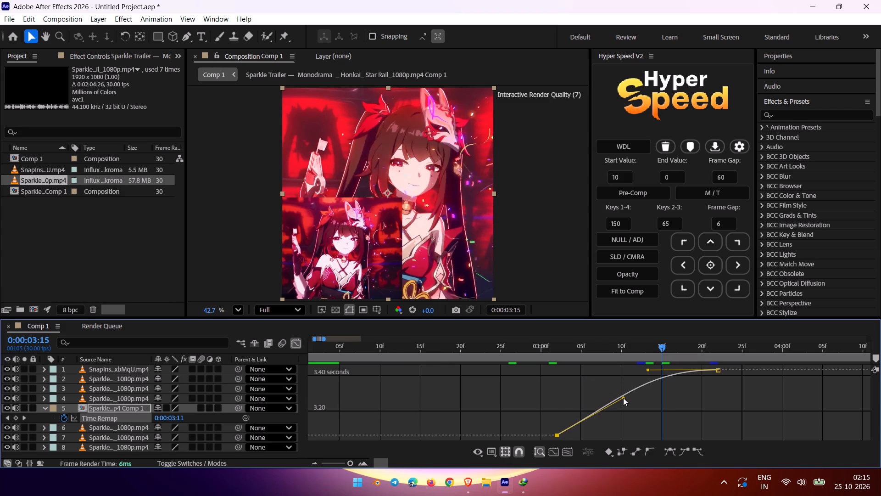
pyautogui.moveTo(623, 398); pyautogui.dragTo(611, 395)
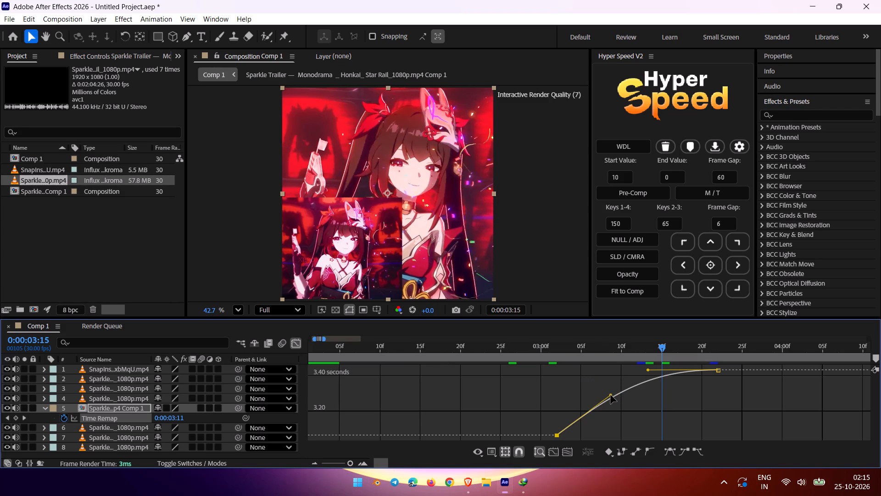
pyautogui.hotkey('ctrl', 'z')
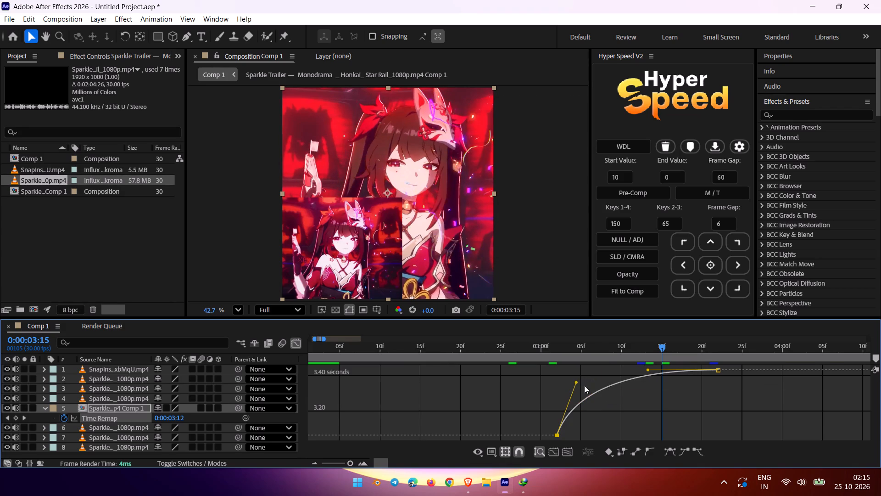
# Lower and lengthen the end keyframe's incoming handle to about 0:00:03:11 so the Time Remap curve keeps rising gently into the end.
pyautogui.moveTo(647, 370); pyautogui.dragTo(649, 367)
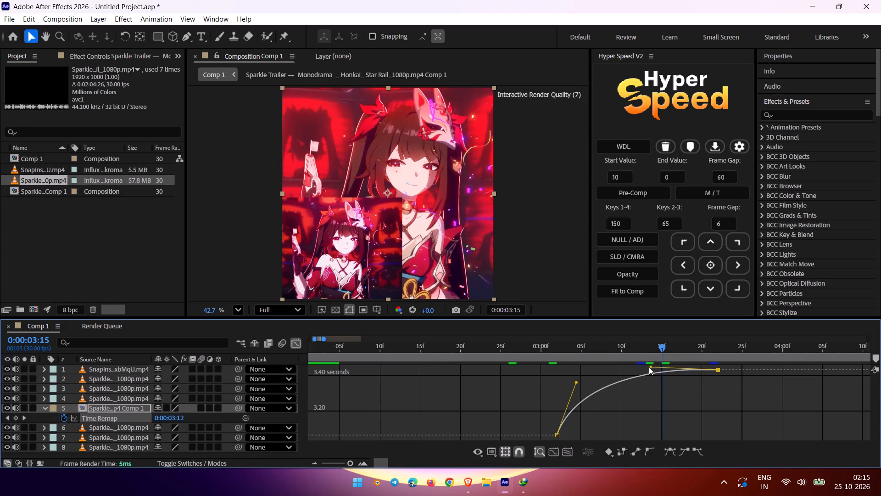
pyautogui.moveTo(649, 367); pyautogui.dragTo(653, 419)
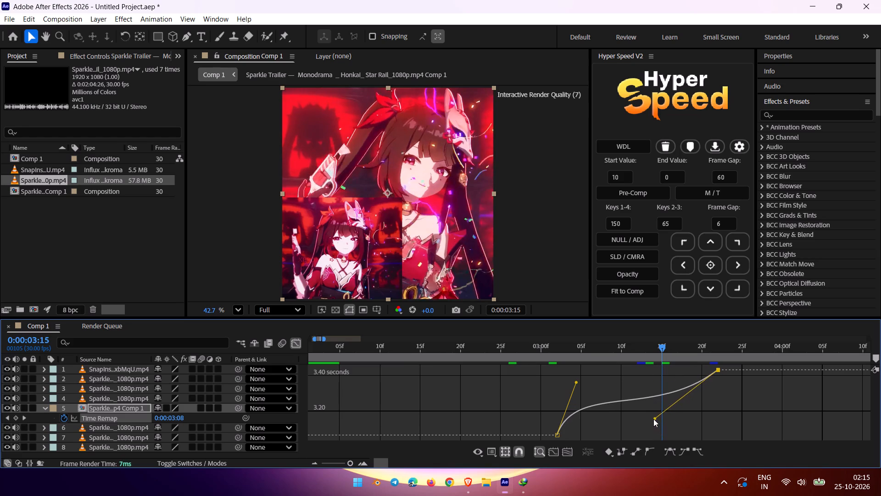
pyautogui.moveTo(653, 419); pyautogui.dragTo(662, 398)
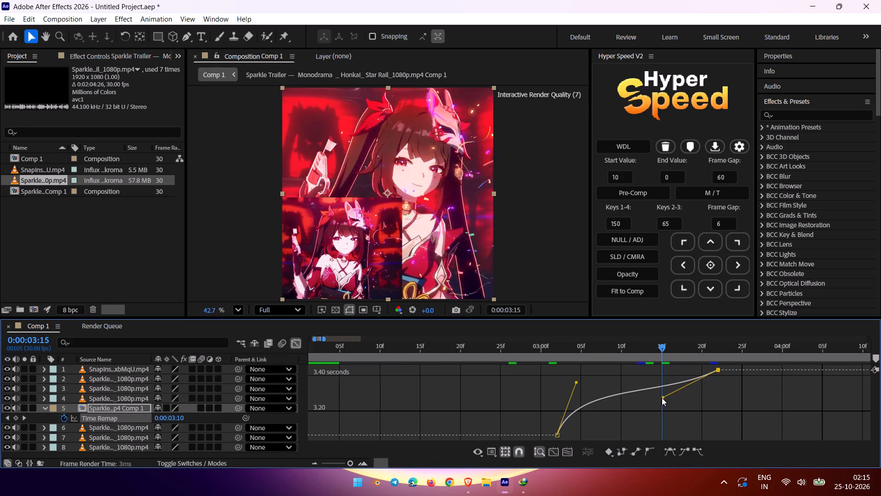
pyautogui.moveTo(662, 398); pyautogui.dragTo(645, 389)
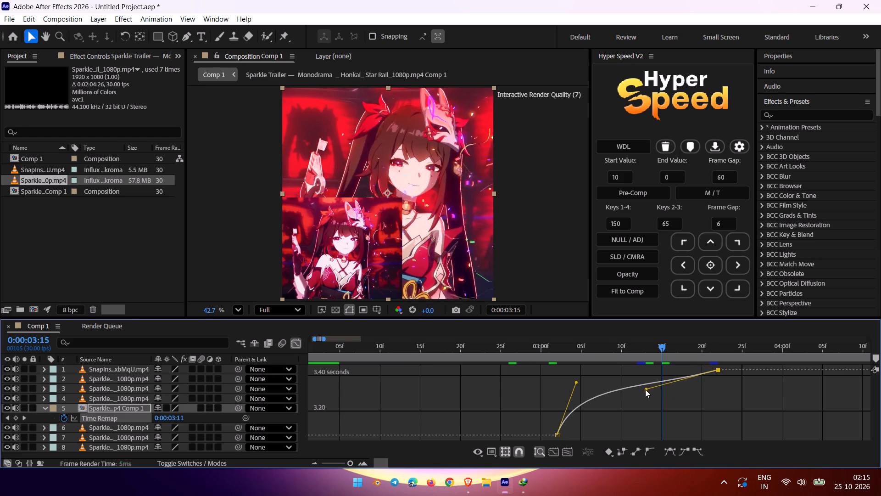
pyautogui.moveTo(645, 389); pyautogui.dragTo(621, 384)
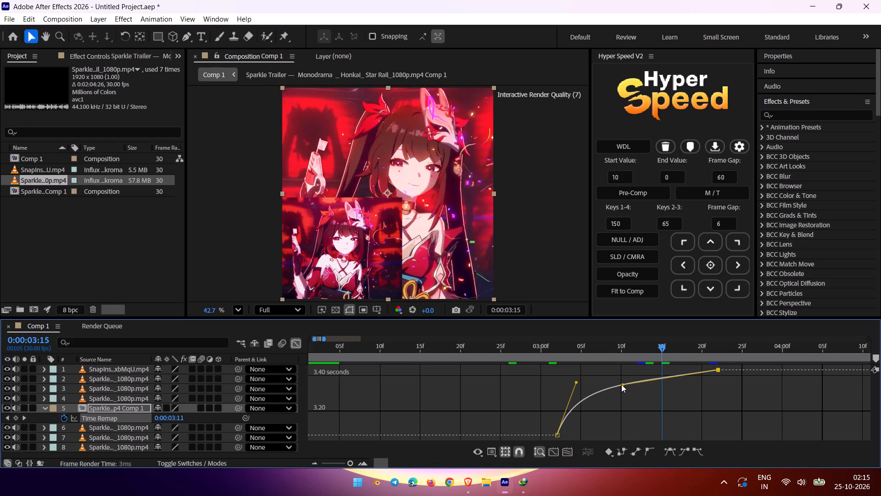
pyautogui.moveTo(621, 384); pyautogui.dragTo(633, 382)
# Compare the retimed clip with the reference from 0:00:03:00 to 0:00:03:19, and preview the sequence from about 0:00:02:22 and earlier.
pyautogui.moveTo(658, 345); pyautogui.dragTo(552, 381)
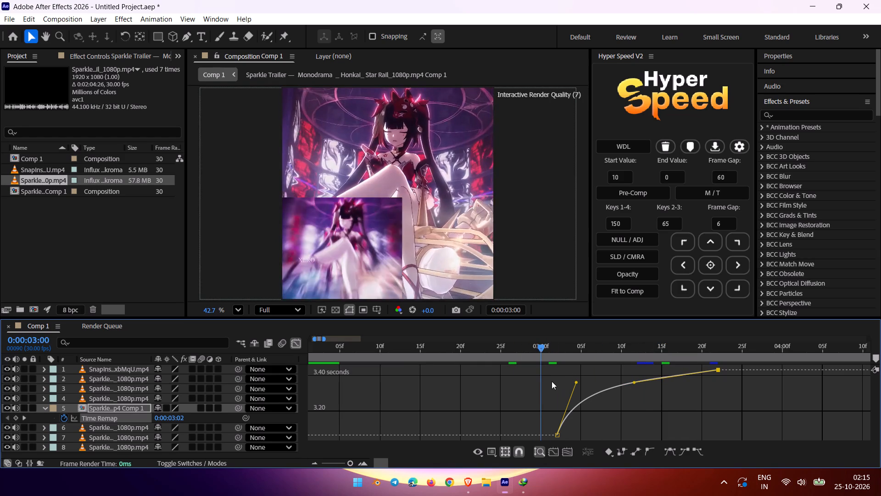
pyautogui.moveTo(552, 381); pyautogui.dragTo(639, 372)
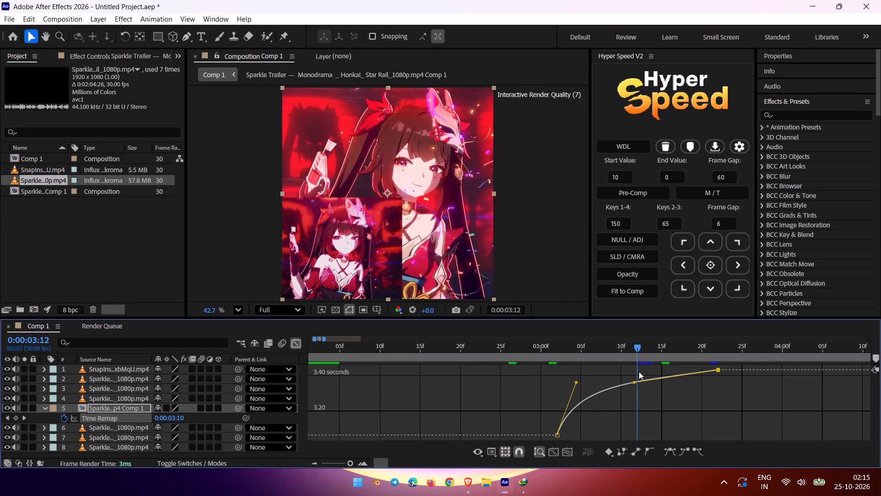
pyautogui.moveTo(639, 372); pyautogui.dragTo(699, 371)
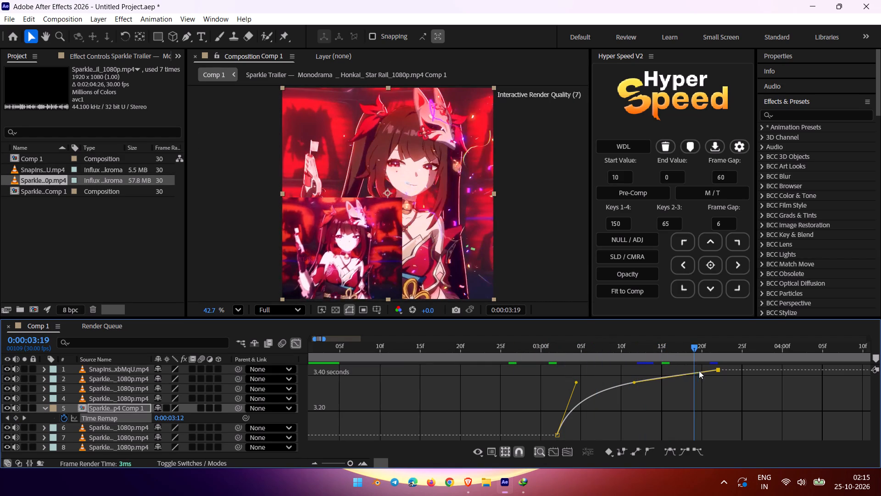
pyautogui.moveTo(699, 371); pyautogui.dragTo(478, 401)
pyautogui.press('space')
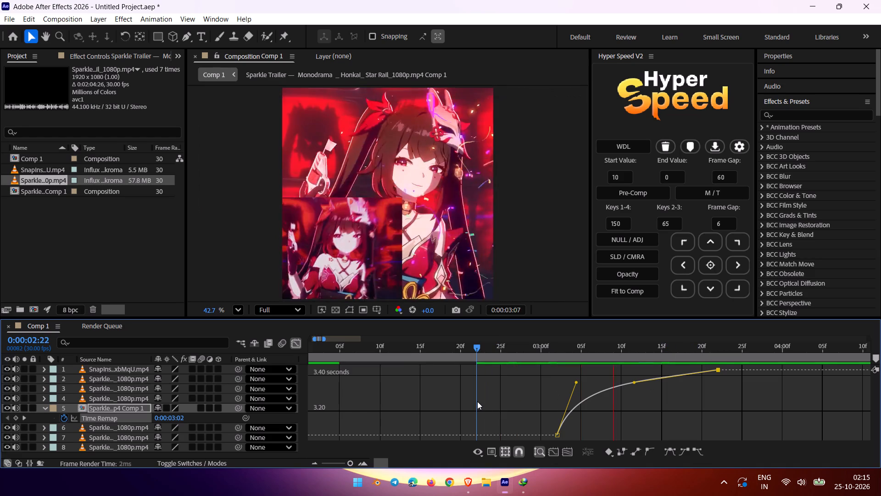
pyautogui.moveTo(479, 351); pyautogui.dragTo(409, 367)
pyautogui.press('space')
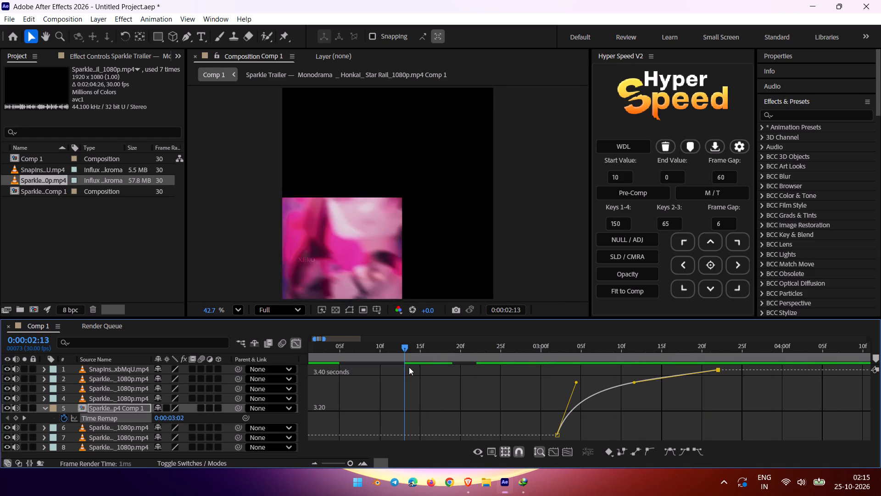
pyautogui.moveTo(404, 344); pyautogui.dragTo(382, 349)
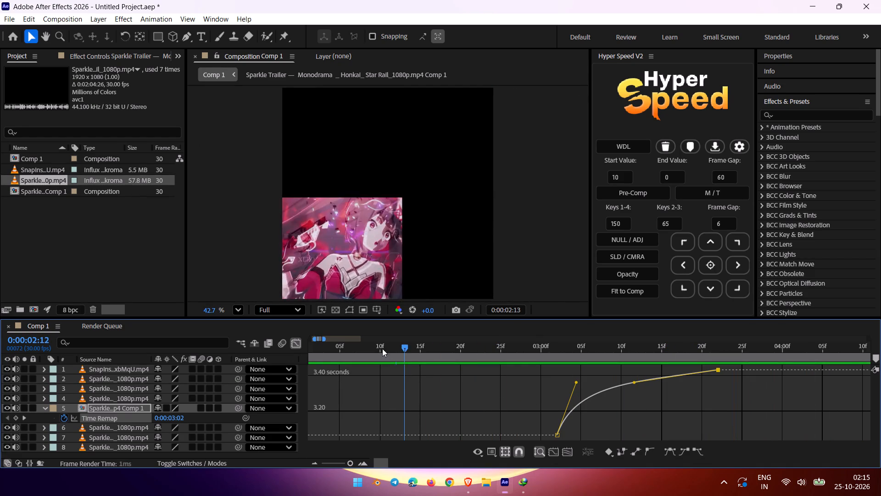
pyautogui.moveTo(382, 349); pyautogui.dragTo(382, 349)
pyautogui.press('space')
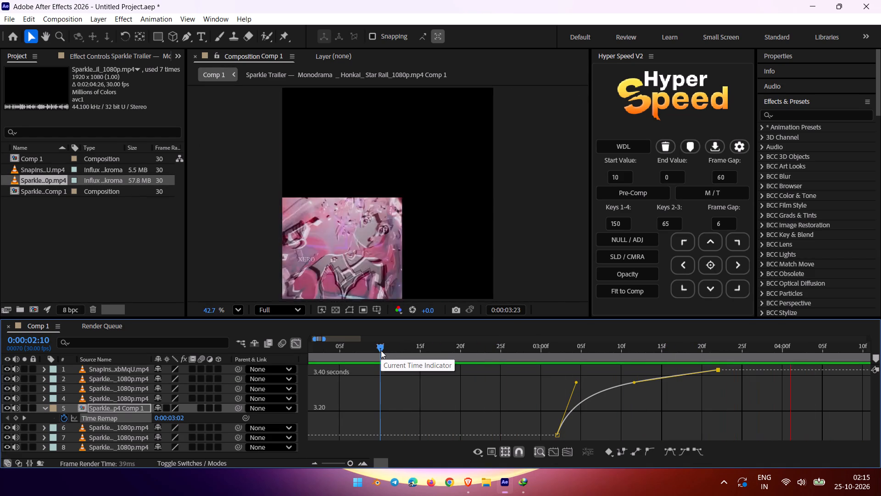
pyautogui.moveTo(381, 351); pyautogui.dragTo(370, 352)
pyautogui.press('space')
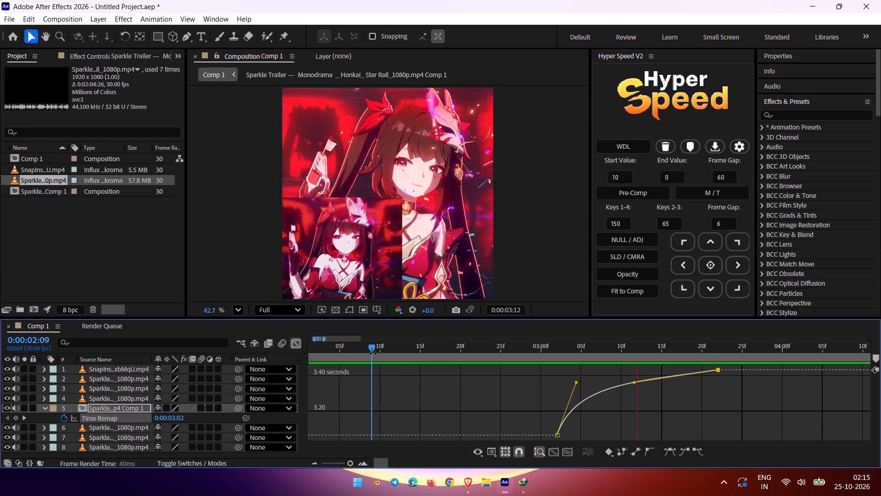
pyautogui.press('space')
# Recheck the retimed clip against the reference between 0:00:03:06 and 0:00:03:18, and replay it from about 0:00:02:21.
pyautogui.moveTo(568, 345); pyautogui.dragTo(598, 360)
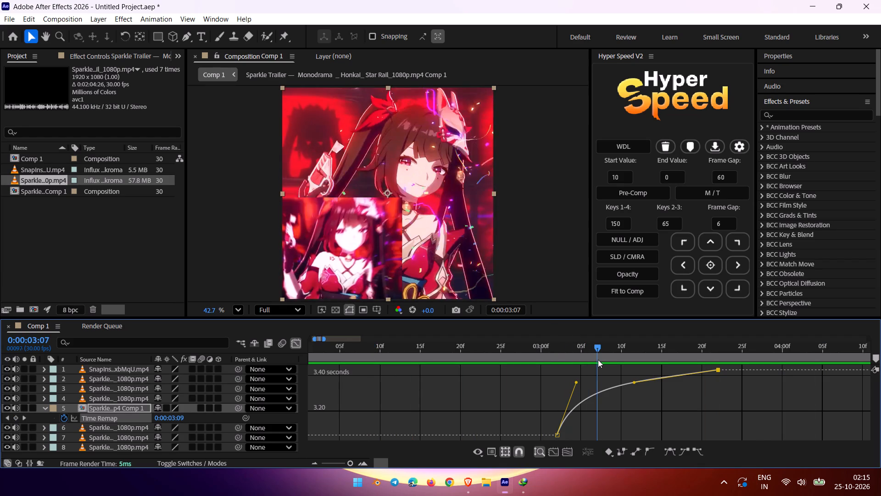
pyautogui.moveTo(598, 360); pyautogui.dragTo(576, 373)
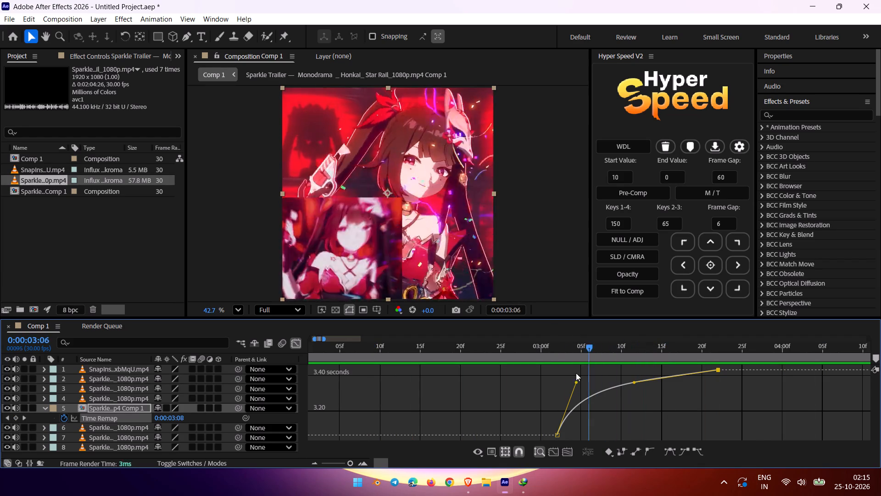
pyautogui.moveTo(576, 373); pyautogui.dragTo(654, 366)
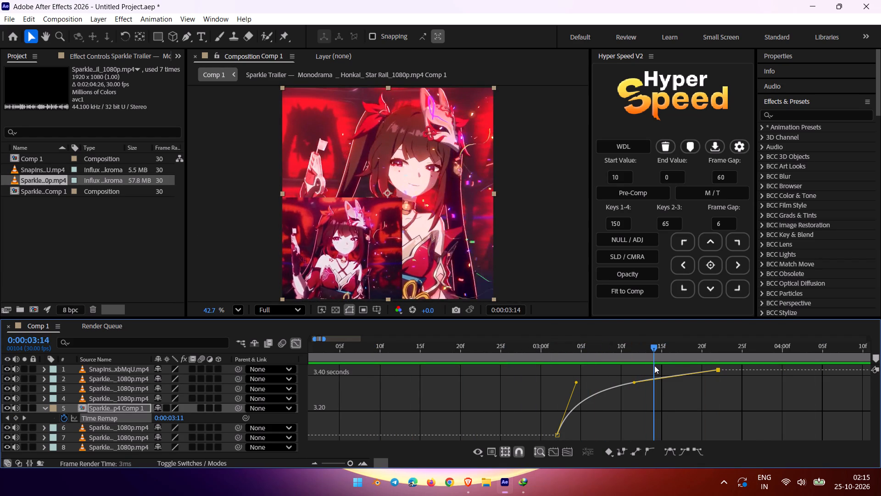
pyautogui.moveTo(654, 366); pyautogui.dragTo(692, 358)
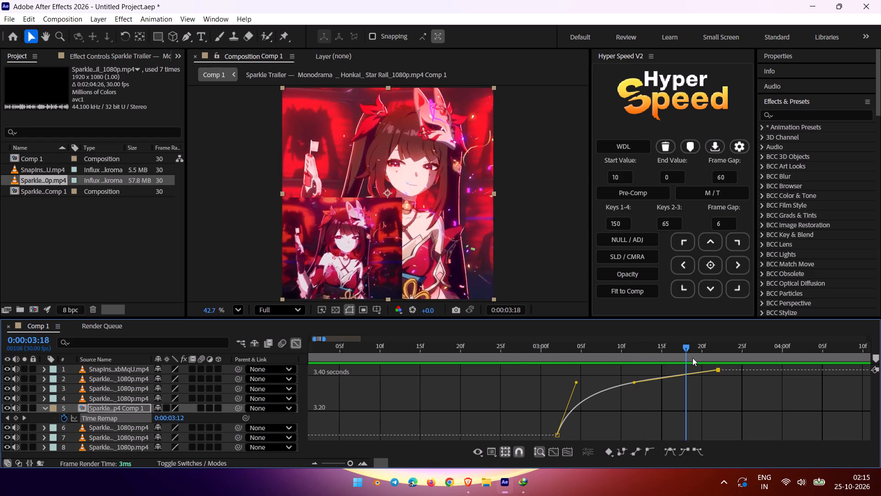
pyautogui.moveTo(692, 358); pyautogui.dragTo(678, 379)
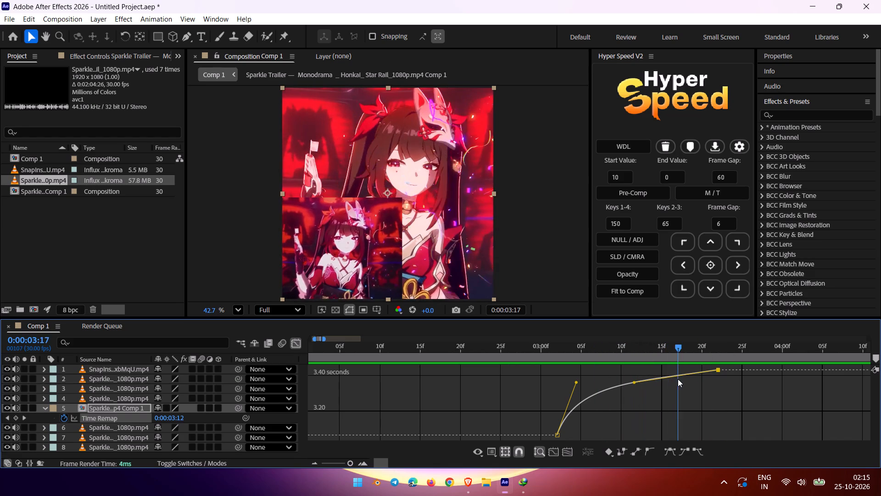
pyautogui.moveTo(678, 379); pyautogui.dragTo(472, 431)
pyautogui.press('space')
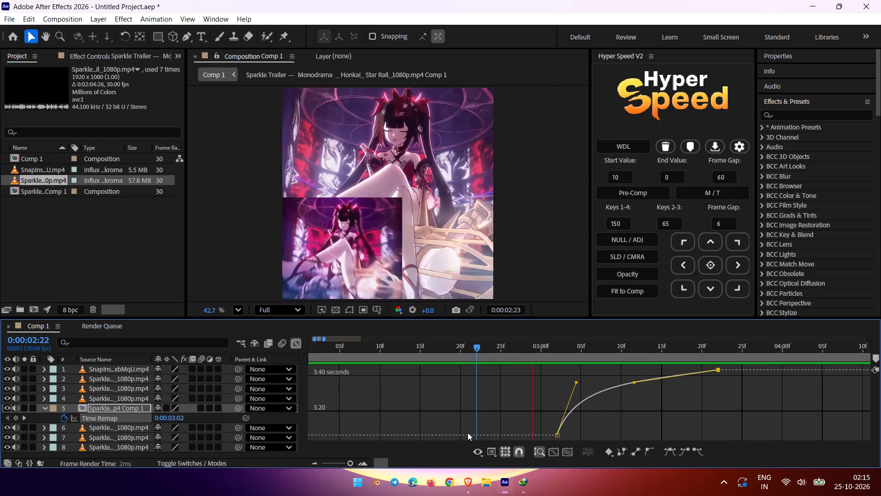
pyautogui.moveTo(518, 347); pyautogui.dragTo(468, 358)
pyautogui.press('space')
pyautogui.press('space')
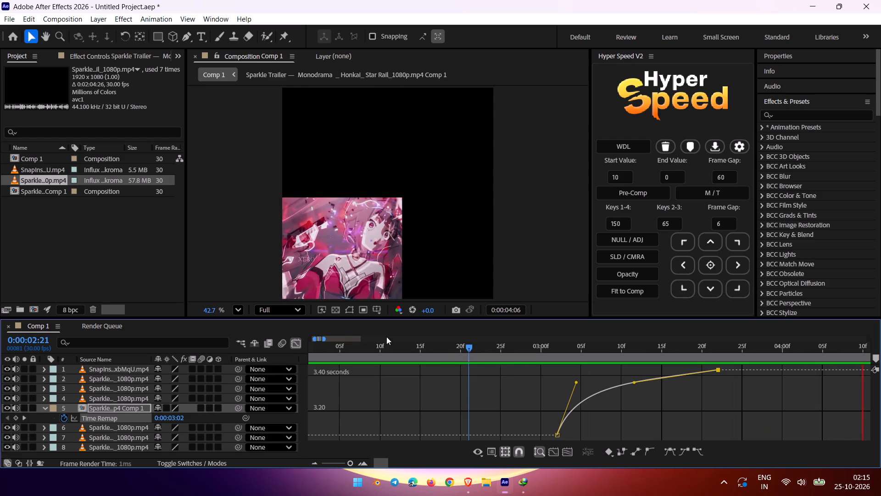
# Close the Graph Editor, split the time-remapped pre-comp at 0:00:03:22, and delete the part after it.
pyautogui.click(296, 345)
pyautogui.click(524, 410)
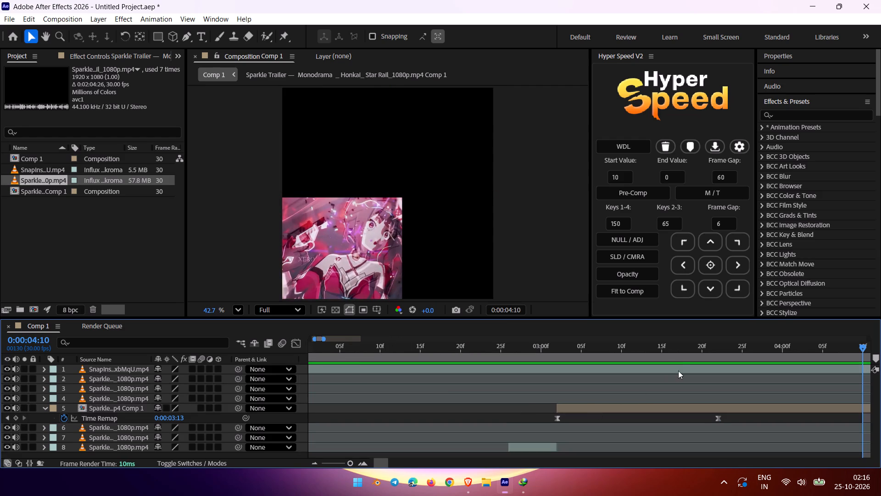
pyautogui.moveTo(680, 345); pyautogui.dragTo(718, 357)
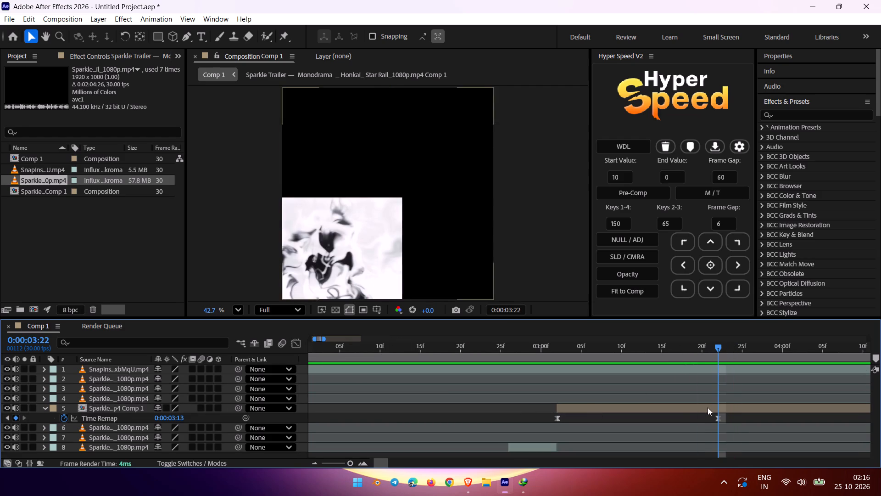
pyautogui.click(708, 407)
pyautogui.hotkey('ctrl', 'shift', 'd')
pyautogui.press('Delete')
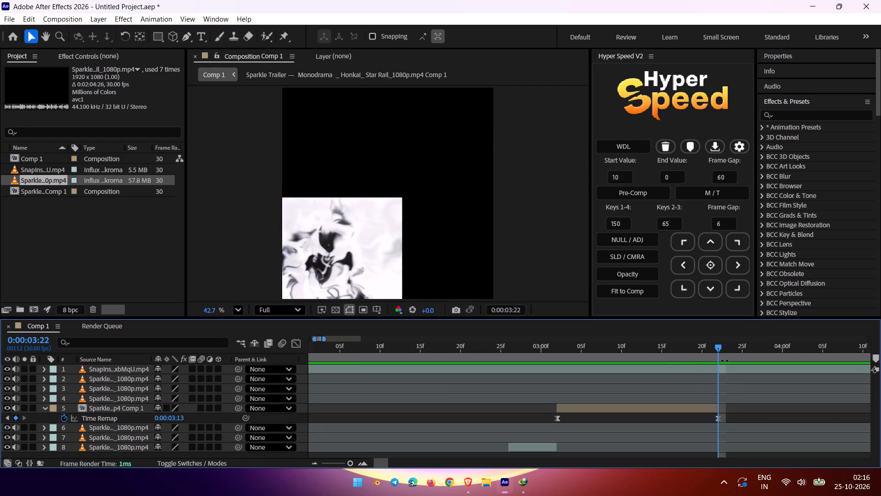
# Pre-compose the Sparkle clip on layer 8, between 0:00:02:26 and 0:00:03:02, keeping the default composition name.
pyautogui.moveTo(718, 348); pyautogui.dragTo(531, 395)
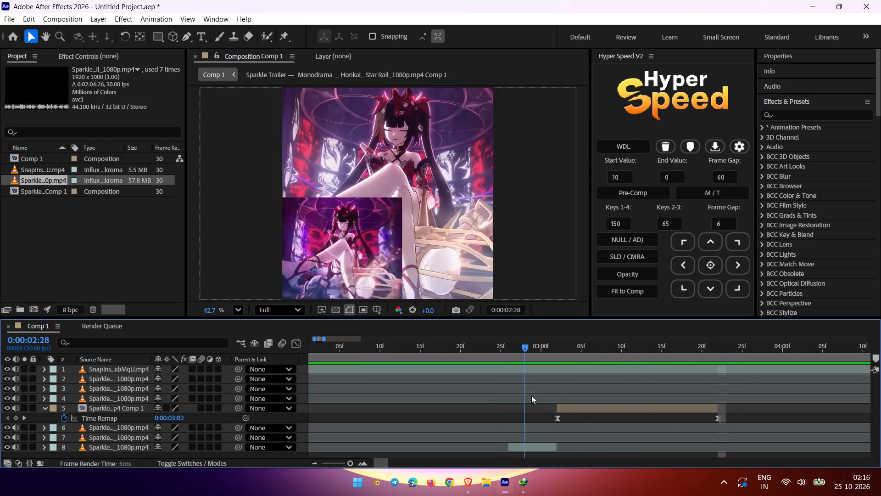
pyautogui.moveTo(531, 395); pyautogui.dragTo(533, 395)
pyautogui.click(535, 444)
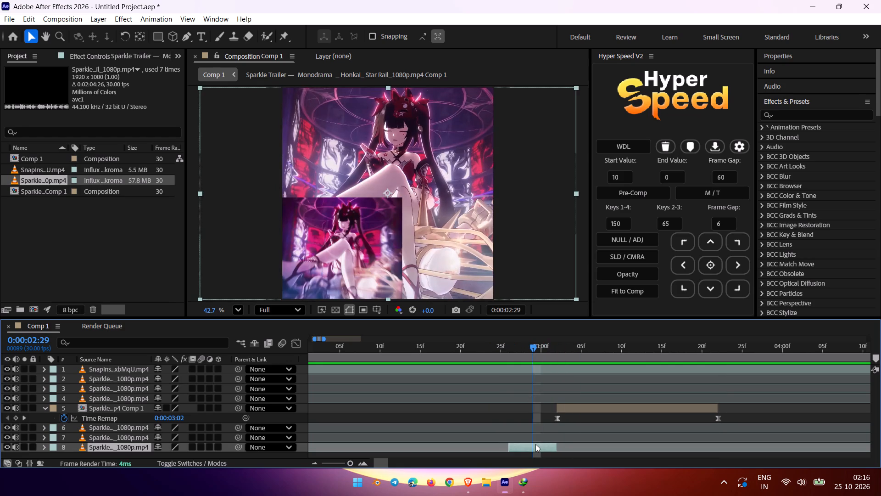
pyautogui.hotkey('ctrl', 'shift', 'c')
pyautogui.press('Return')
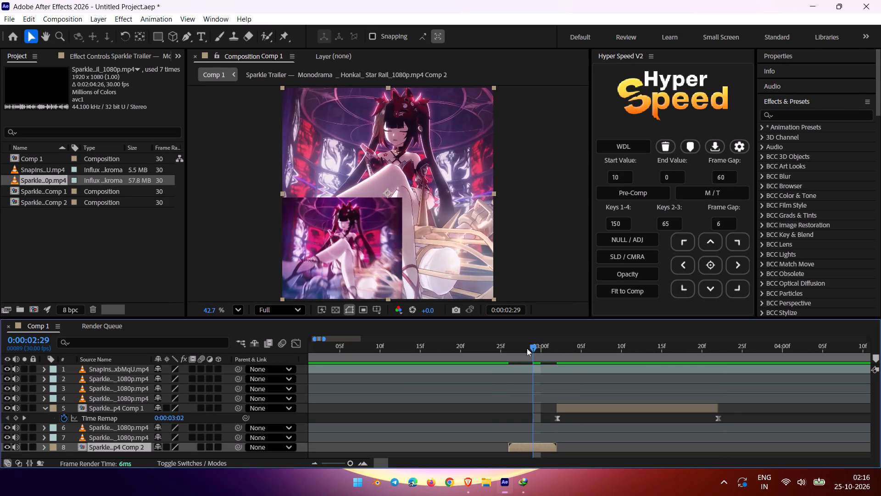
# Collapse the Time Remap keyframe display on the first pre-comp, layer 5.
pyautogui.click(563, 406)
pyautogui.press('u')
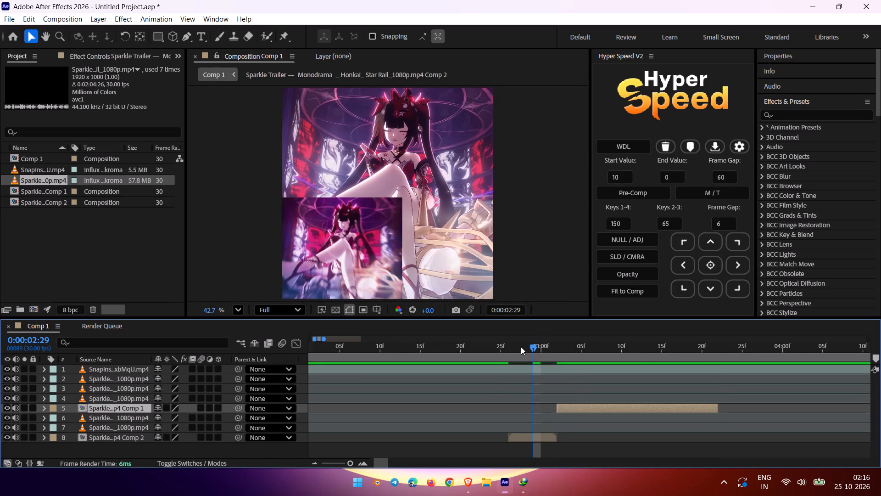
# Review the reference and clips from 0:00:02:29 past the cut at 0:00:03:22, and back around 0:00:02:16 to 0:00:02:20.
pyautogui.moveTo(530, 343); pyautogui.dragTo(708, 355)
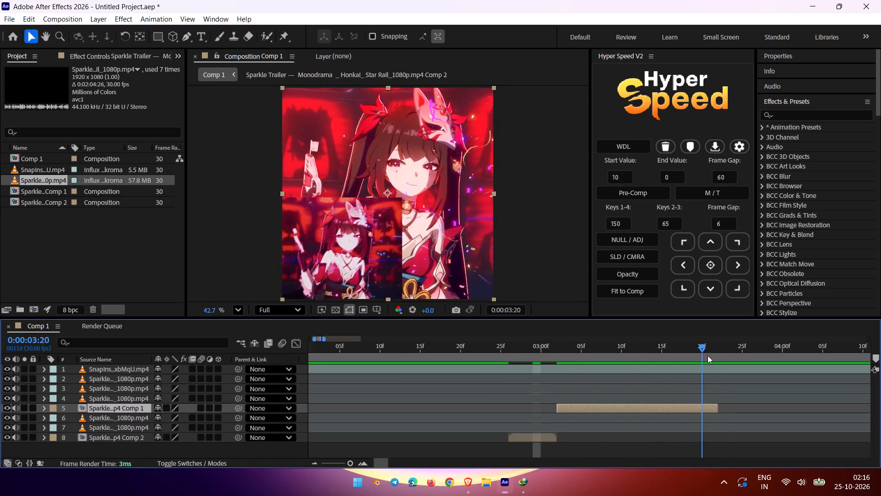
pyautogui.moveTo(708, 355); pyautogui.dragTo(729, 371)
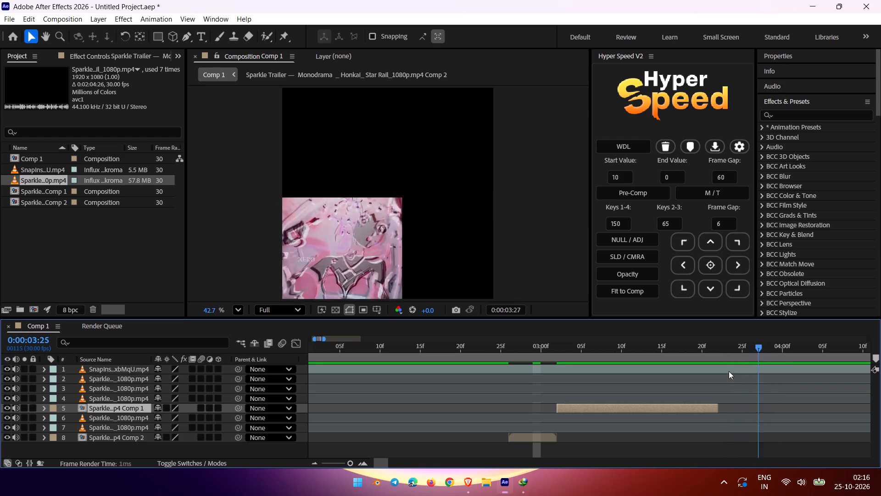
pyautogui.moveTo(729, 371); pyautogui.dragTo(436, 449)
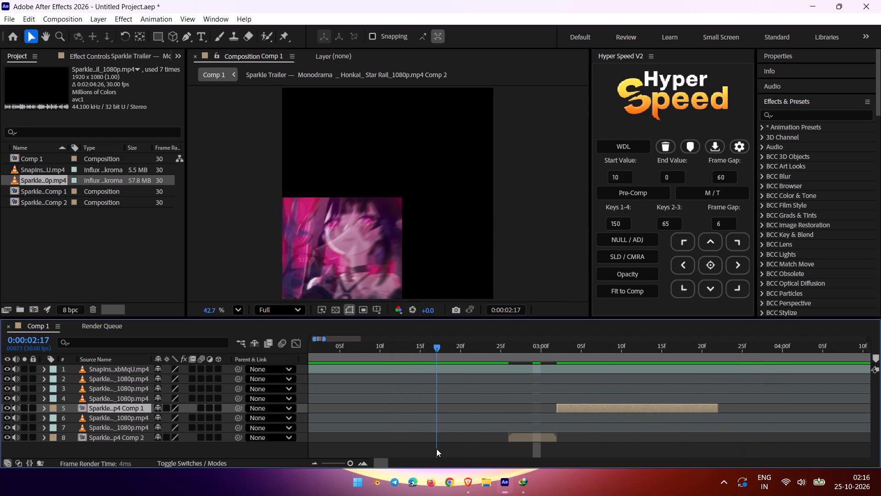
pyautogui.moveTo(436, 449); pyautogui.dragTo(429, 455)
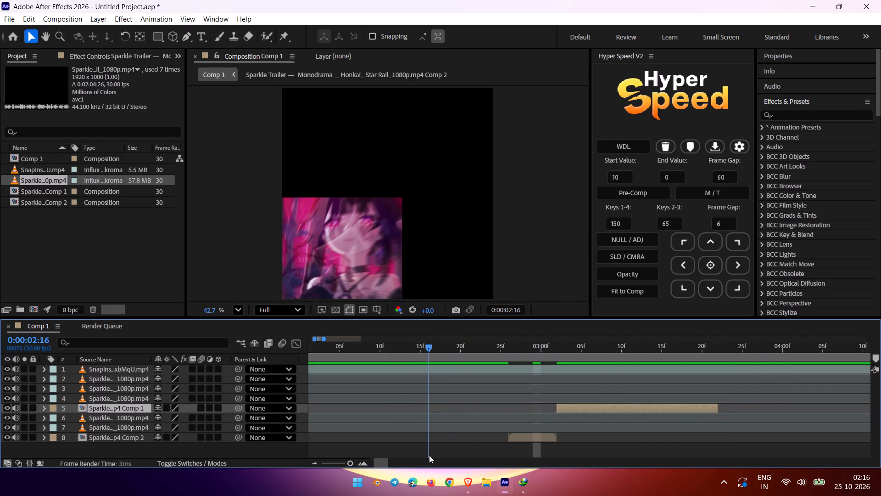
pyautogui.moveTo(429, 455); pyautogui.dragTo(462, 461)
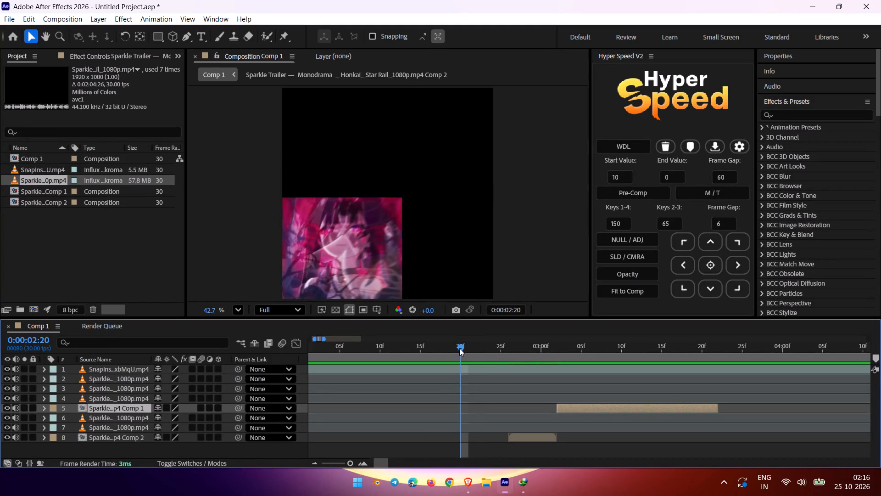
# Review the reference's blurred zoom against the layer 8 pre-comp between 0:00:02:20 and 0:00:03:01.
pyautogui.moveTo(459, 348); pyautogui.dragTo(505, 353)
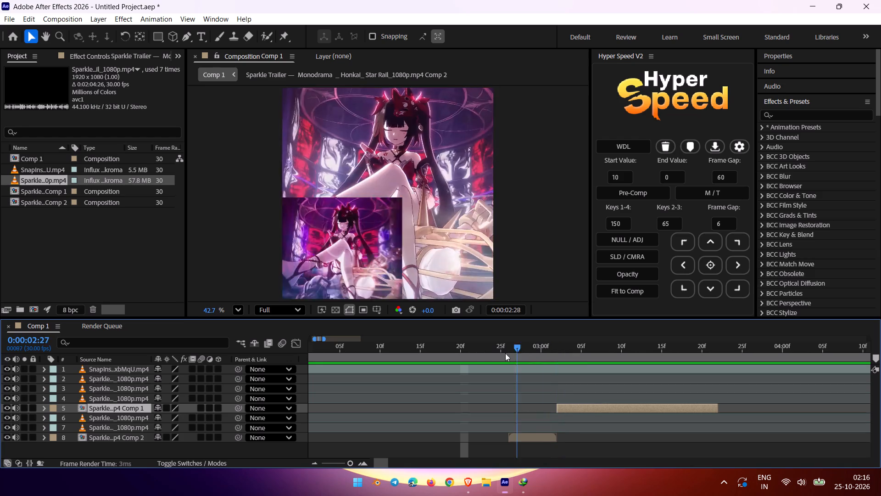
pyautogui.moveTo(505, 353); pyautogui.dragTo(546, 348)
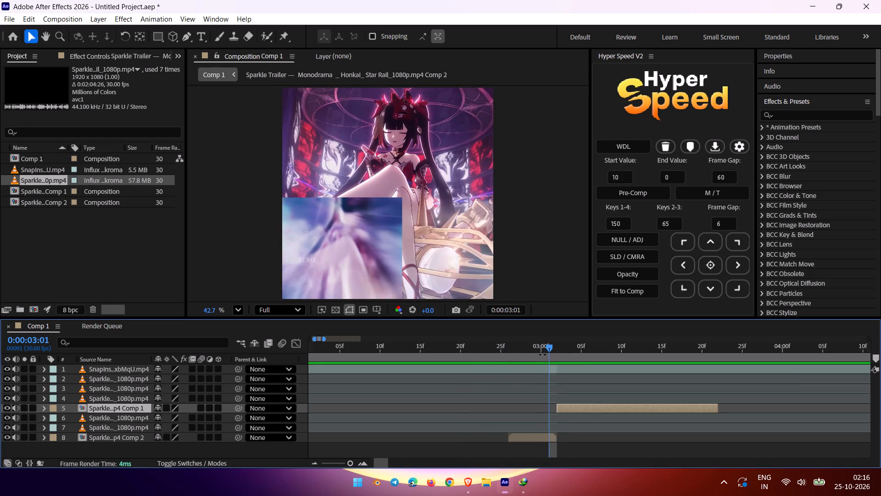
pyautogui.press('=')
pyautogui.press('=')
pyautogui.press('=')
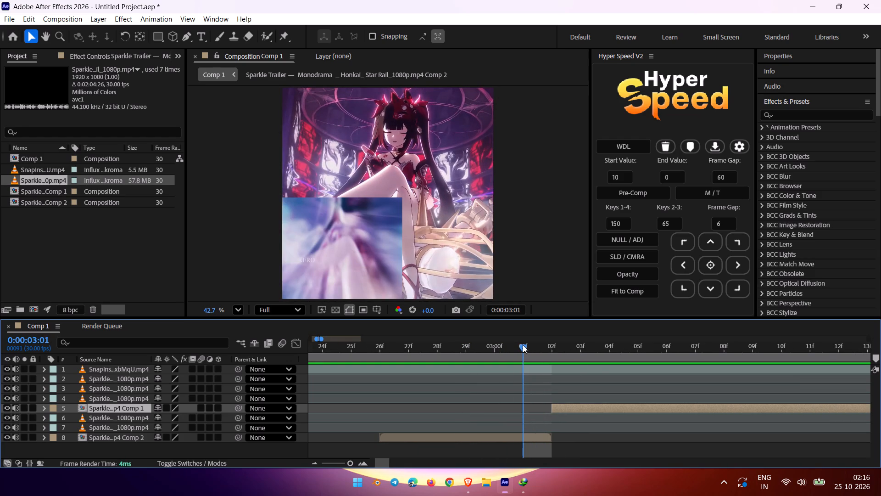
pyautogui.press('=')
pyautogui.moveTo(523, 345); pyautogui.dragTo(428, 368)
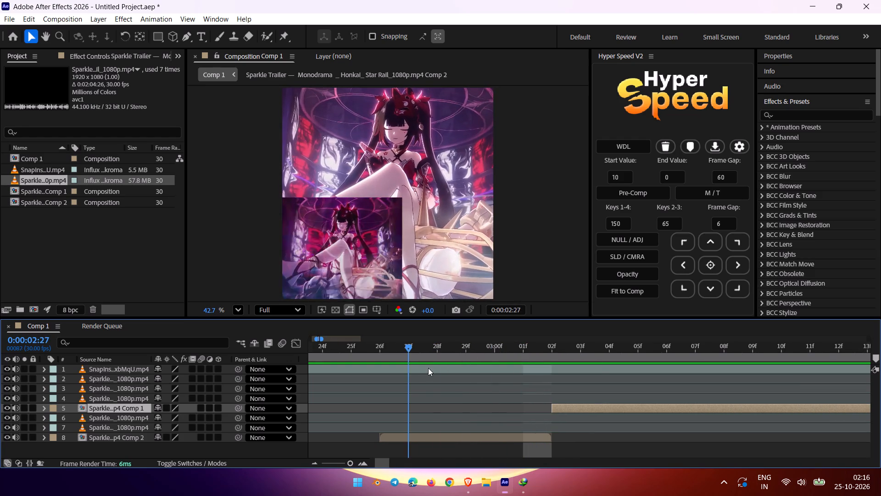
pyautogui.moveTo(428, 368); pyautogui.dragTo(385, 367)
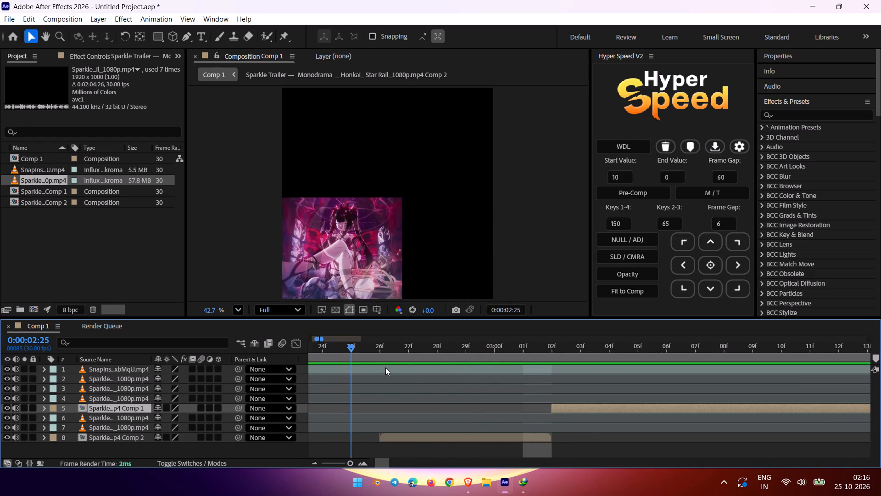
pyautogui.moveTo(385, 367); pyautogui.dragTo(443, 362)
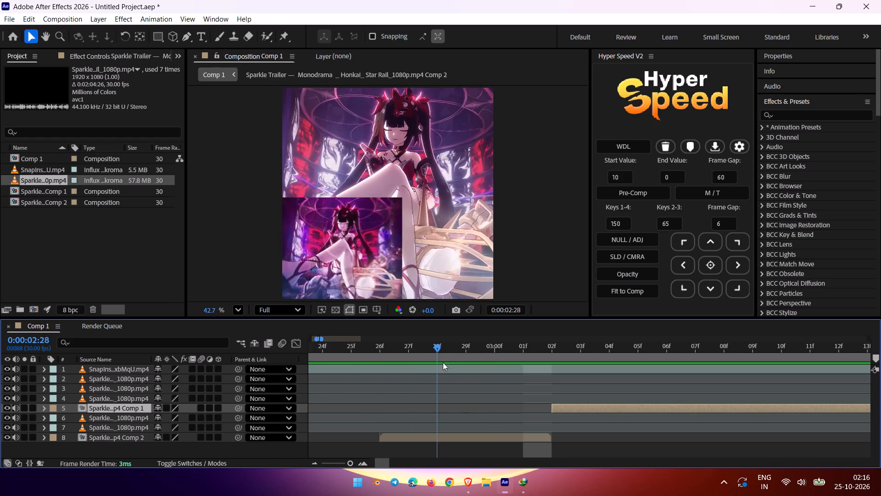
pyautogui.moveTo(443, 362); pyautogui.dragTo(488, 360)
# Find the S_BlurMoCurves effect and apply it to the second Sparkle pre-comp on layer 8.
pyautogui.doubleClick(824, 121)
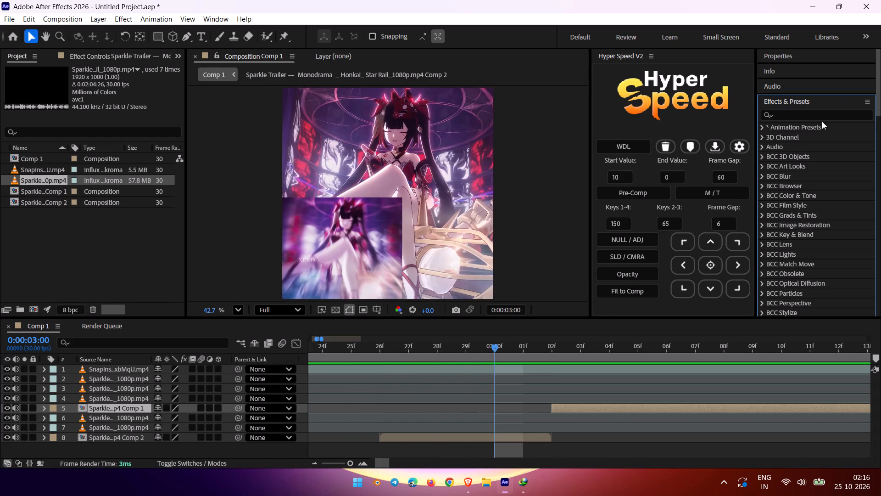
pyautogui.click(809, 113)
pyautogui.write('s_bluo')
pyautogui.press('BackSpace')
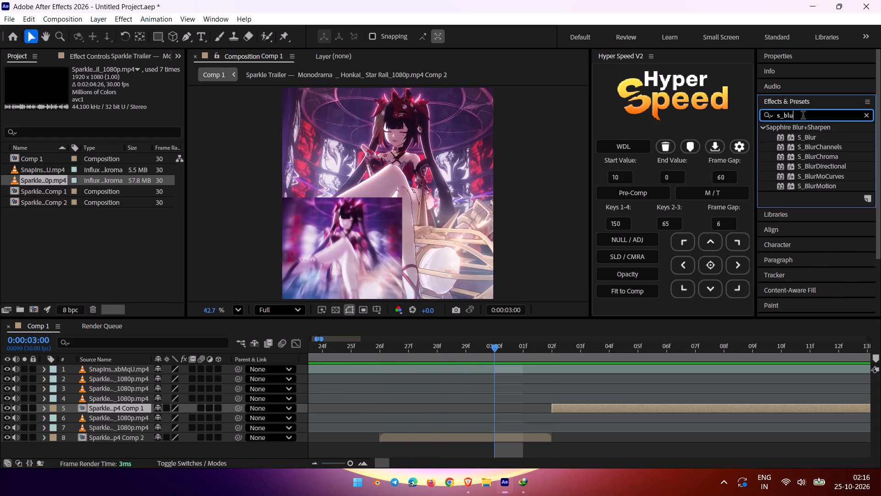
pyautogui.moveTo(811, 176); pyautogui.dragTo(485, 433)
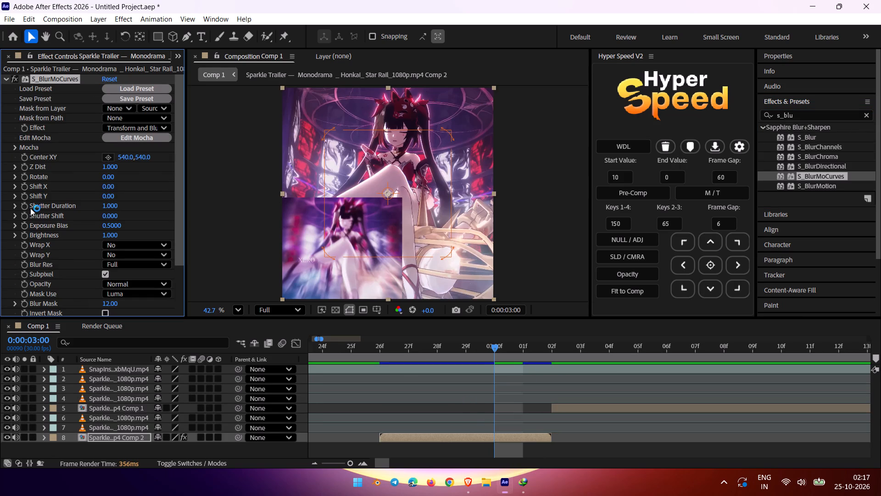
# Add a starting Z Dist keyframe of 1.000 at 0:00:03:00 on layer 8 and reveal its keyframes in the timeline.
pyautogui.click(26, 169)
pyautogui.scroll(-2, 480, 435)
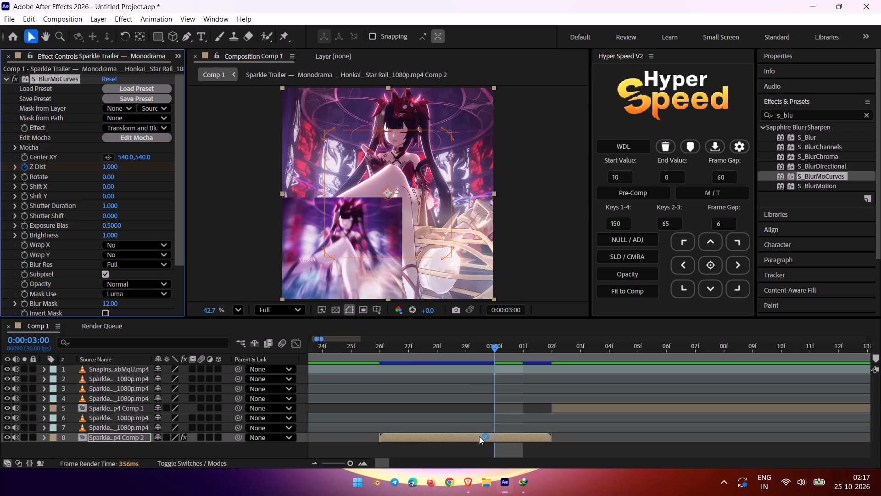
pyautogui.scroll(-2, 474, 394)
pyautogui.press('u')
pyautogui.scroll(-4, 492, 426)
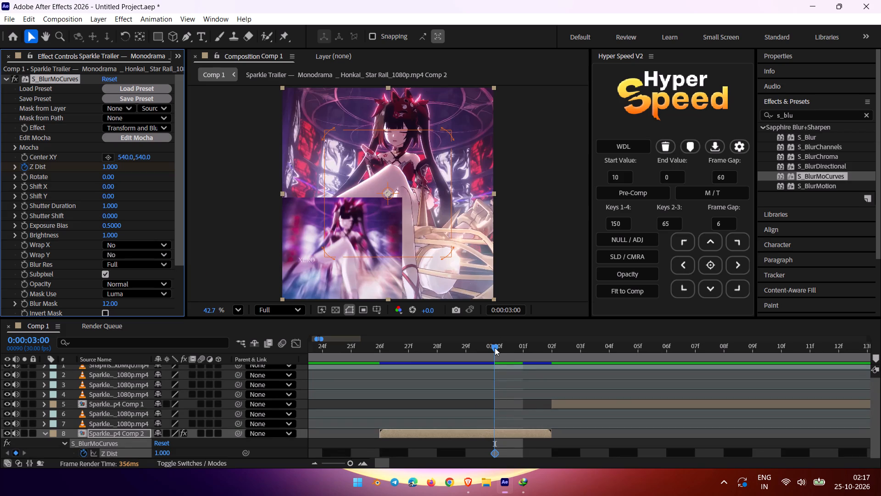
# At 0:00:03:01, move the S_BlurMoCurves centre up to the character's face, at about 582, 254.
pyautogui.moveTo(495, 348); pyautogui.dragTo(540, 347)
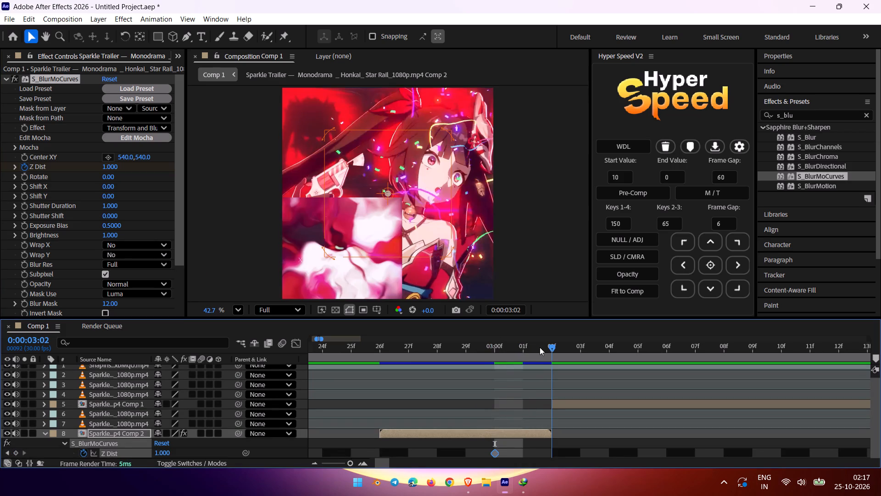
pyautogui.moveTo(540, 347); pyautogui.dragTo(540, 353)
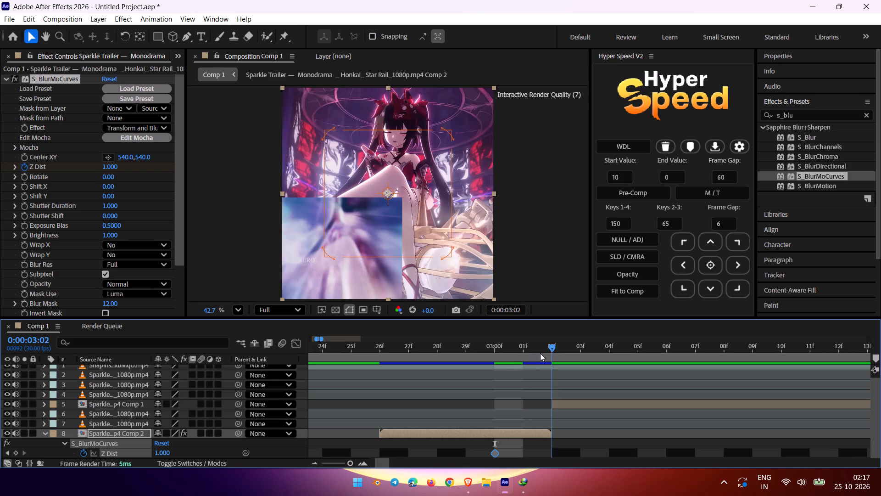
pyautogui.moveTo(540, 353); pyautogui.dragTo(525, 353)
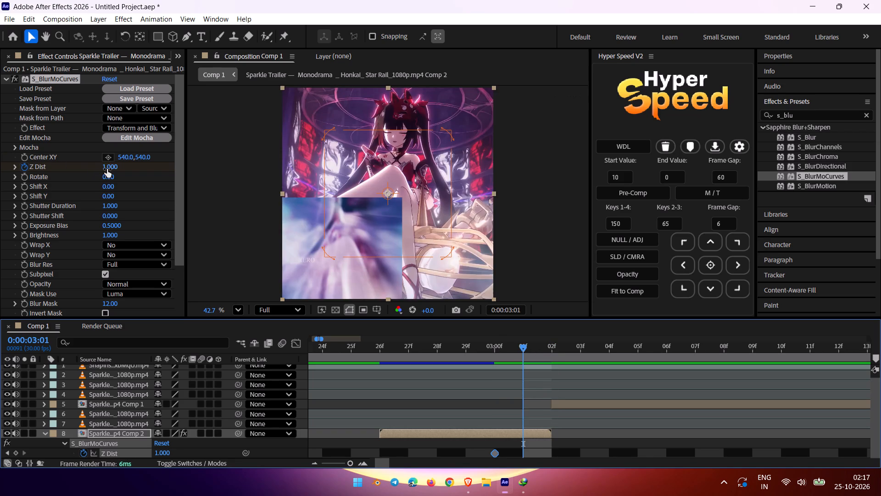
pyautogui.moveTo(390, 190); pyautogui.dragTo(388, 147)
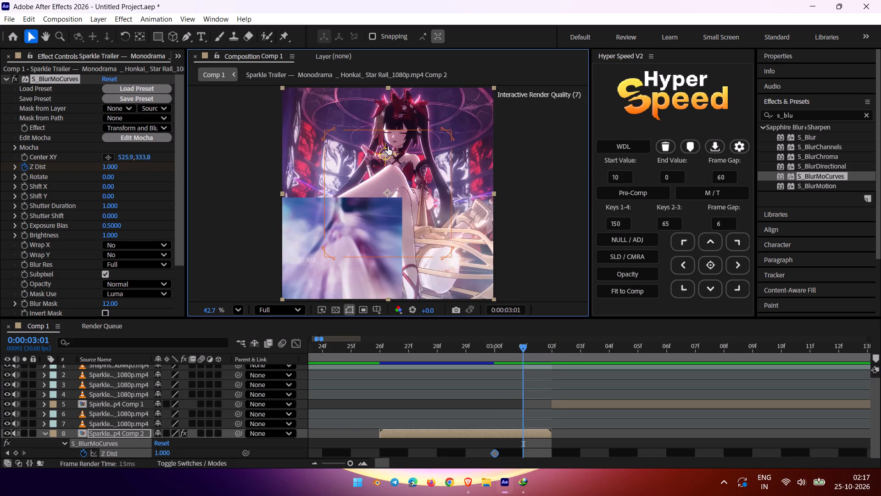
pyautogui.moveTo(388, 147); pyautogui.dragTo(399, 134)
# Add a Z Dist keyframe of 0.370 at 0:00:03:01, and move it one frame later to 0:00:03:02.
pyautogui.moveTo(109, 168); pyautogui.dragTo(124, 166)
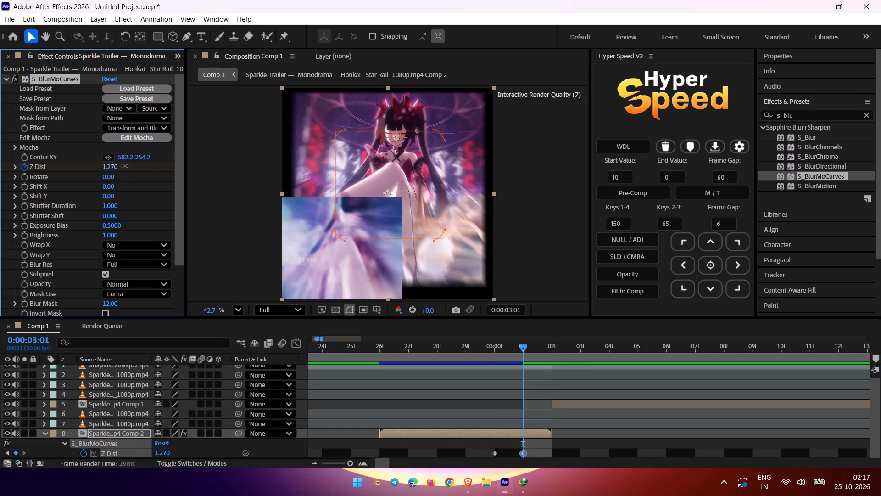
pyautogui.moveTo(124, 166); pyautogui.dragTo(73, 175)
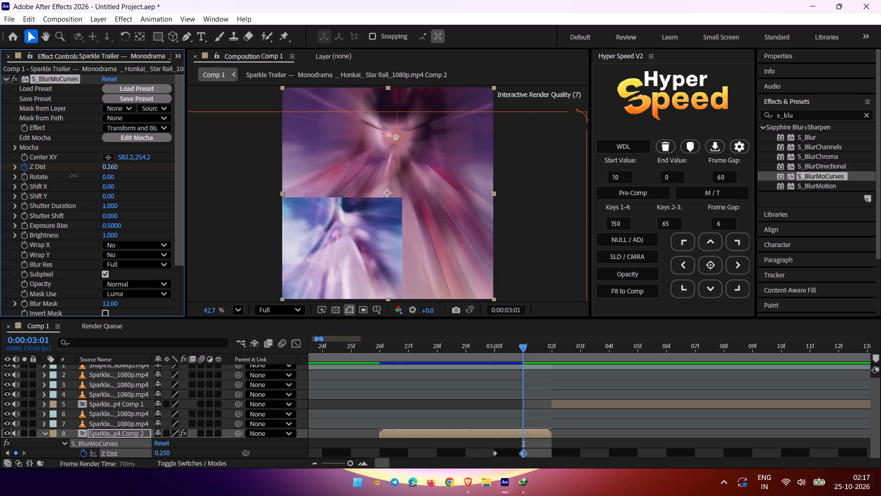
pyautogui.moveTo(73, 175); pyautogui.dragTo(79, 173)
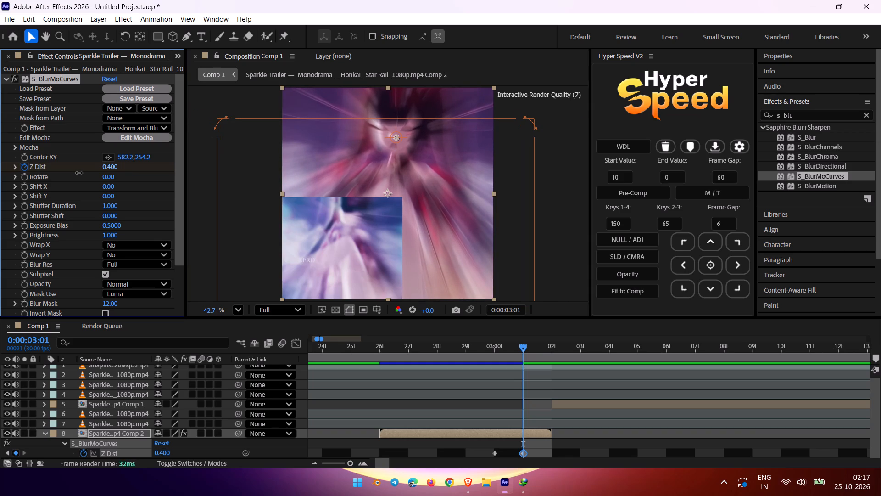
pyautogui.moveTo(79, 173); pyautogui.dragTo(78, 173)
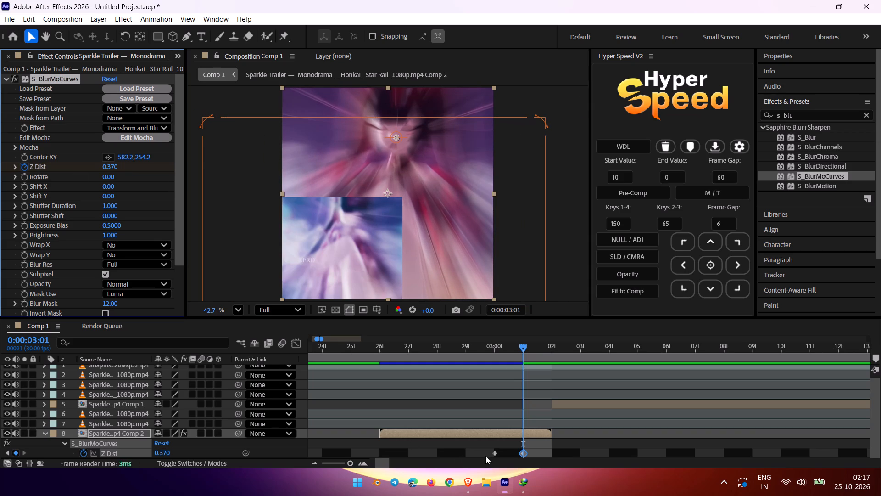
pyautogui.moveTo(523, 452); pyautogui.dragTo(546, 455)
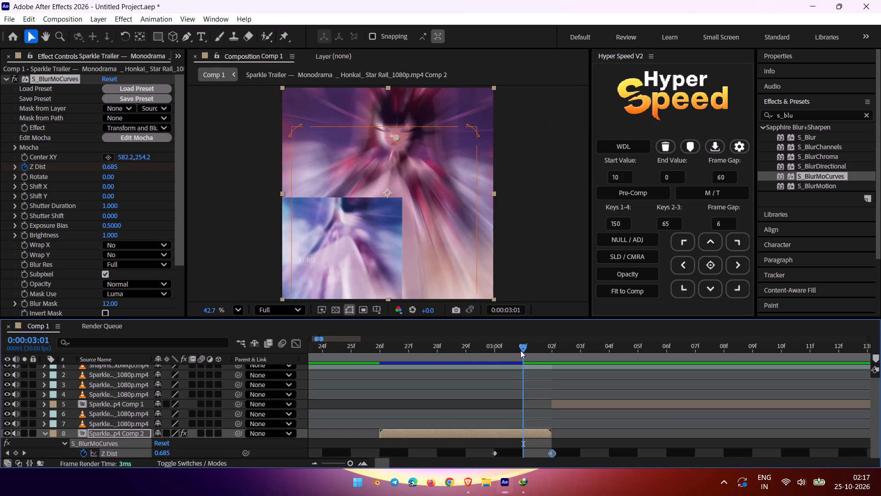
# Compare the animated zoom blur with the reference between 0:00:02:28 and 0:00:03:03.
pyautogui.moveTo(520, 350); pyautogui.dragTo(567, 364)
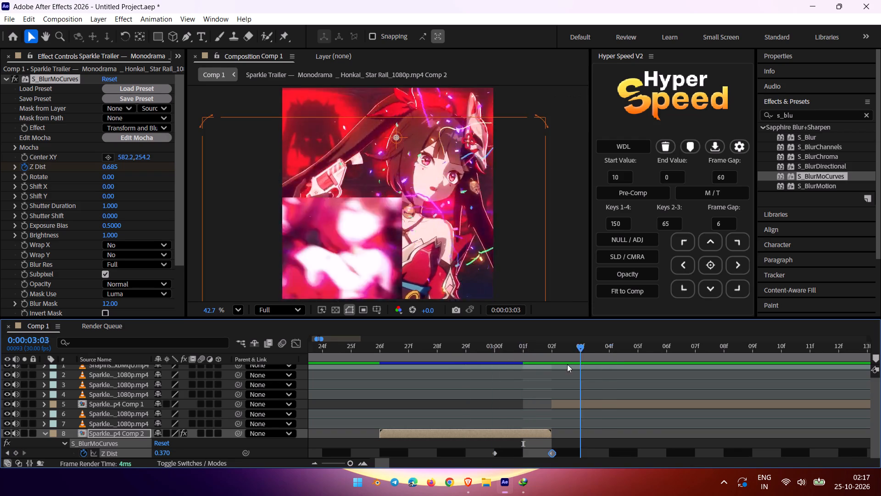
pyautogui.moveTo(567, 364); pyautogui.dragTo(495, 379)
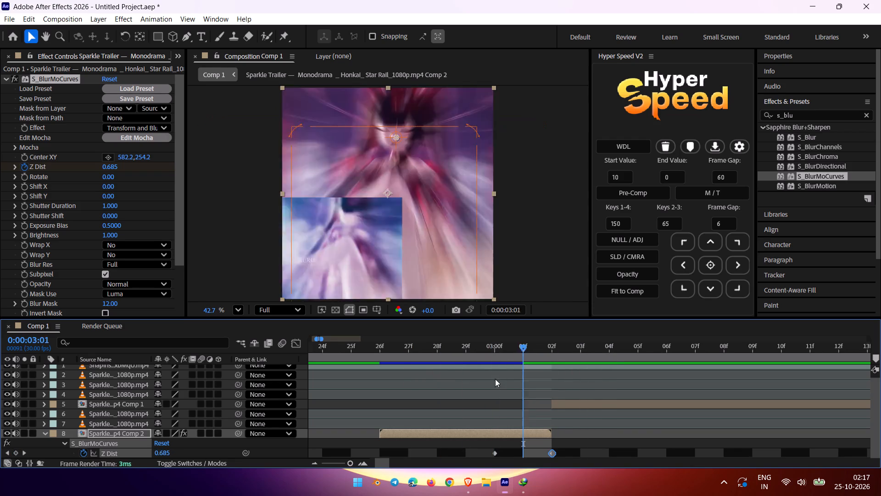
pyautogui.moveTo(495, 379); pyautogui.dragTo(455, 401)
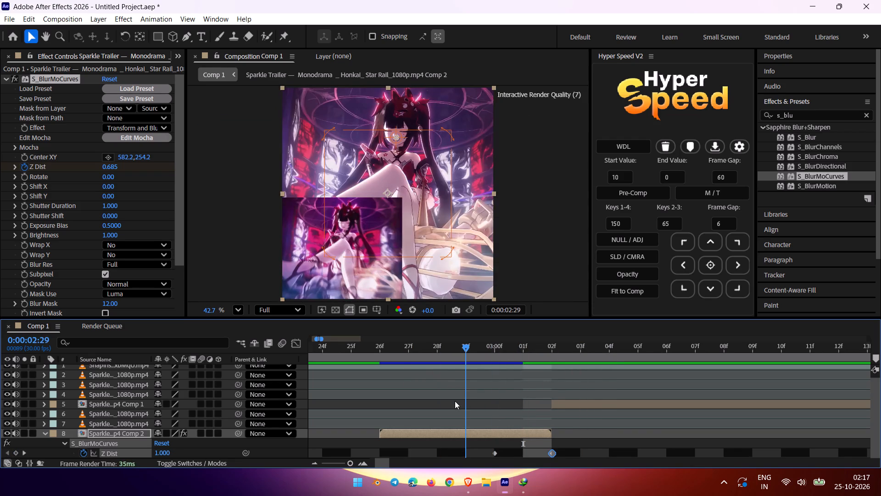
pyautogui.moveTo(455, 401); pyautogui.dragTo(471, 408)
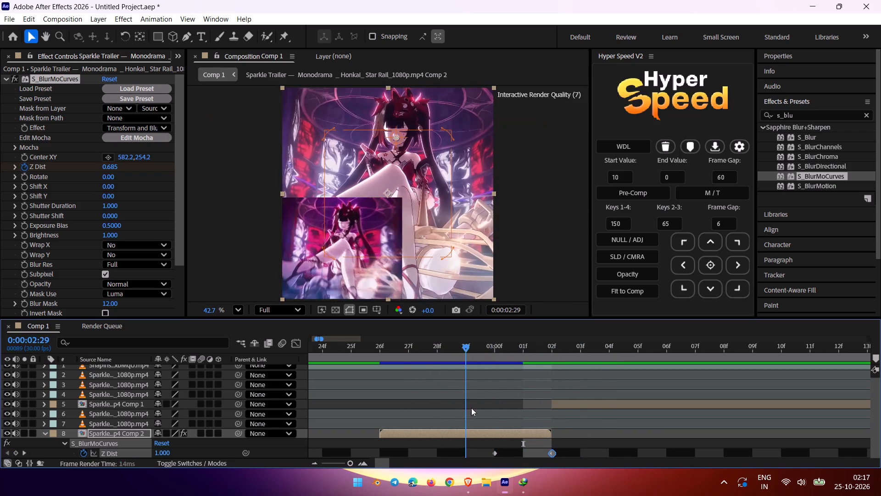
pyautogui.moveTo(471, 408); pyautogui.dragTo(545, 396)
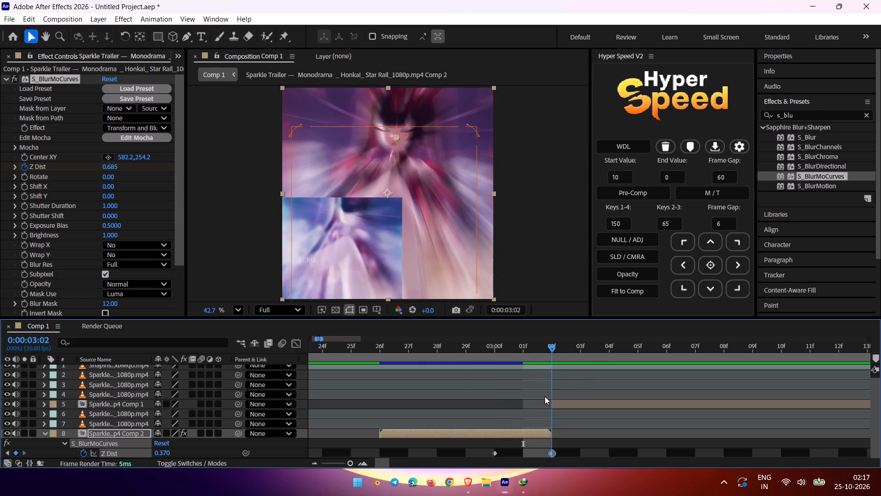
pyautogui.moveTo(545, 396); pyautogui.dragTo(460, 414)
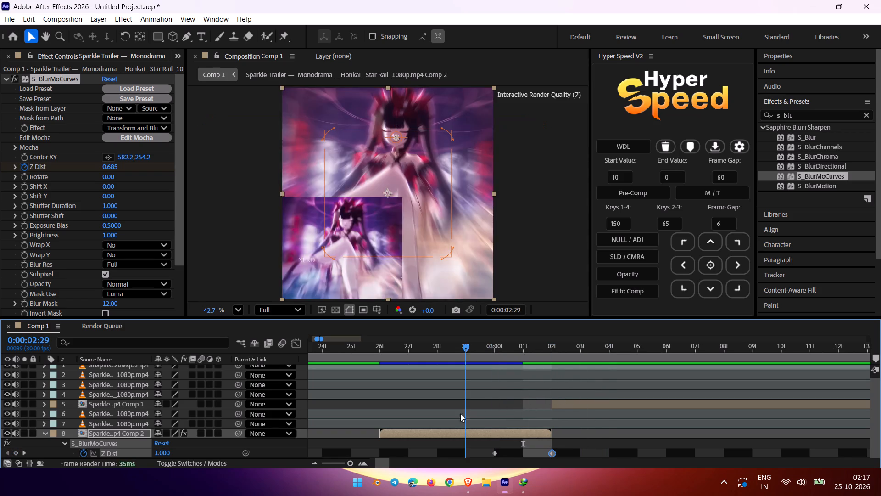
pyautogui.moveTo(460, 414); pyautogui.dragTo(435, 425)
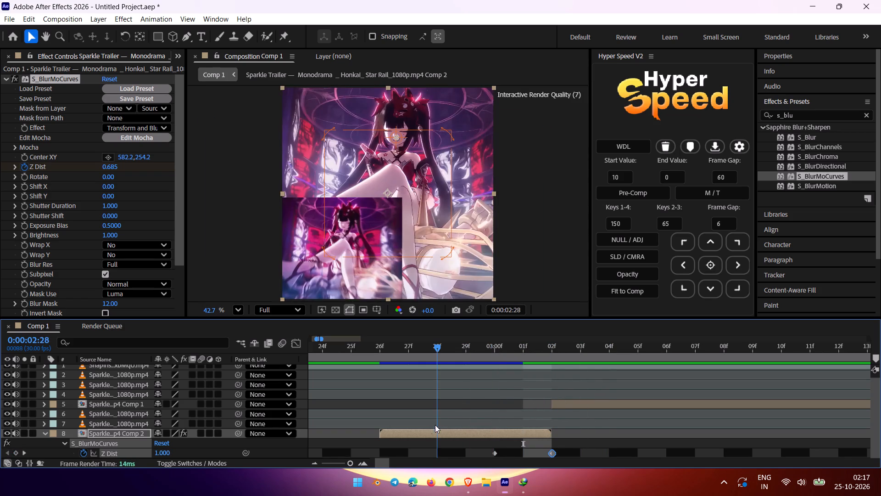
pyautogui.moveTo(435, 425); pyautogui.dragTo(488, 418)
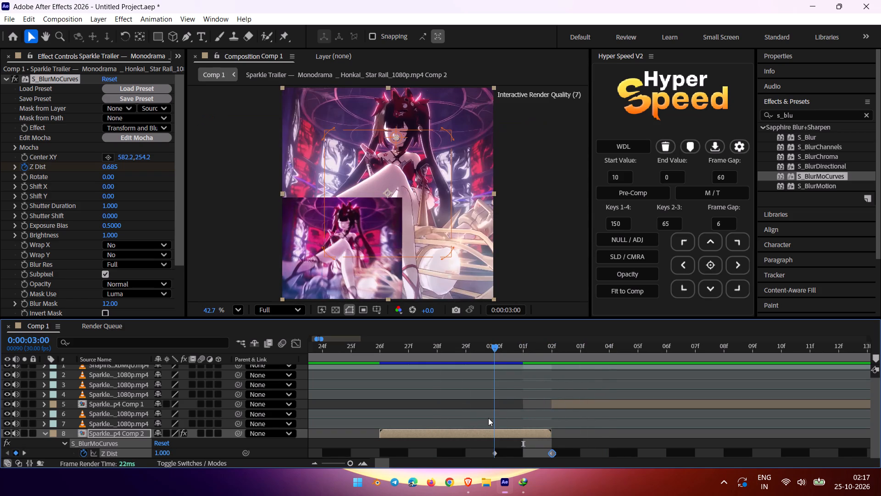
pyautogui.moveTo(488, 418); pyautogui.dragTo(470, 425)
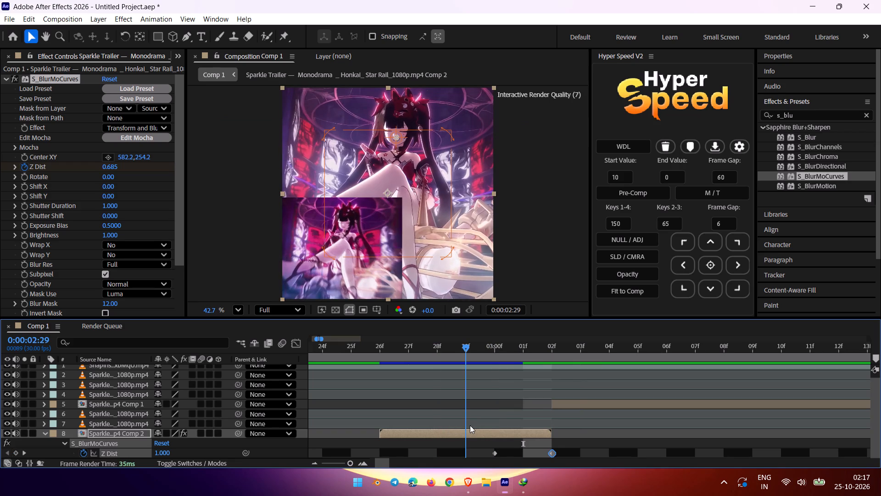
pyautogui.moveTo(470, 425); pyautogui.dragTo(472, 427)
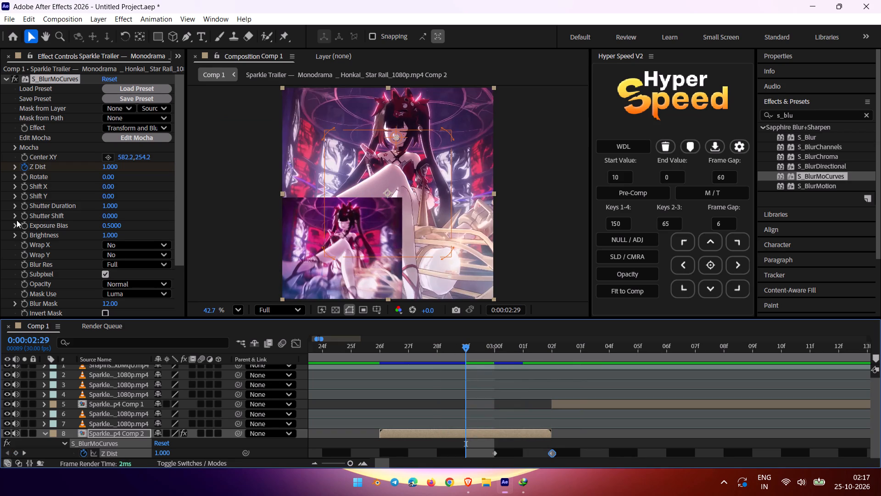
# On layer 8's S_BlurMoCurves, keyframe Rotate at 0.00 at 0:00:02:29 and at 7.00 at 0:00:03:01.
pyautogui.click(22, 178)
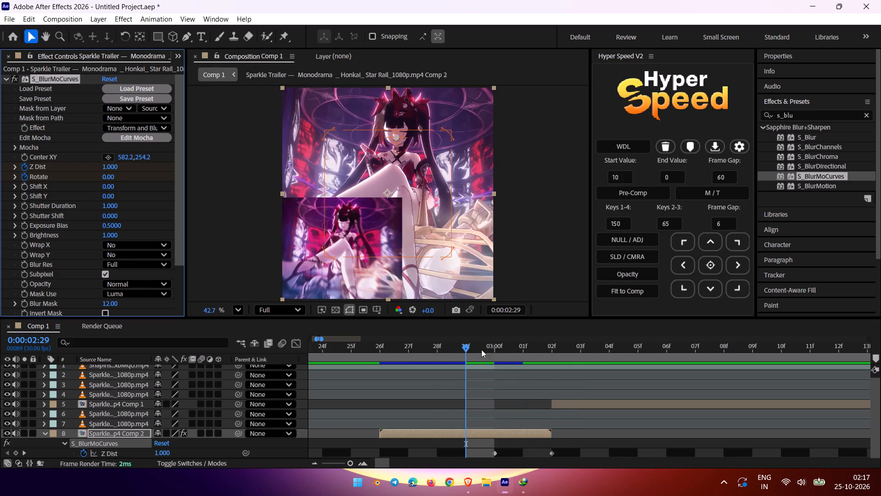
pyautogui.moveTo(466, 346); pyautogui.dragTo(550, 349)
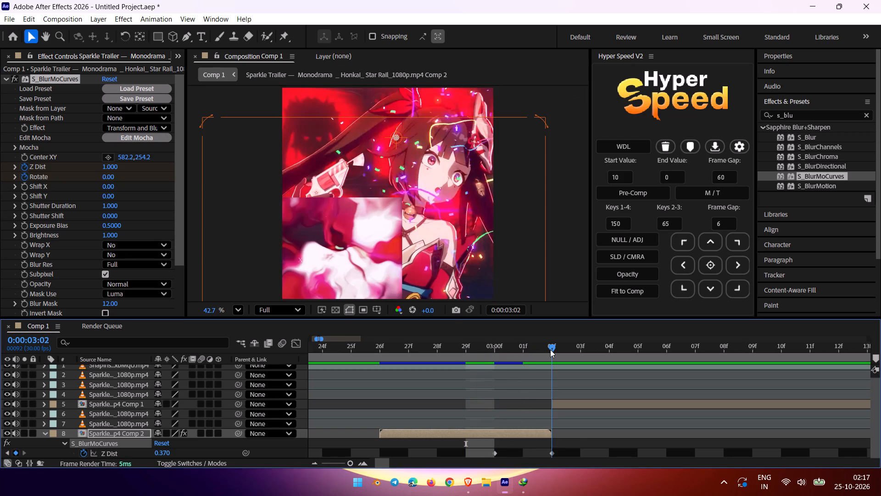
pyautogui.moveTo(550, 349); pyautogui.dragTo(551, 349)
pyautogui.moveTo(551, 348); pyautogui.dragTo(549, 347)
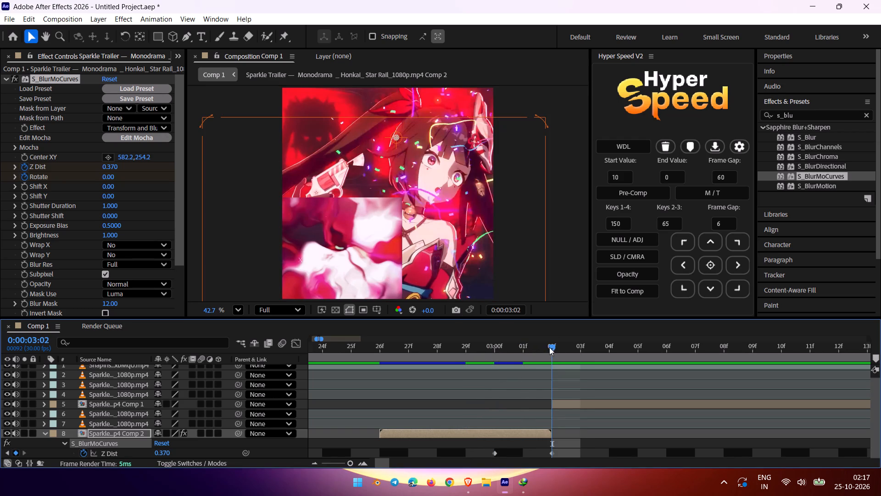
pyautogui.moveTo(549, 347); pyautogui.dragTo(535, 350)
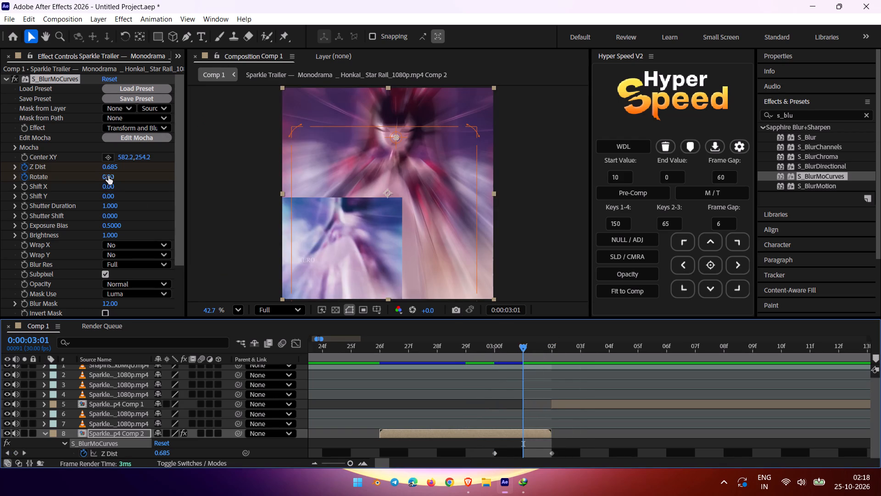
pyautogui.keyDown('ctrl'); pyautogui.moveTo(106, 177); pyautogui.dragTo(114, 177); pyautogui.keyUp('ctrl')
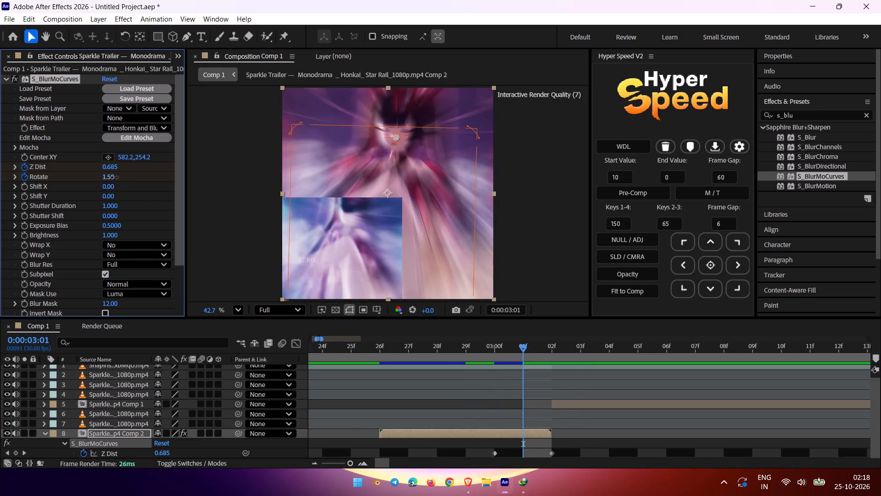
pyautogui.keyDown('ctrl'); pyautogui.moveTo(114, 177); pyautogui.dragTo(138, 173); pyautogui.keyUp('ctrl')
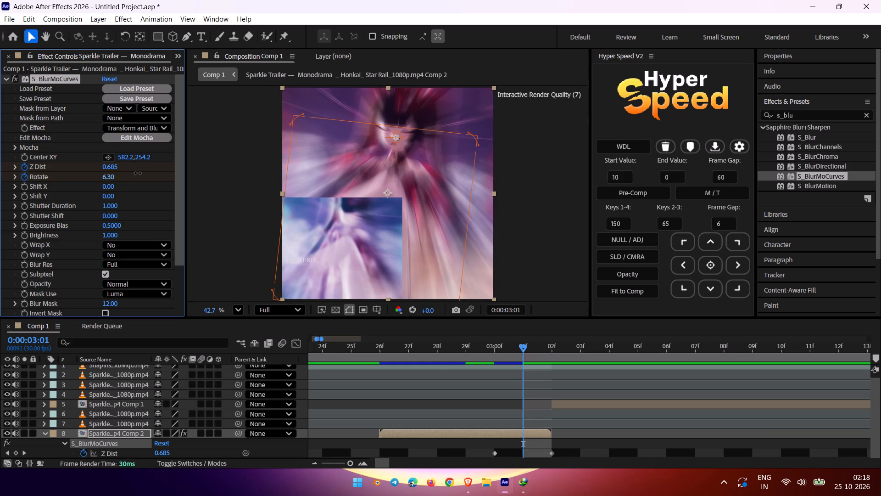
pyautogui.keyDown('ctrl'); pyautogui.moveTo(138, 173); pyautogui.dragTo(142, 173); pyautogui.keyUp('ctrl')
# Reveal layer 8's animated properties and move the 7.00 Rotate keyframe one frame later to 0:00:03:02.
pyautogui.scroll(-4, 491, 414)
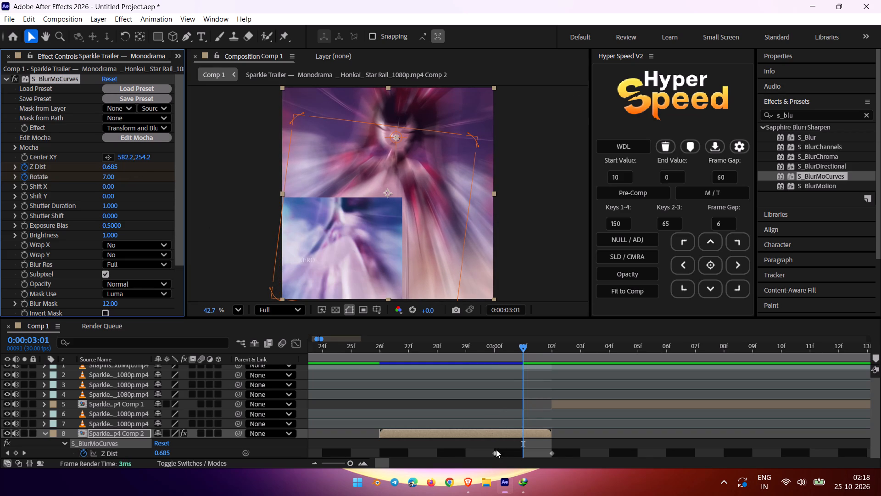
pyautogui.scroll(-4, 493, 434)
pyautogui.write('uu')
pyautogui.scroll(-3, 504, 439)
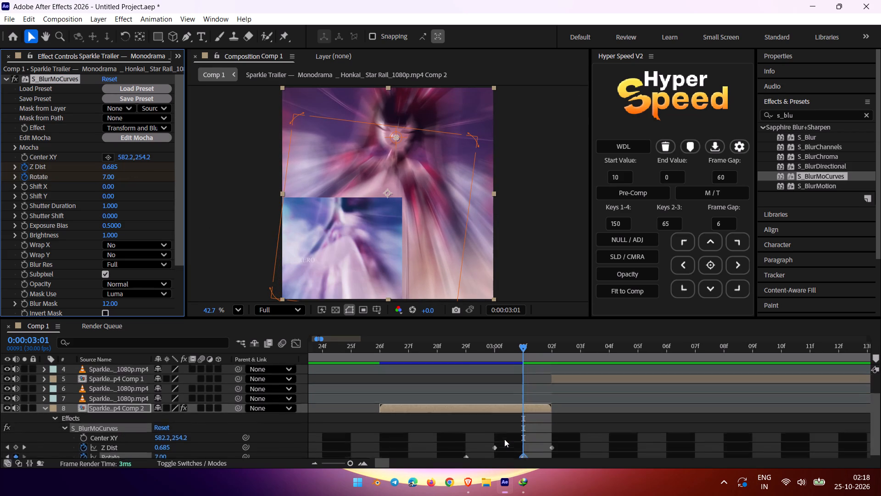
pyautogui.scroll(-3, 504, 439)
pyautogui.moveTo(523, 454); pyautogui.dragTo(551, 458)
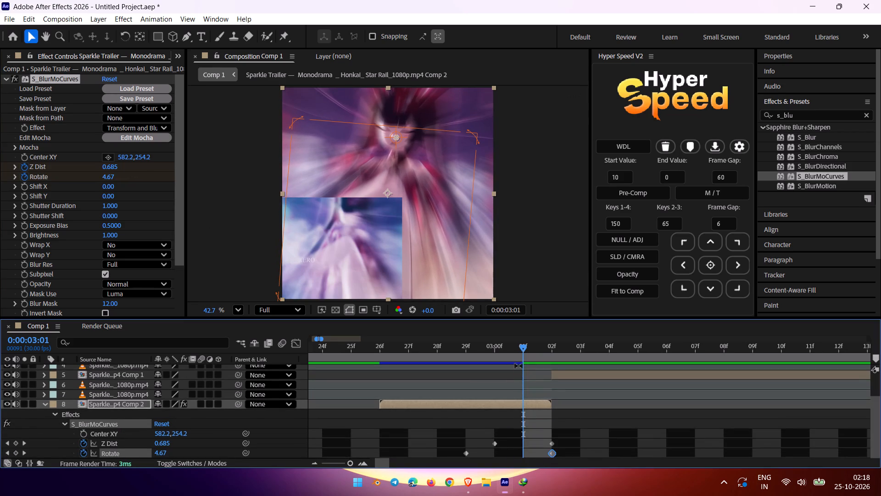
# Scrub and play back layer 8's combined zoom and rotation blur, starting playback from about 0:00:02:23.
pyautogui.moveTo(524, 346); pyautogui.dragTo(548, 364)
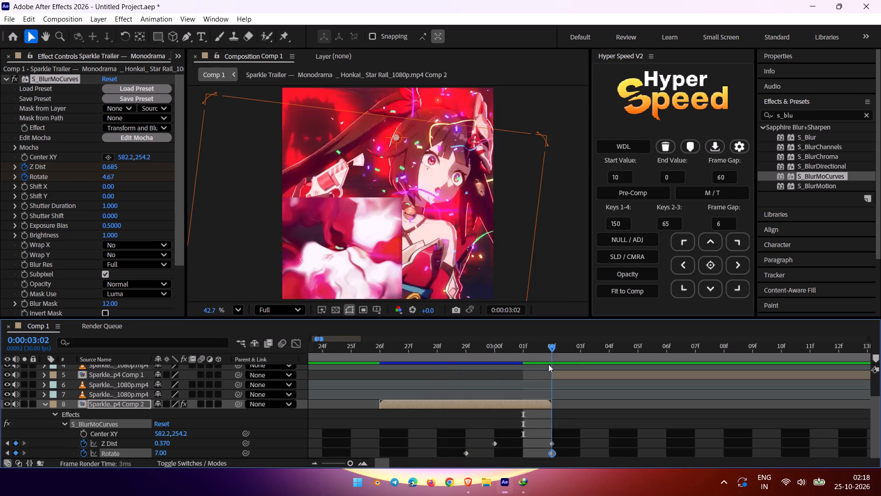
pyautogui.moveTo(548, 364); pyautogui.dragTo(436, 391)
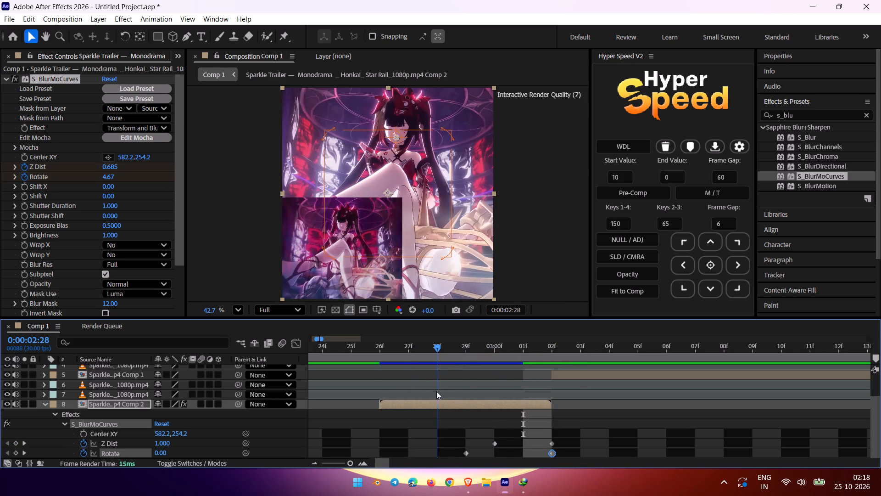
pyautogui.moveTo(436, 391); pyautogui.dragTo(447, 389)
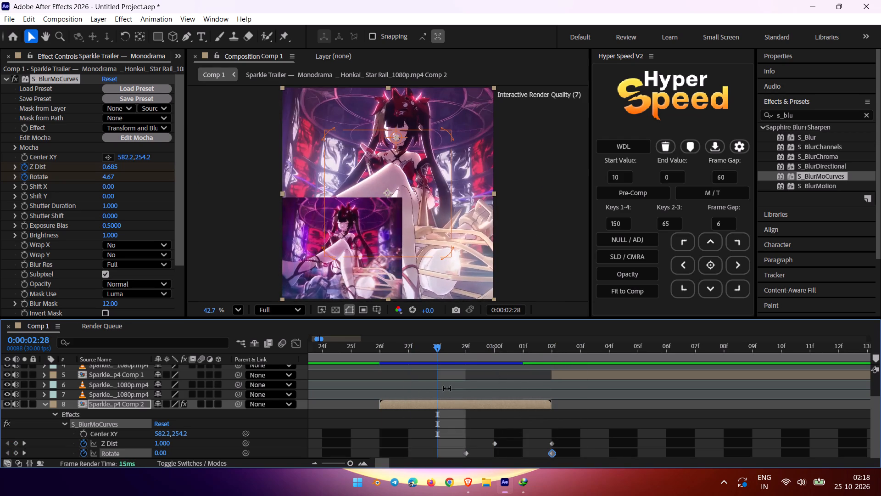
pyautogui.moveTo(436, 349); pyautogui.dragTo(300, 389)
pyautogui.press('space')
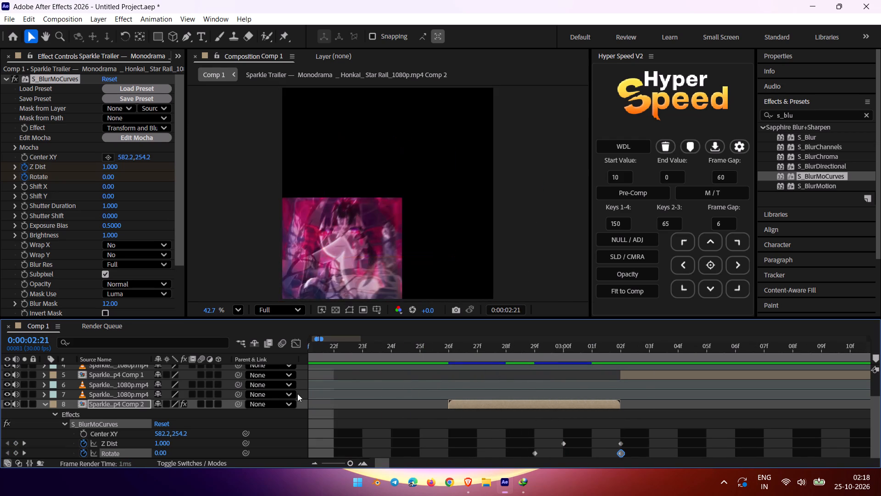
pyautogui.moveTo(435, 346); pyautogui.dragTo(369, 371)
pyautogui.press('space')
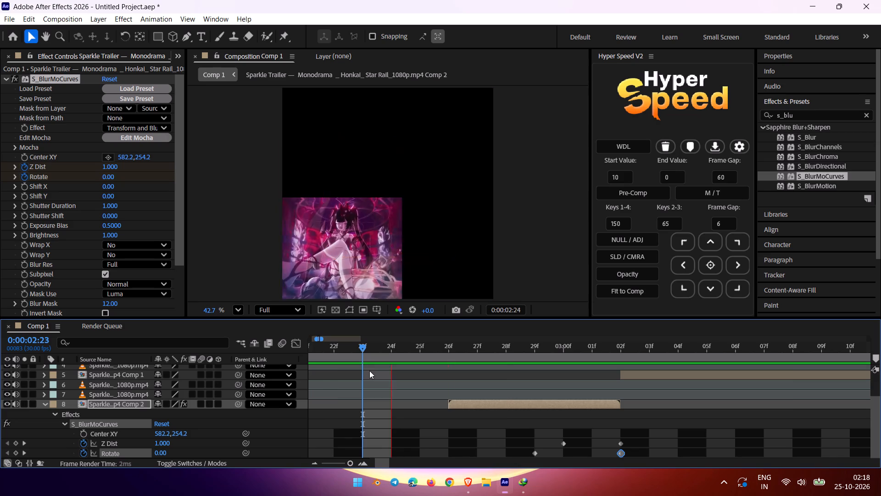
pyautogui.moveTo(435, 349); pyautogui.dragTo(464, 365)
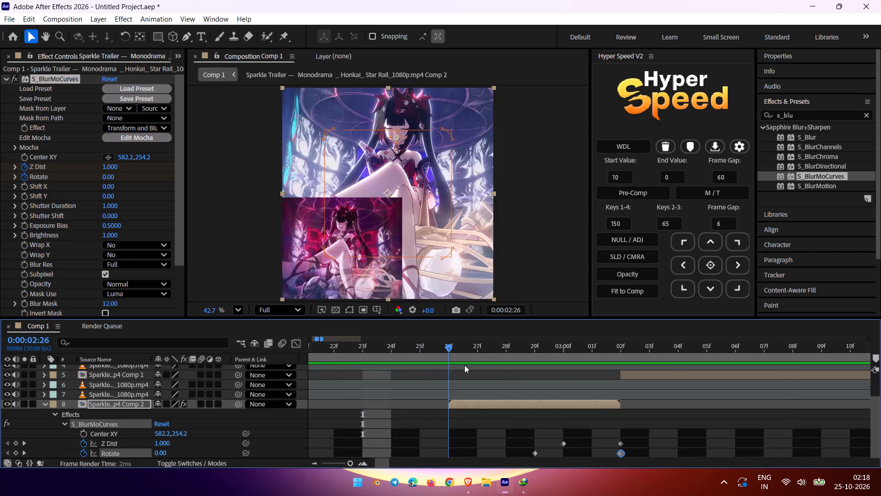
pyautogui.moveTo(464, 365); pyautogui.dragTo(357, 401)
pyautogui.press('space')
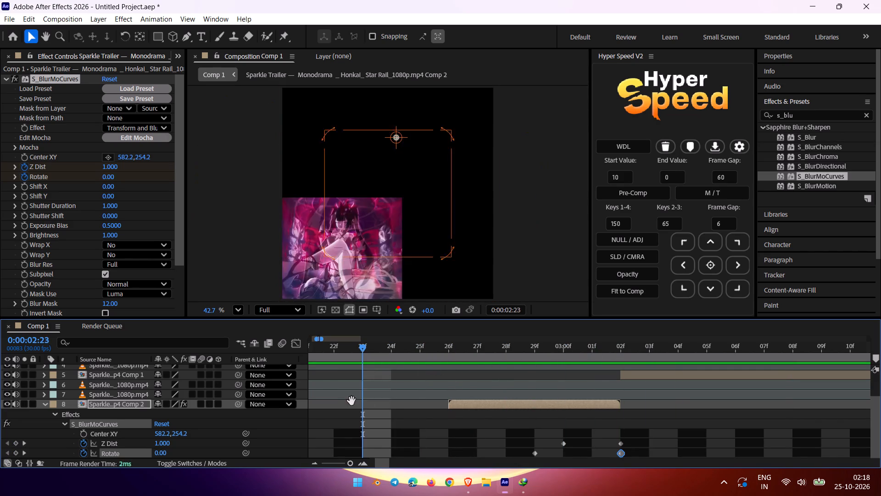
pyautogui.press('space')
# Mute the audio of layers 2 through 8, leaving only the reference video on layer 1 audible.
pyautogui.click(14, 401)
pyautogui.click(17, 394)
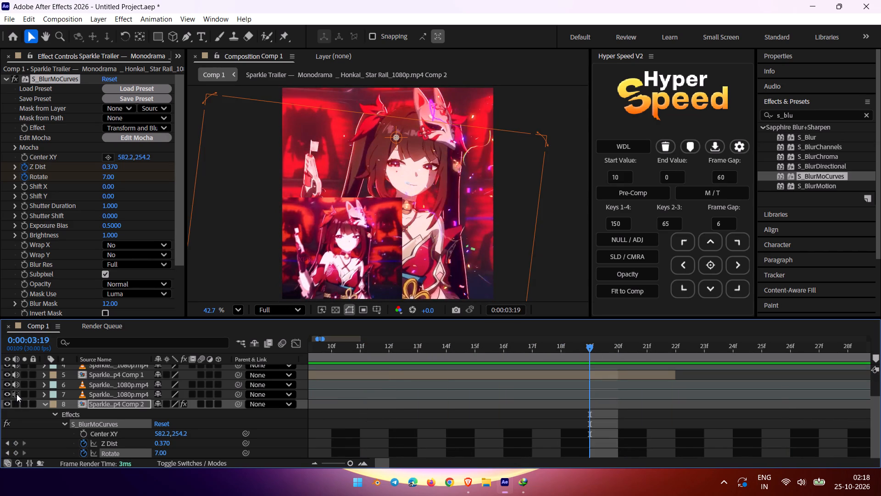
pyautogui.click(16, 383)
pyautogui.click(15, 372)
pyautogui.scroll(1, 62, 411)
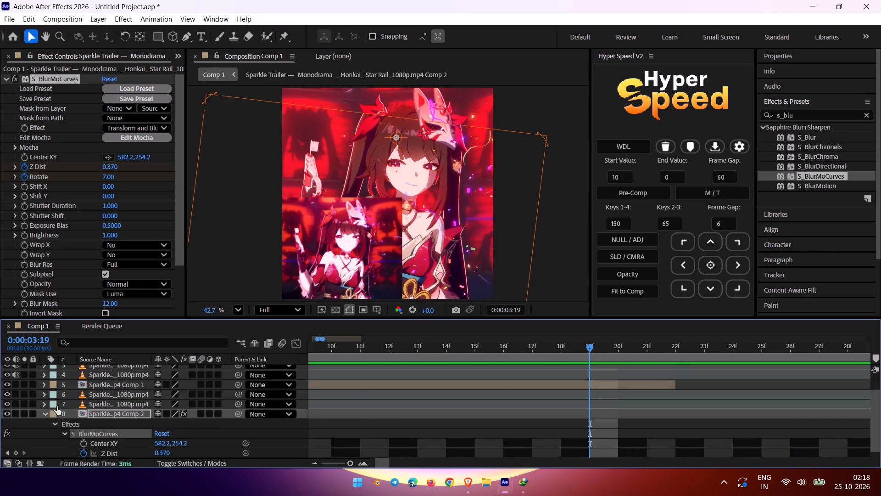
pyautogui.scroll(3, 32, 395)
pyautogui.click(17, 394)
pyautogui.click(16, 387)
pyautogui.click(16, 379)
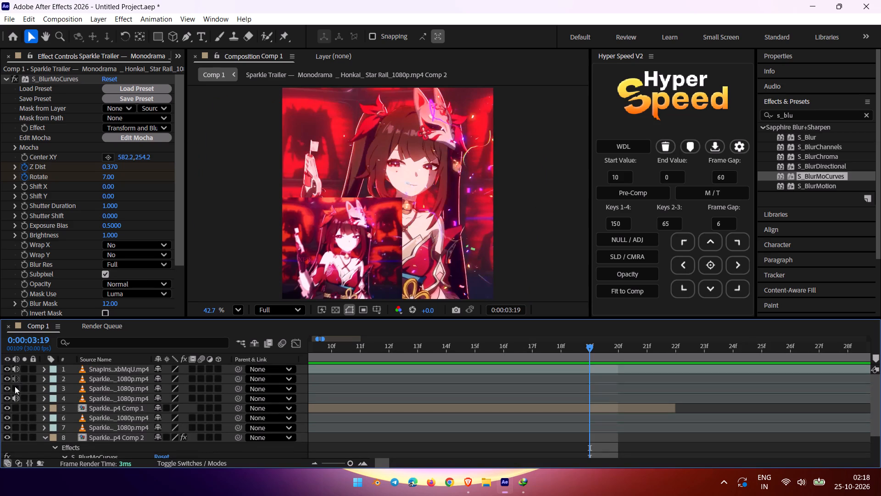
pyautogui.click(15, 397)
# Play back the transition with only the reference audio, starting from about 0:00:02:20.
pyautogui.scroll(-6, 569, 381)
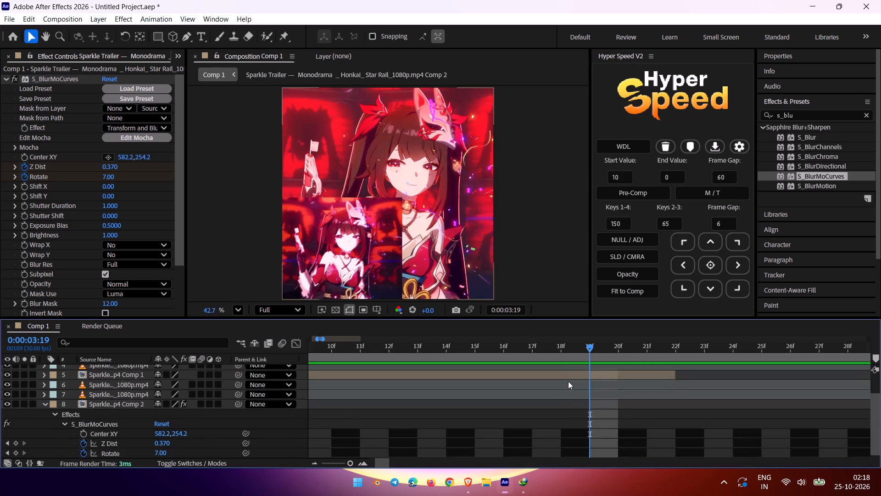
pyautogui.scroll(-3, 568, 381)
pyautogui.moveTo(588, 350); pyautogui.dragTo(395, 409)
pyautogui.scroll(-3, 411, 404)
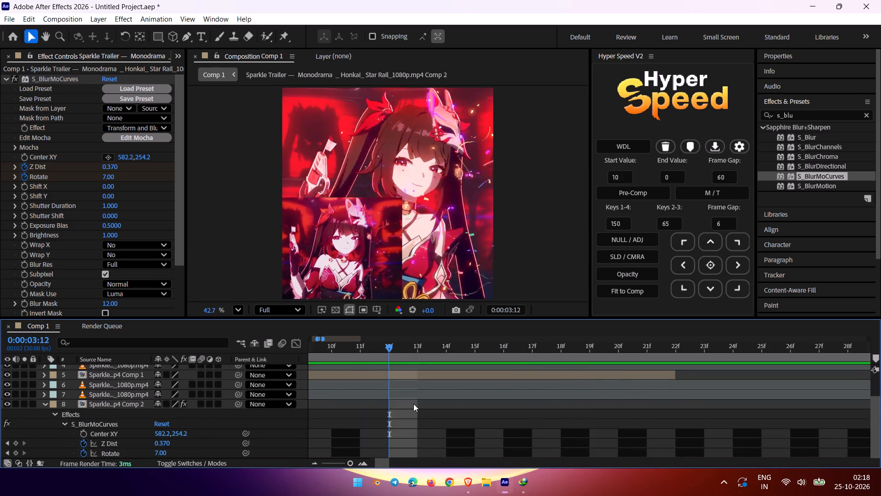
pyautogui.scroll(-1, 413, 404)
pyautogui.scroll(5, 413, 404)
pyautogui.moveTo(386, 347); pyautogui.dragTo(383, 382)
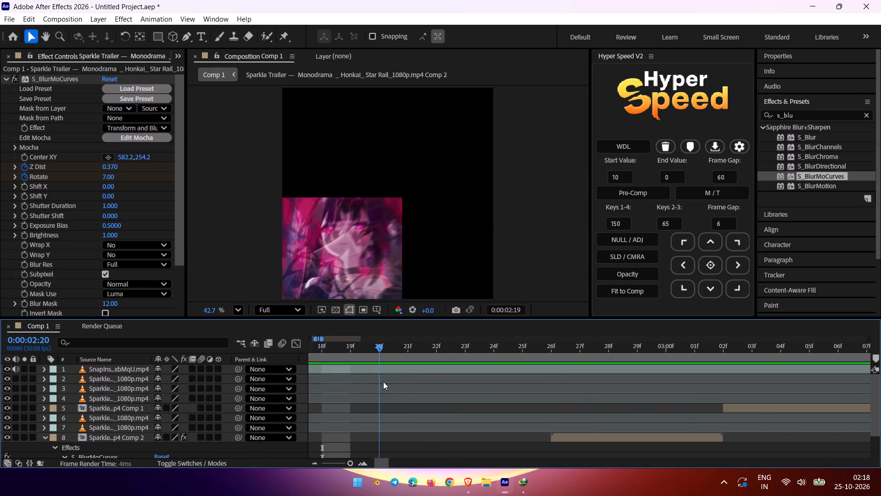
pyautogui.moveTo(383, 382); pyautogui.dragTo(375, 391)
pyautogui.press('space')
pyautogui.press('space')
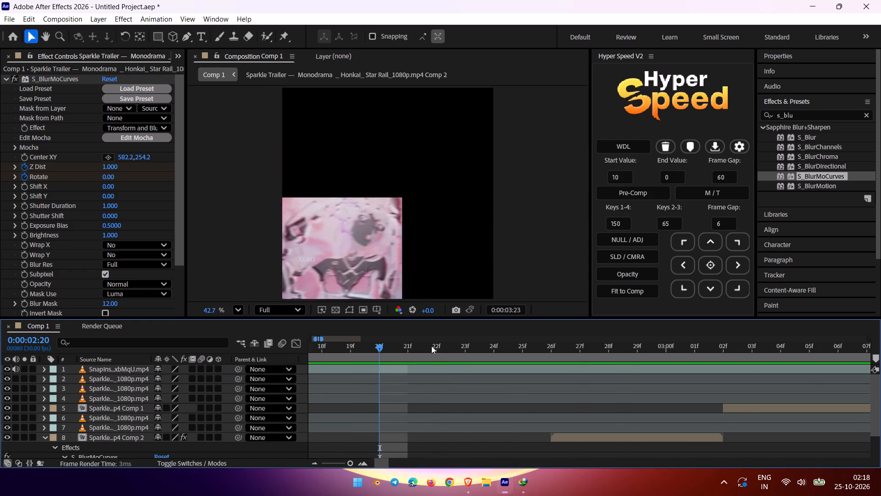
# Compare the clips with the reference frame by frame around the cut, between 0:00:03:00 and 0:00:03:06.
pyautogui.moveTo(416, 347); pyautogui.dragTo(880, 376)
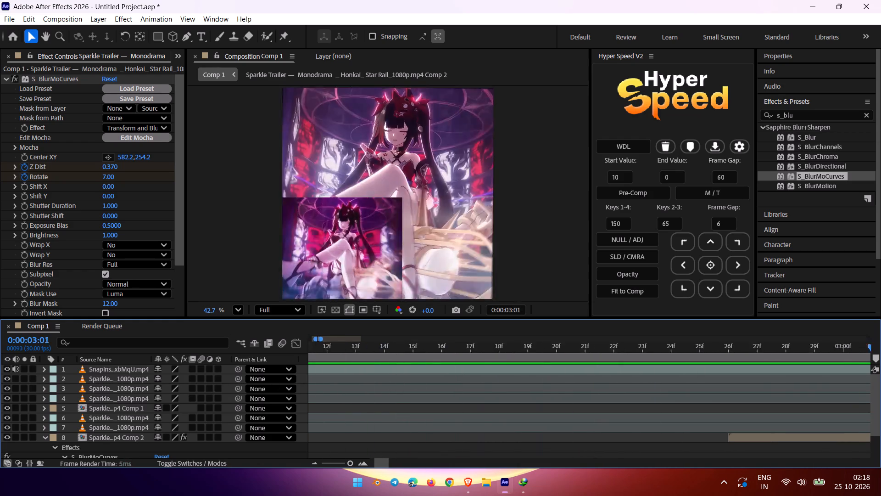
pyautogui.moveTo(880, 376); pyautogui.dragTo(801, 386)
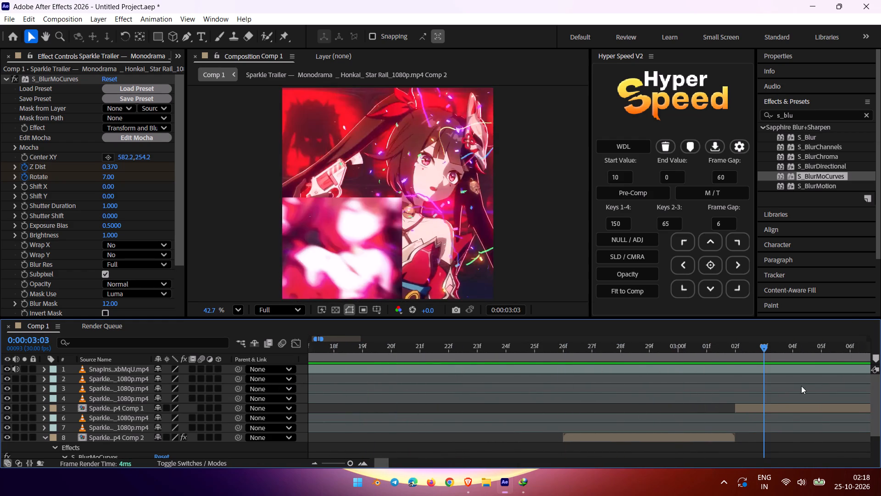
pyautogui.moveTo(801, 386); pyautogui.dragTo(746, 407)
pyautogui.moveTo(746, 407); pyautogui.dragTo(463, 443)
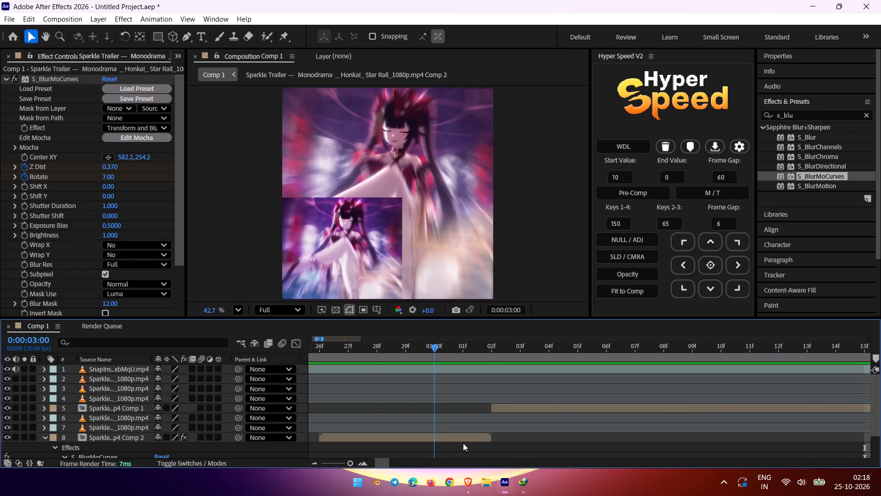
pyautogui.moveTo(463, 443); pyautogui.dragTo(508, 431)
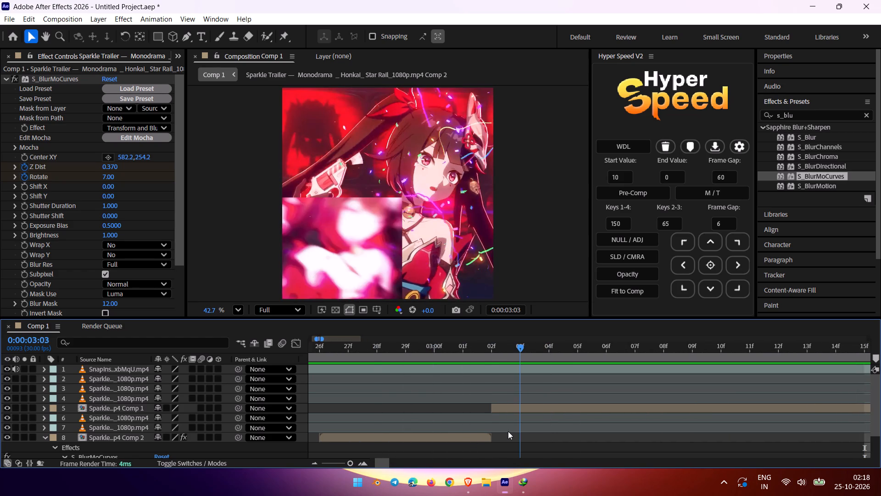
pyautogui.moveTo(508, 431); pyautogui.dragTo(461, 428)
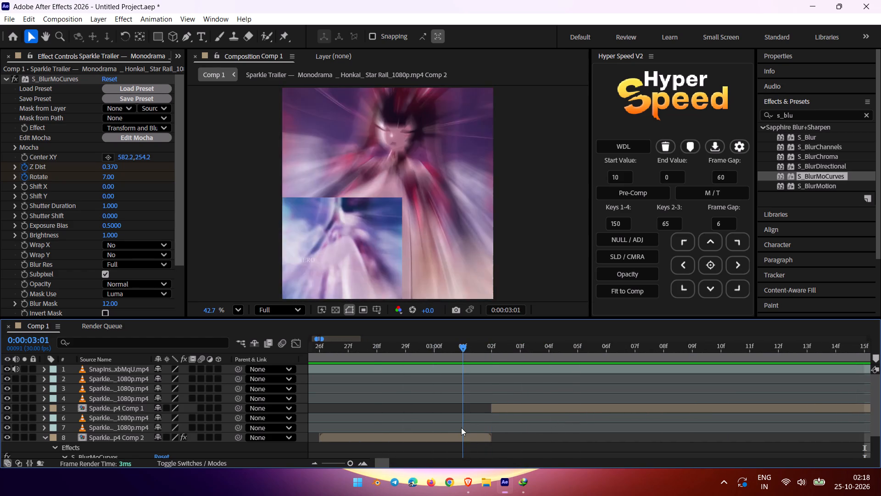
pyautogui.moveTo(461, 428); pyautogui.dragTo(452, 428)
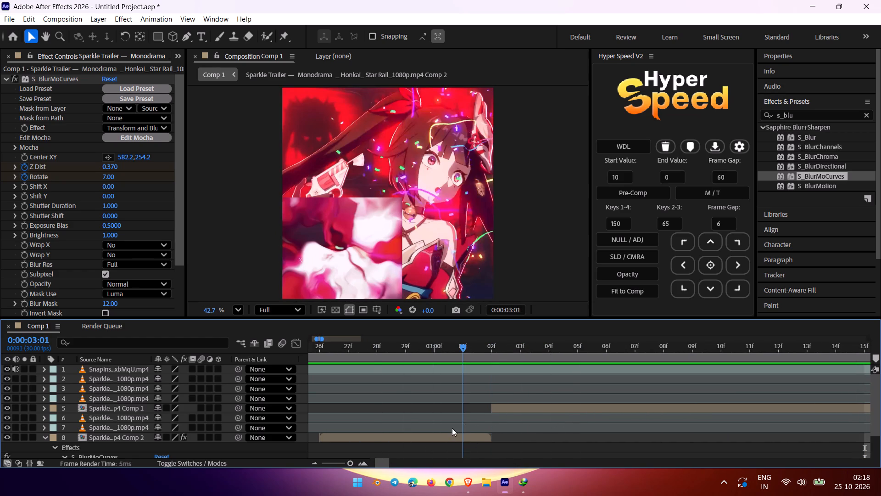
pyautogui.moveTo(452, 428); pyautogui.dragTo(485, 431)
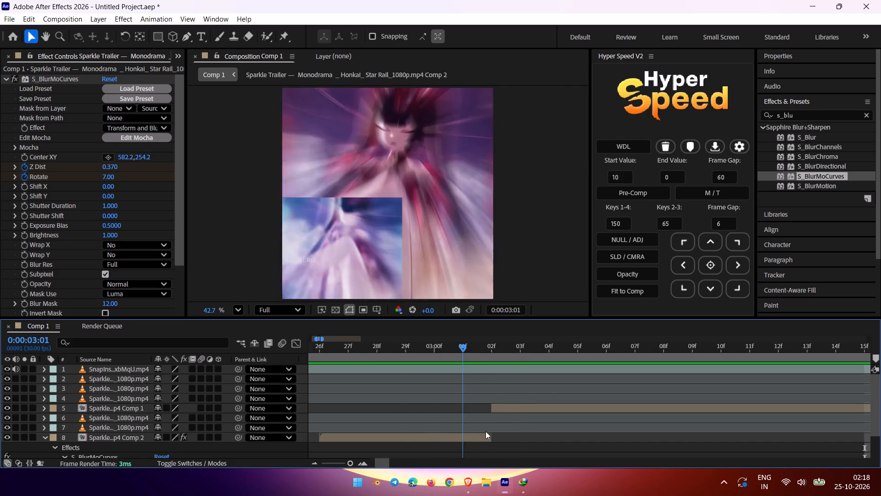
pyautogui.moveTo(485, 431); pyautogui.dragTo(495, 429)
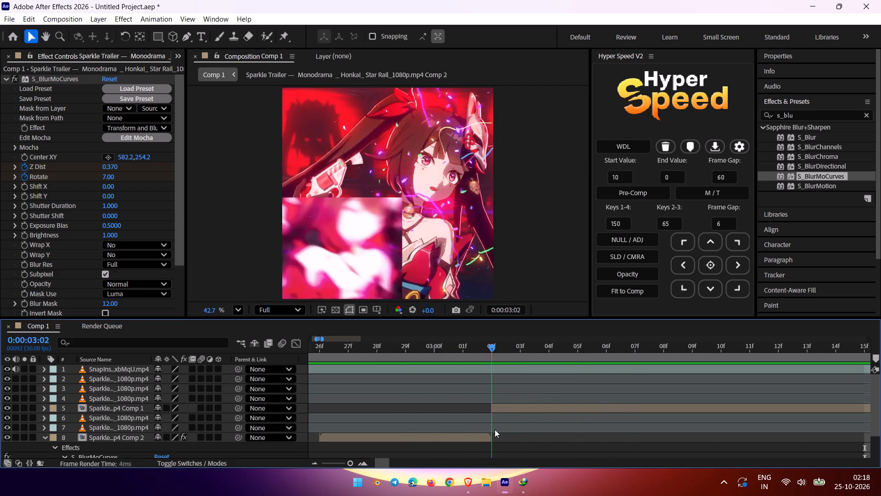
pyautogui.moveTo(495, 429); pyautogui.dragTo(559, 411)
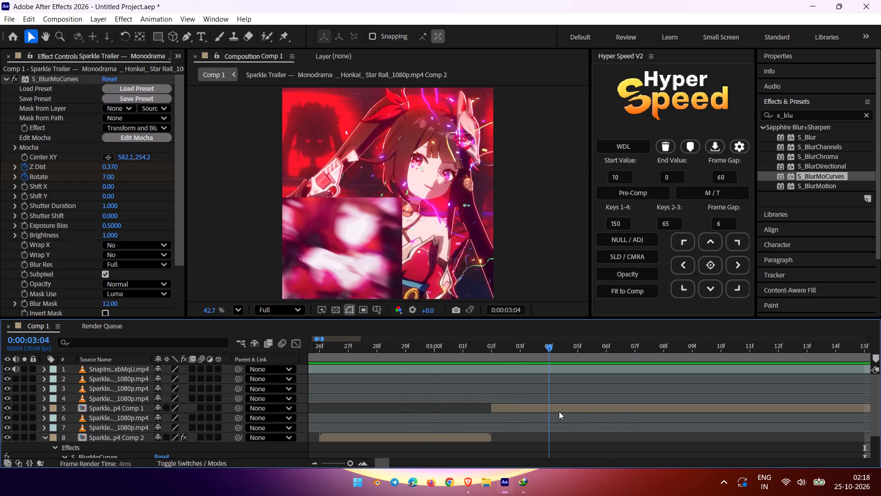
pyautogui.moveTo(559, 411); pyautogui.dragTo(585, 403)
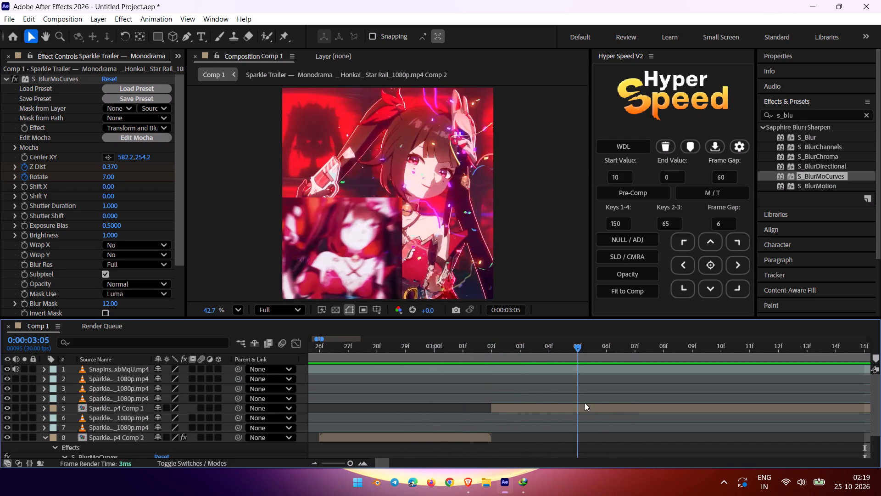
pyautogui.moveTo(585, 403); pyautogui.dragTo(597, 400)
pyautogui.moveTo(606, 350); pyautogui.dragTo(480, 405)
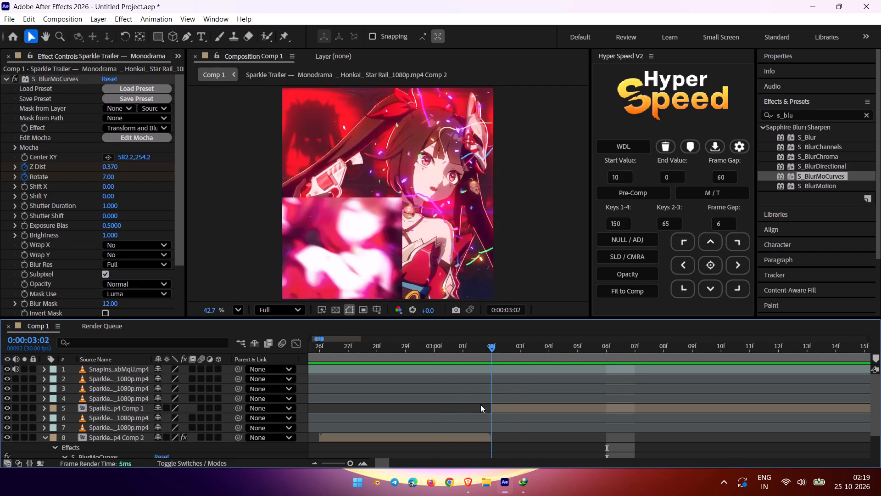
# Compare the Sparkle clips with the reference frame by frame across the cut, between 0:00:03:01 and 0:00:03:11.
pyautogui.moveTo(480, 405); pyautogui.dragTo(550, 406)
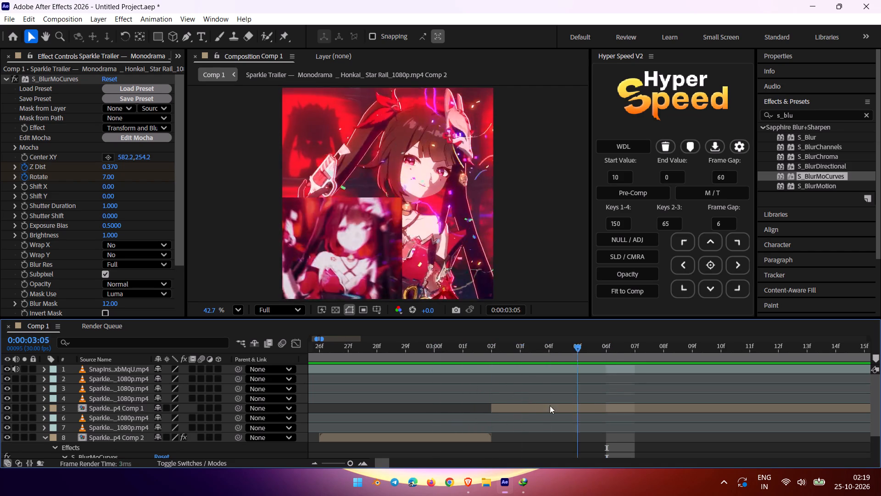
pyautogui.moveTo(550, 406); pyautogui.dragTo(500, 410)
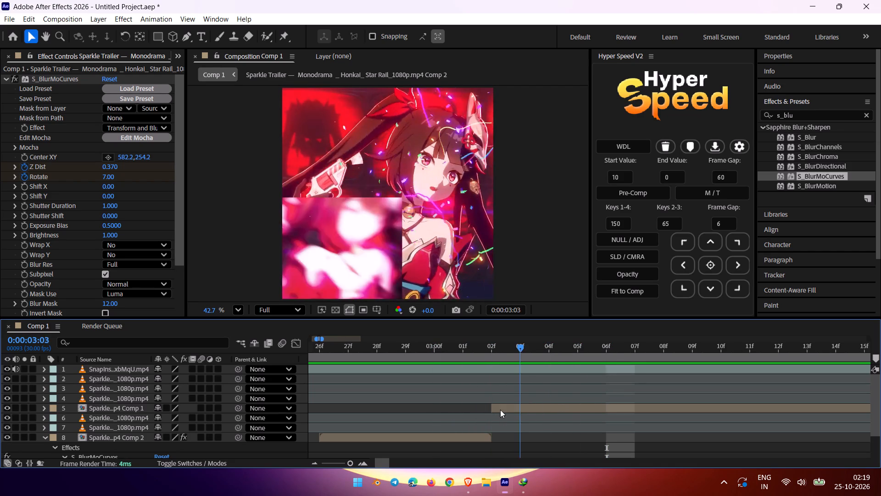
pyautogui.moveTo(500, 410); pyautogui.dragTo(490, 412)
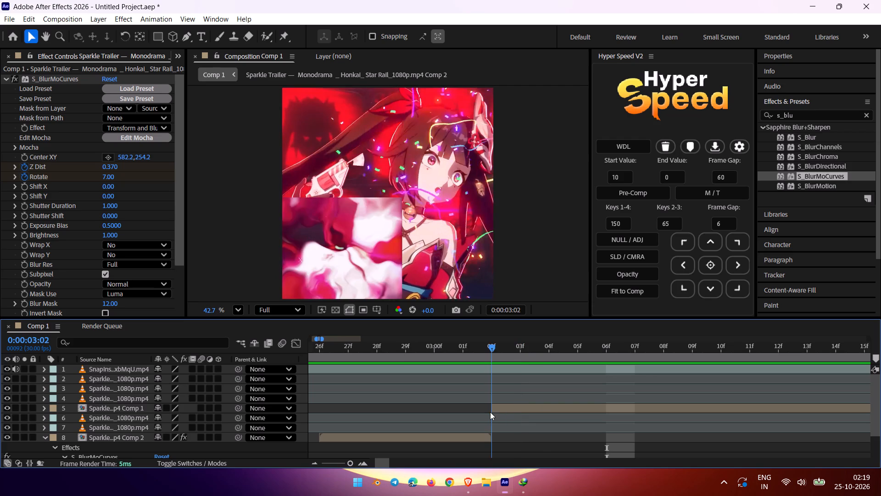
pyautogui.moveTo(490, 412); pyautogui.dragTo(686, 400)
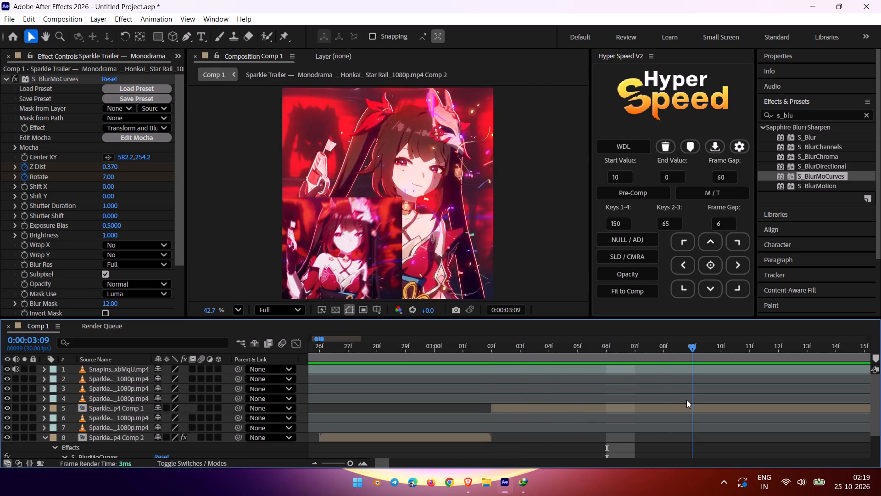
pyautogui.moveTo(686, 400); pyautogui.dragTo(617, 419)
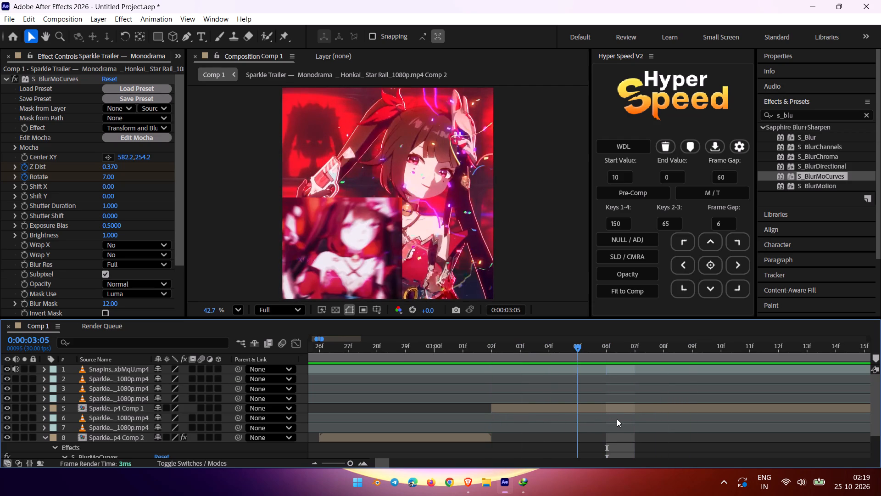
pyautogui.moveTo(617, 419); pyautogui.dragTo(612, 412)
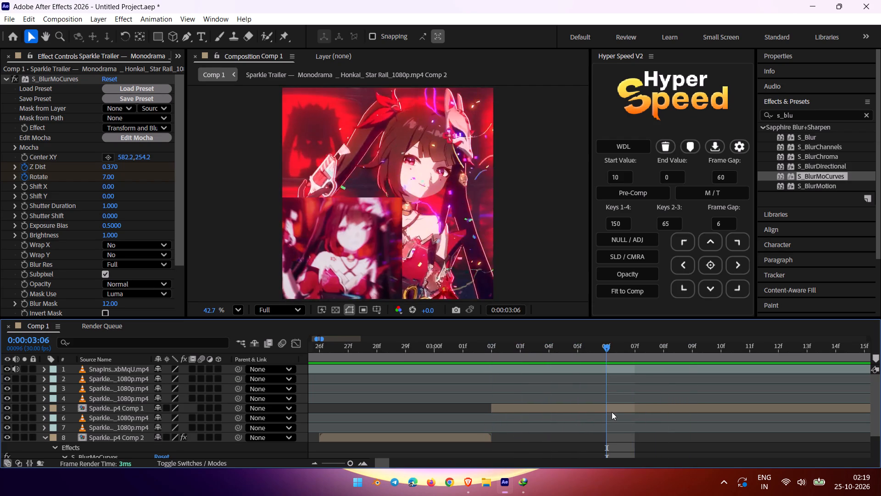
pyautogui.moveTo(612, 412); pyautogui.dragTo(499, 452)
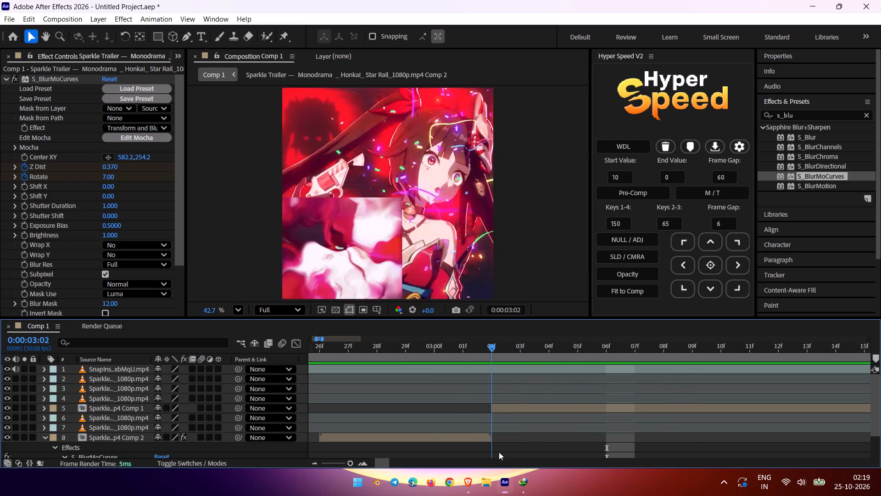
pyautogui.moveTo(499, 452); pyautogui.dragTo(625, 435)
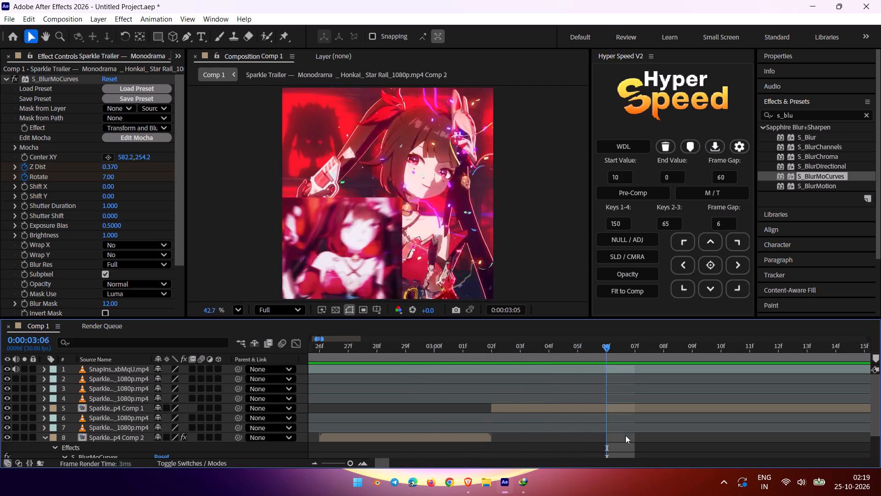
pyautogui.moveTo(625, 435); pyautogui.dragTo(680, 454)
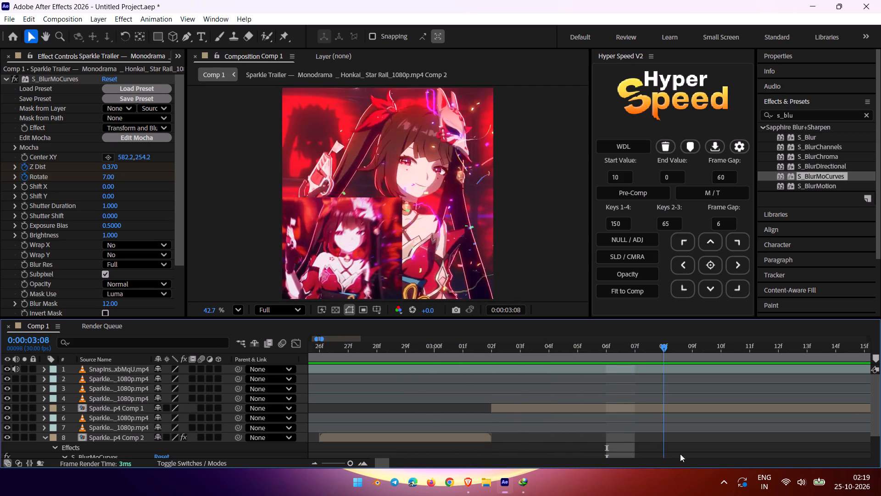
pyautogui.moveTo(680, 454); pyautogui.dragTo(515, 471)
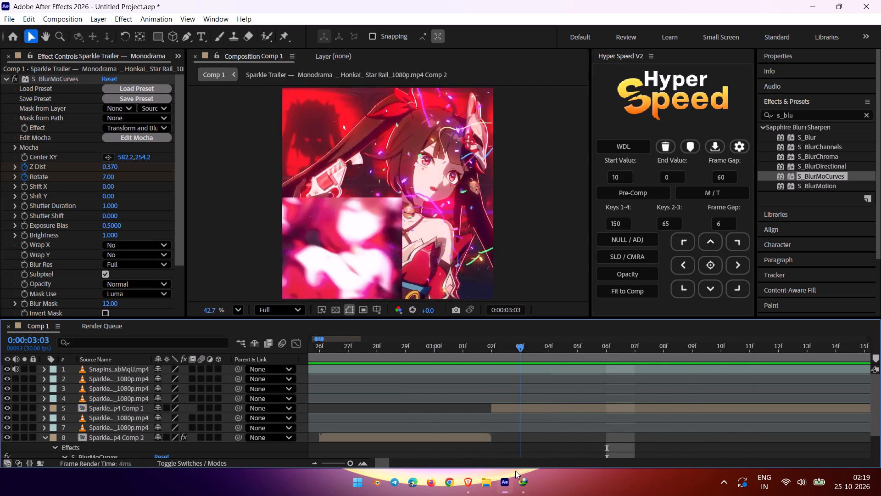
pyautogui.moveTo(515, 471); pyautogui.dragTo(755, 406)
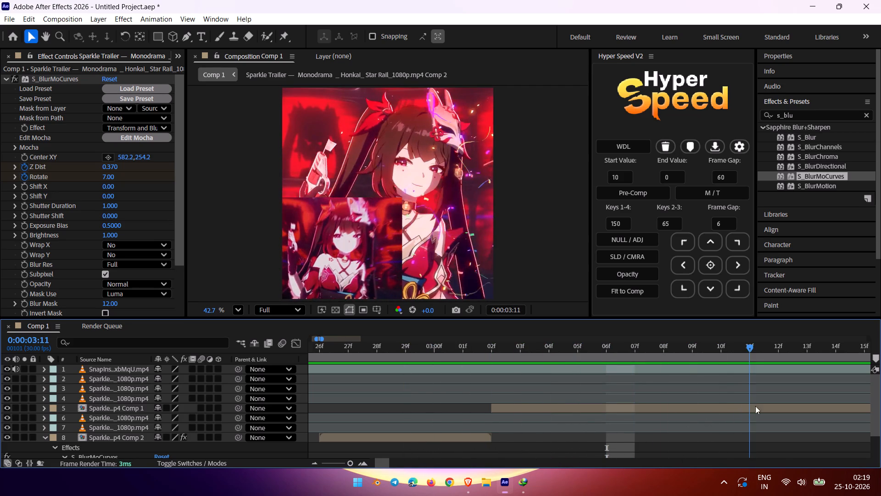
pyautogui.moveTo(755, 406); pyautogui.dragTo(717, 421)
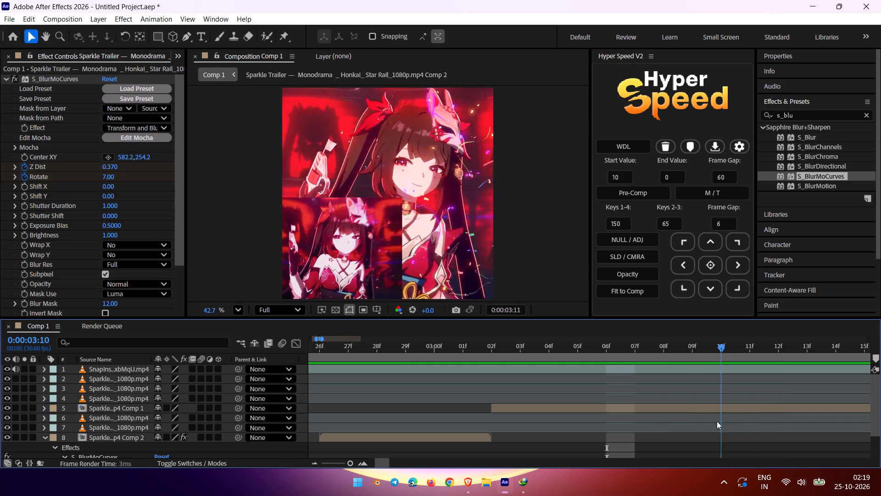
pyautogui.moveTo(717, 421); pyautogui.dragTo(534, 462)
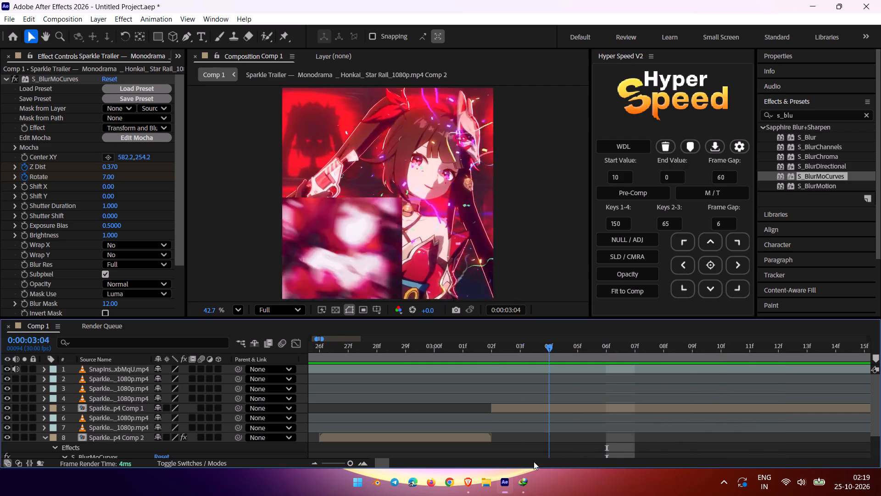
pyautogui.moveTo(534, 462); pyautogui.dragTo(440, 444)
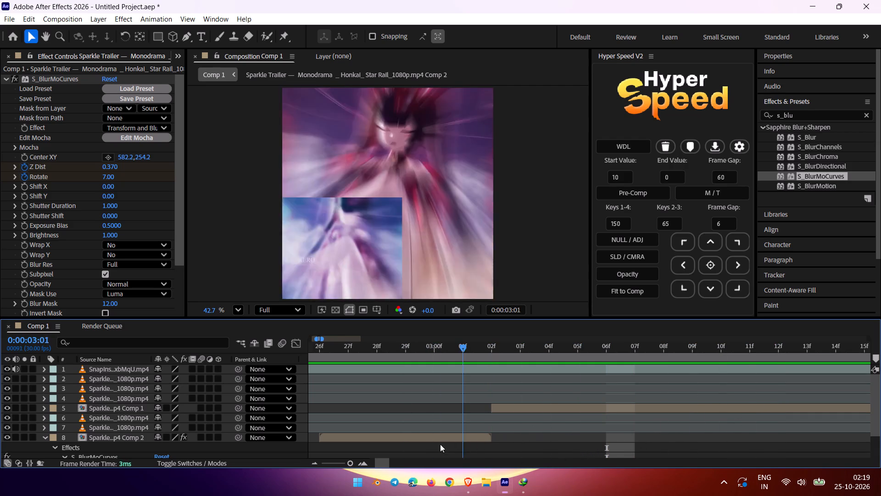
pyautogui.moveTo(440, 444); pyautogui.dragTo(475, 444)
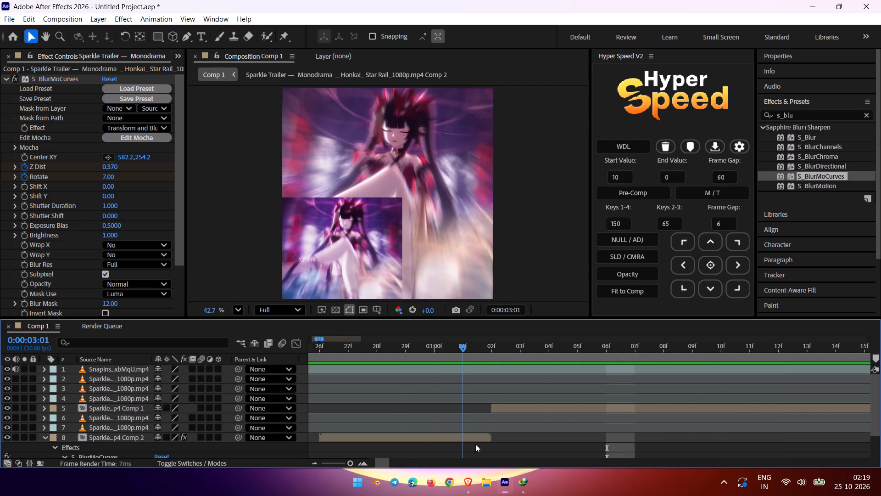
pyautogui.moveTo(475, 444); pyautogui.dragTo(550, 440)
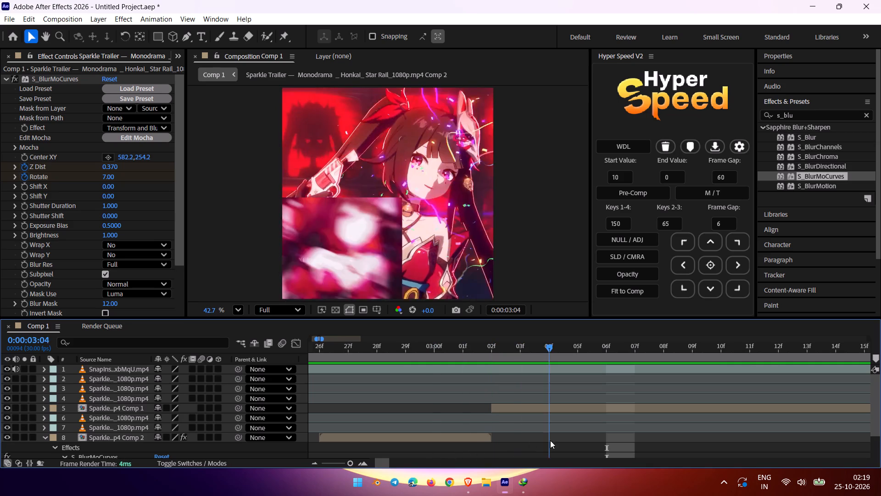
pyautogui.moveTo(550, 440); pyautogui.dragTo(585, 413)
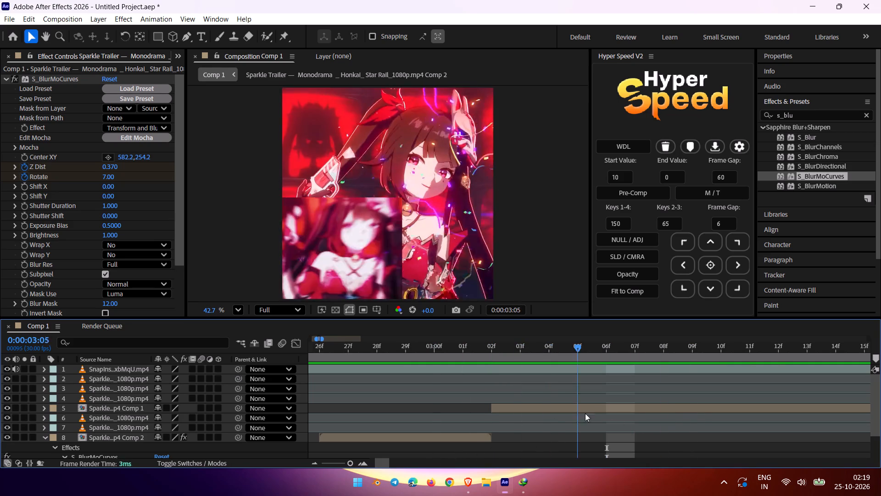
pyautogui.moveTo(585, 413); pyautogui.dragTo(597, 442)
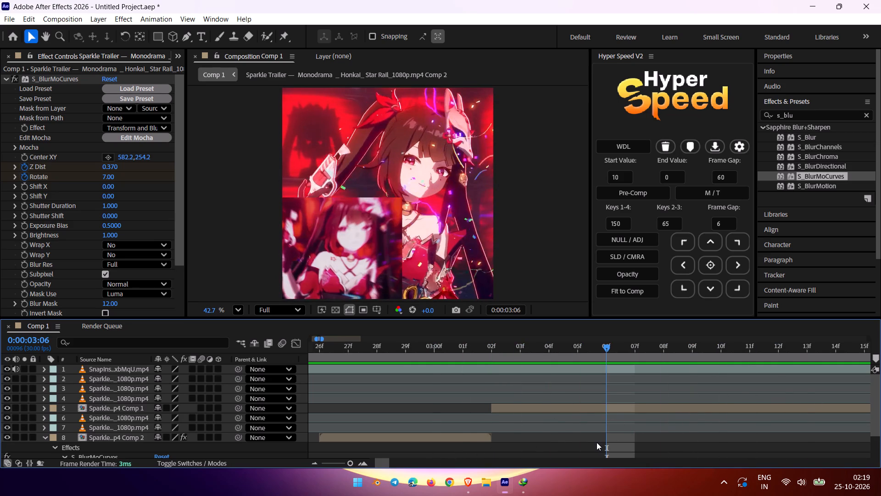
# Scrub the clip after the cut against the reference over a wider range, from 0:00:02:28 to about 0:00:03:20.
pyautogui.press('-')
pyautogui.moveTo(606, 346); pyautogui.dragTo(688, 347)
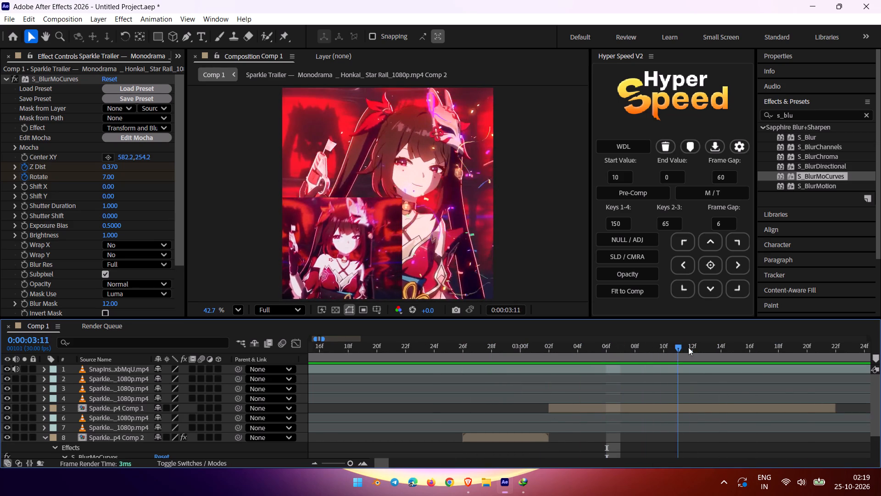
pyautogui.moveTo(688, 347); pyautogui.dragTo(726, 352)
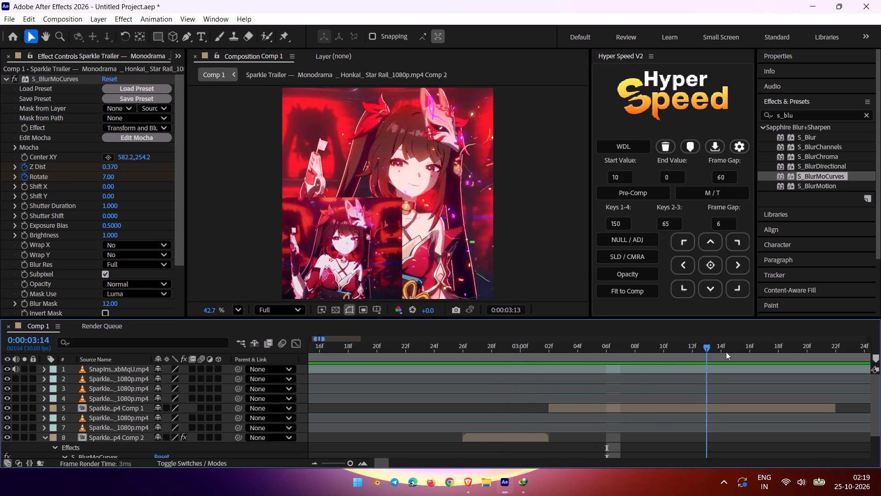
pyautogui.moveTo(726, 352); pyautogui.dragTo(712, 360)
pyautogui.moveTo(712, 360); pyautogui.dragTo(664, 408)
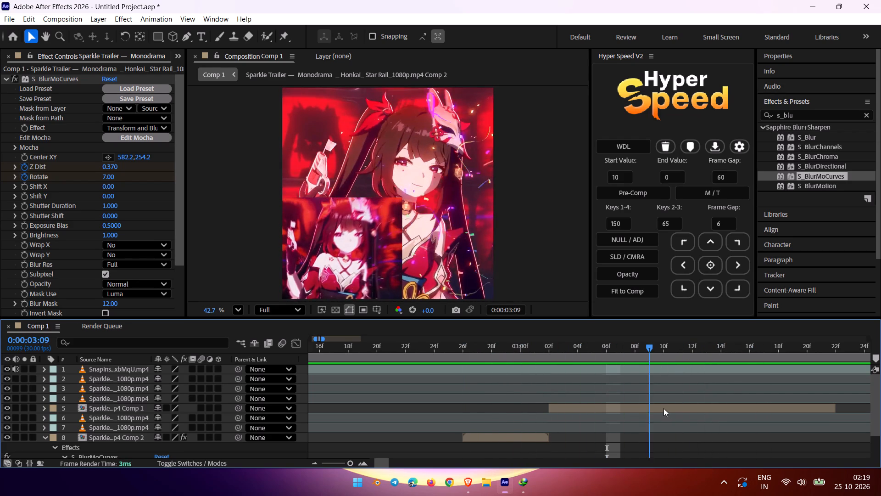
pyautogui.moveTo(664, 408); pyautogui.dragTo(733, 396)
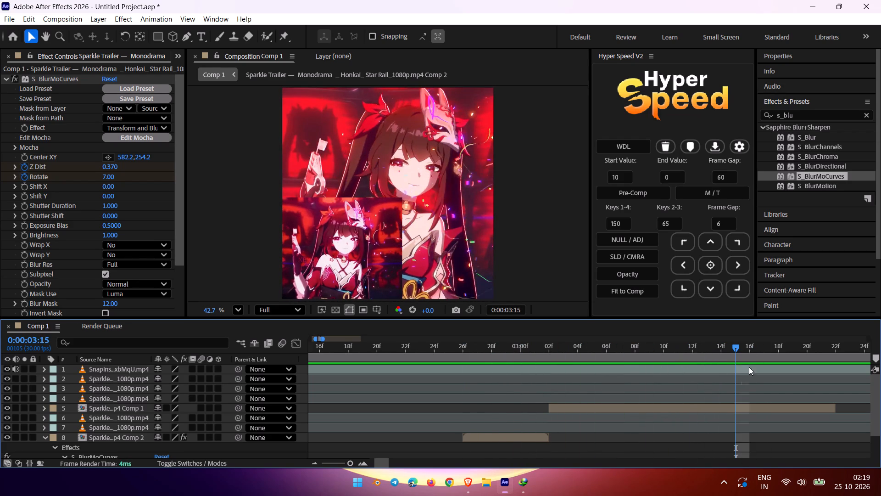
pyautogui.moveTo(736, 348); pyautogui.dragTo(805, 345)
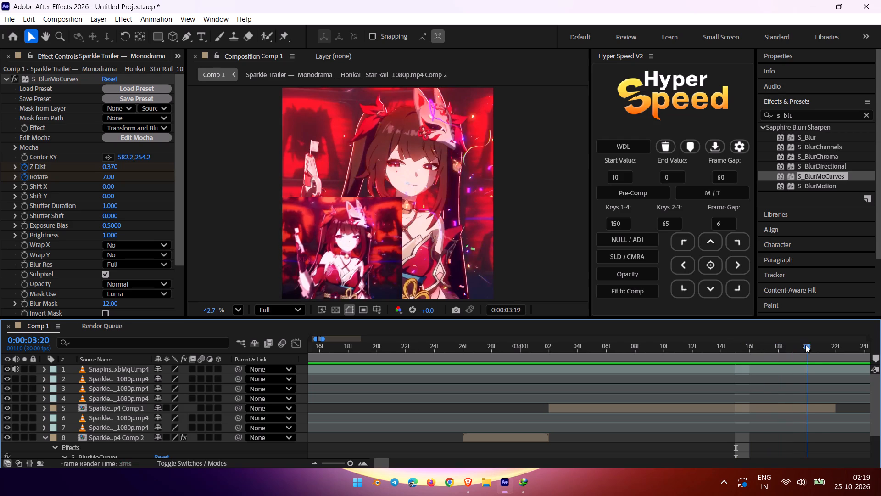
pyautogui.moveTo(805, 345); pyautogui.dragTo(551, 392)
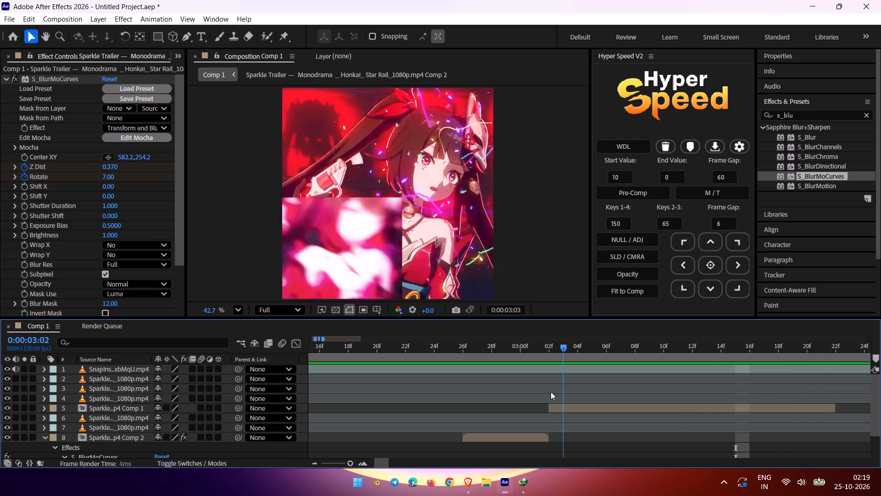
pyautogui.moveTo(551, 392); pyautogui.dragTo(715, 366)
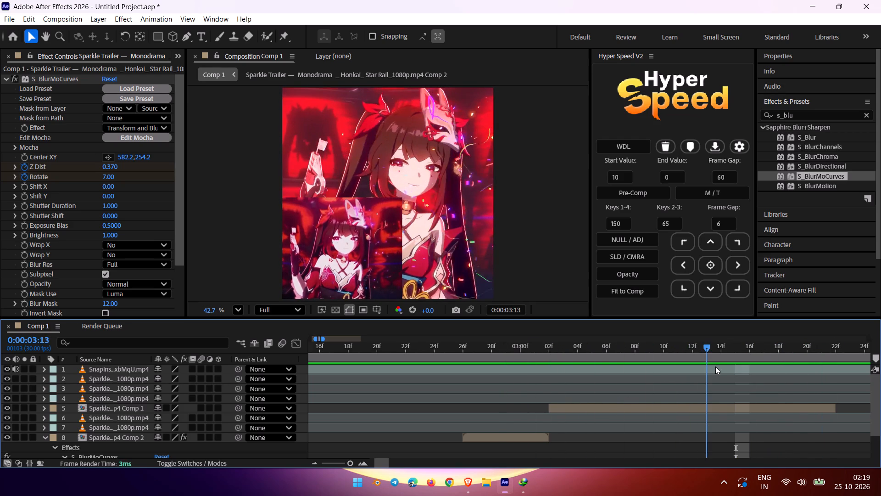
pyautogui.moveTo(715, 366); pyautogui.dragTo(490, 412)
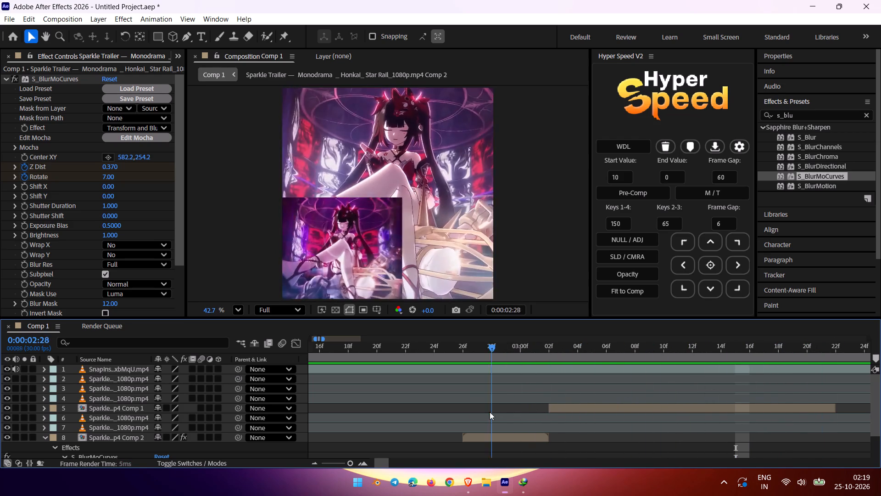
# Apply the S_BlurMoCurves effect to layer 5, the Sparkle Comp 1 clip starting at 0:00:03:02.
pyautogui.moveTo(490, 412); pyautogui.dragTo(546, 408)
pyautogui.moveTo(811, 172); pyautogui.dragTo(592, 405)
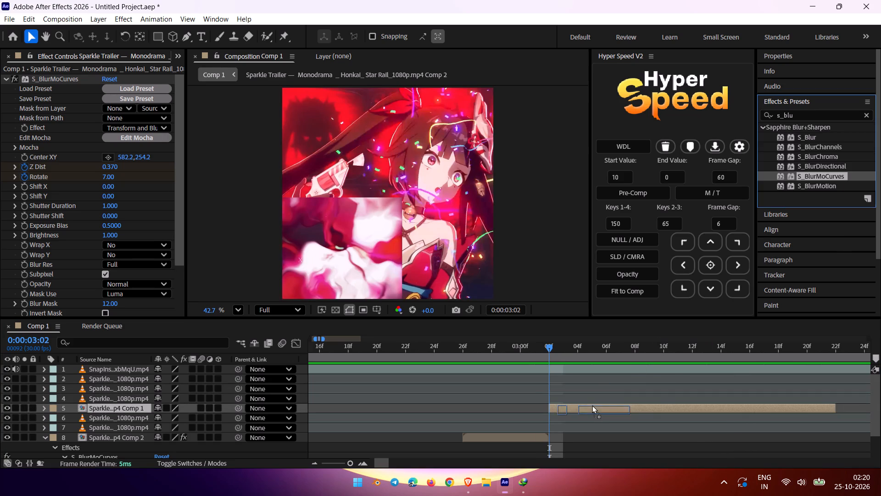
pyautogui.moveTo(592, 405); pyautogui.dragTo(591, 406)
# Save the project to the Desktop under the file name trisl.
pyautogui.hotkey('ctrl', 's')
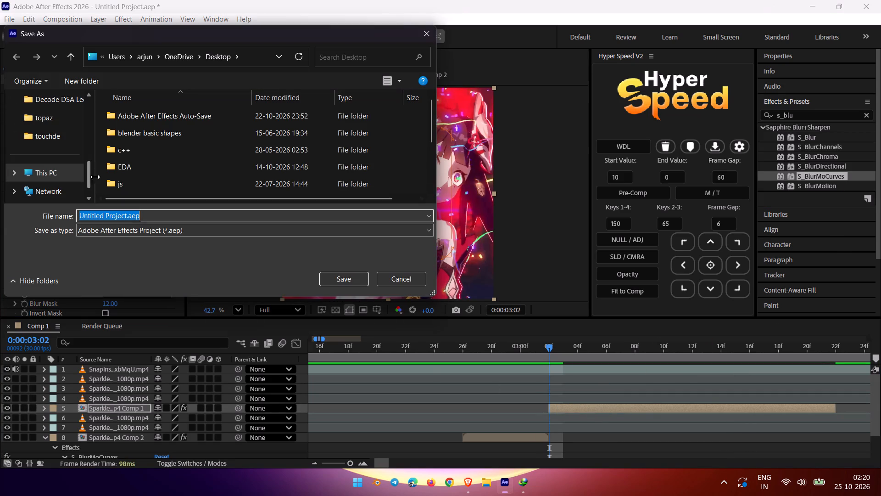
pyautogui.scroll(8, 51, 177)
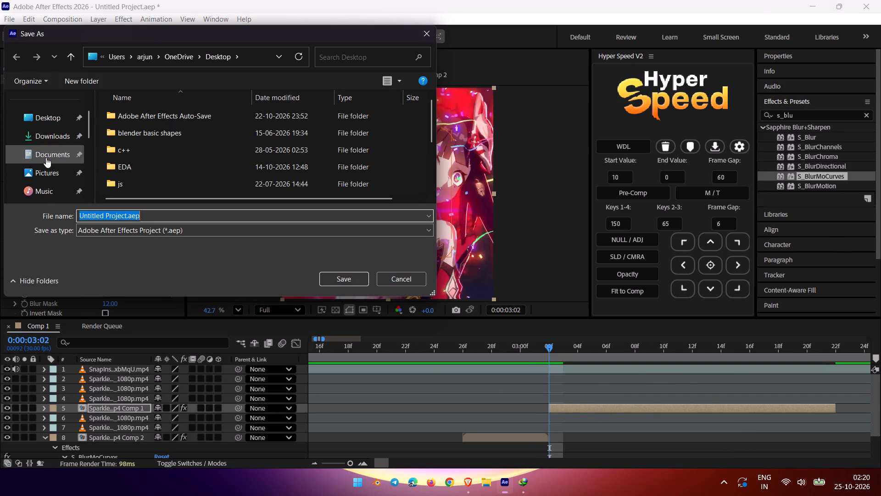
pyautogui.click(45, 123)
pyautogui.click(175, 237)
pyautogui.press('BackSpace')
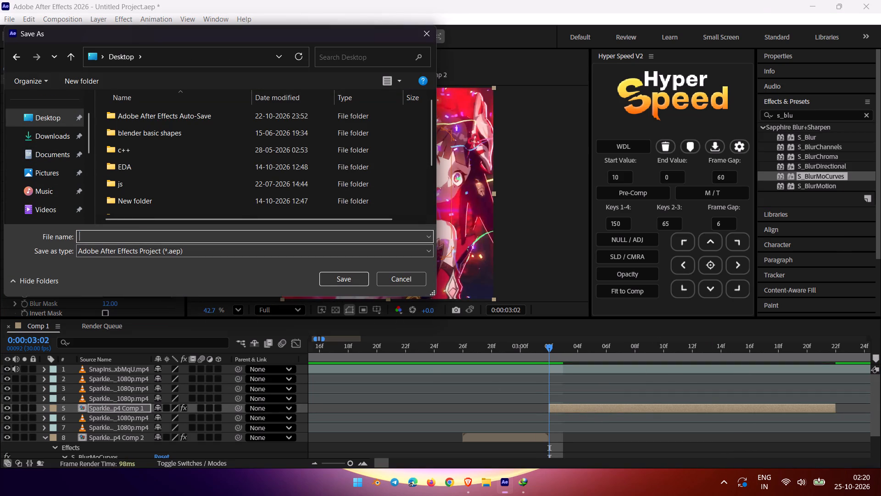
pyautogui.write('trisl')
pyautogui.press('Left')
pyautogui.press('Return')
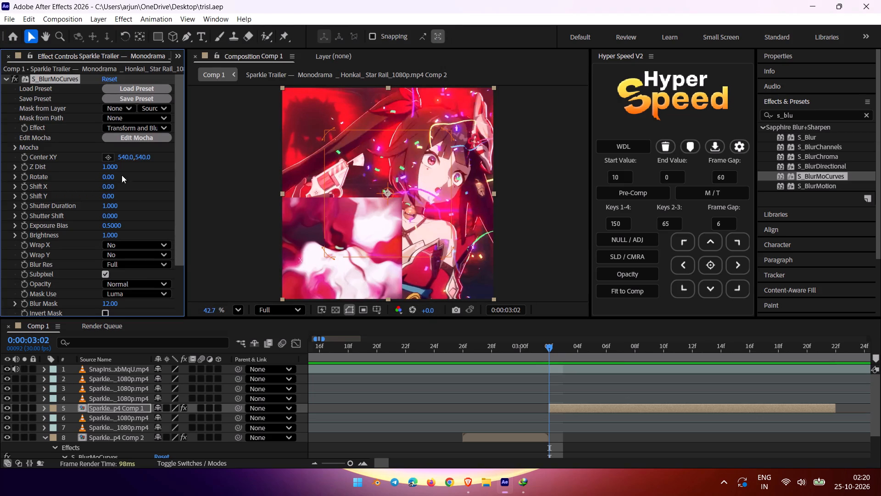
# Add a Z Dist keyframe to the S_BlurMoCurves effect on layer 5 and place it at 0:00:03:16.
pyautogui.click(23, 165)
pyautogui.press('u')
pyautogui.moveTo(551, 439); pyautogui.dragTo(587, 438)
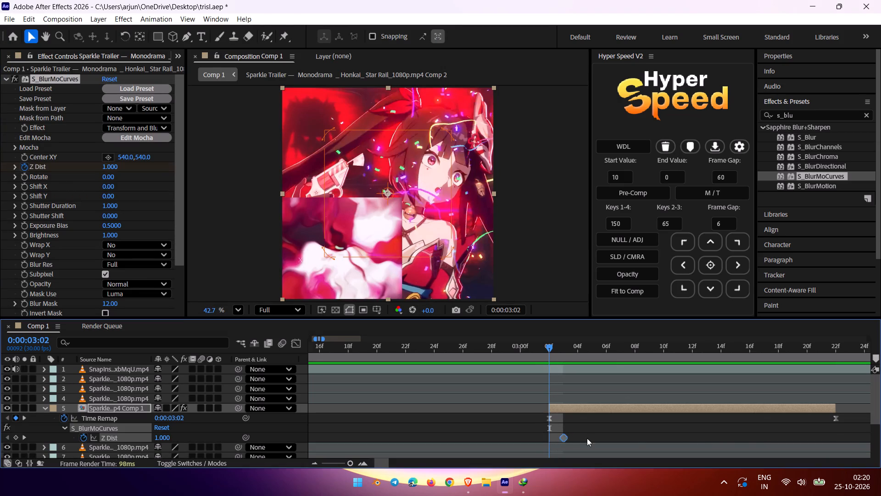
pyautogui.moveTo(587, 438); pyautogui.dragTo(758, 436)
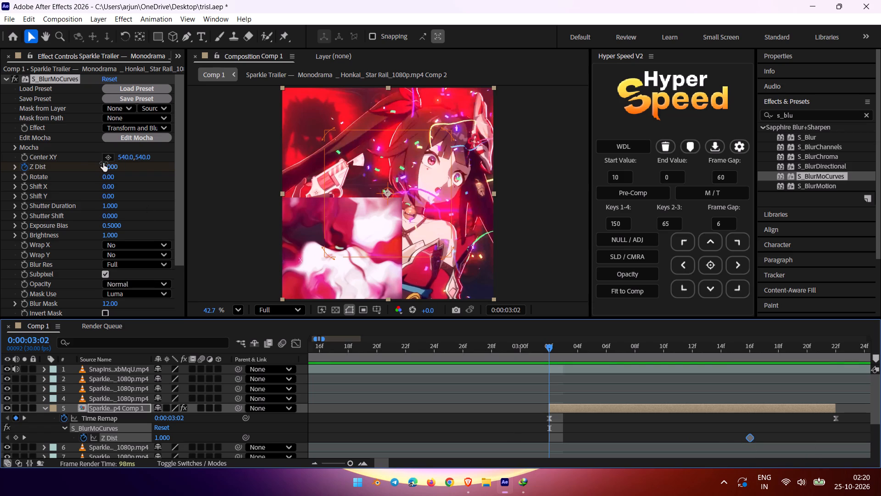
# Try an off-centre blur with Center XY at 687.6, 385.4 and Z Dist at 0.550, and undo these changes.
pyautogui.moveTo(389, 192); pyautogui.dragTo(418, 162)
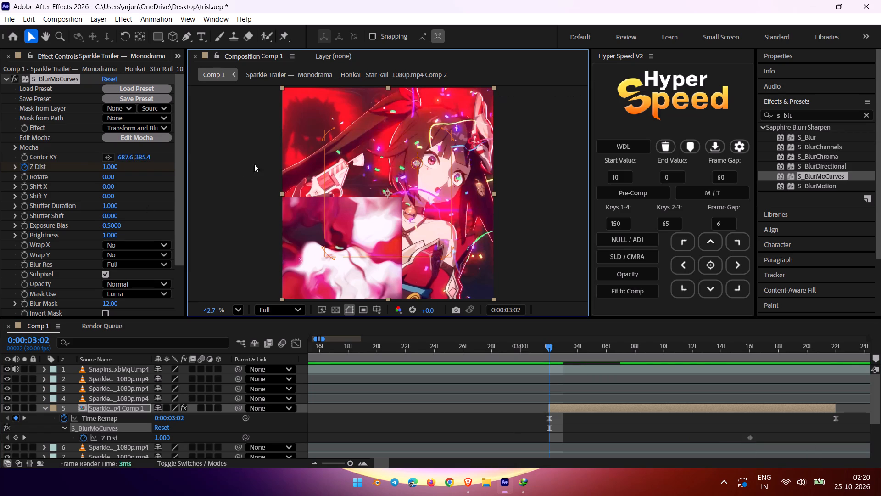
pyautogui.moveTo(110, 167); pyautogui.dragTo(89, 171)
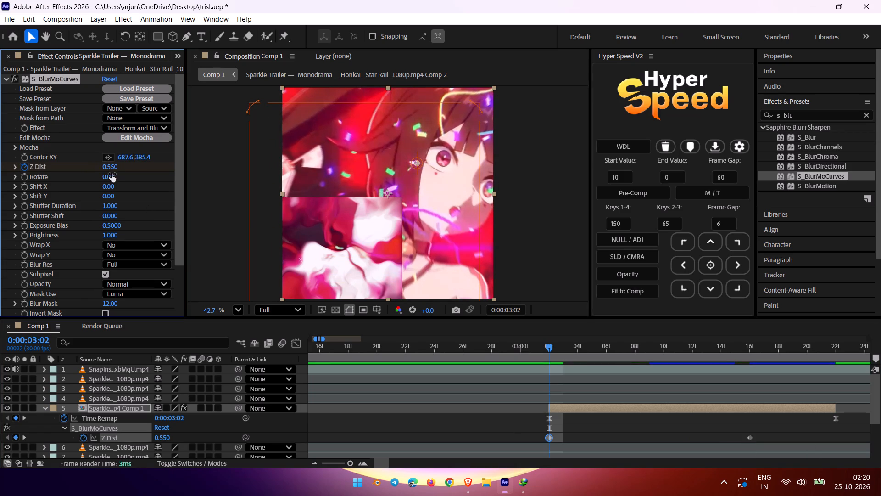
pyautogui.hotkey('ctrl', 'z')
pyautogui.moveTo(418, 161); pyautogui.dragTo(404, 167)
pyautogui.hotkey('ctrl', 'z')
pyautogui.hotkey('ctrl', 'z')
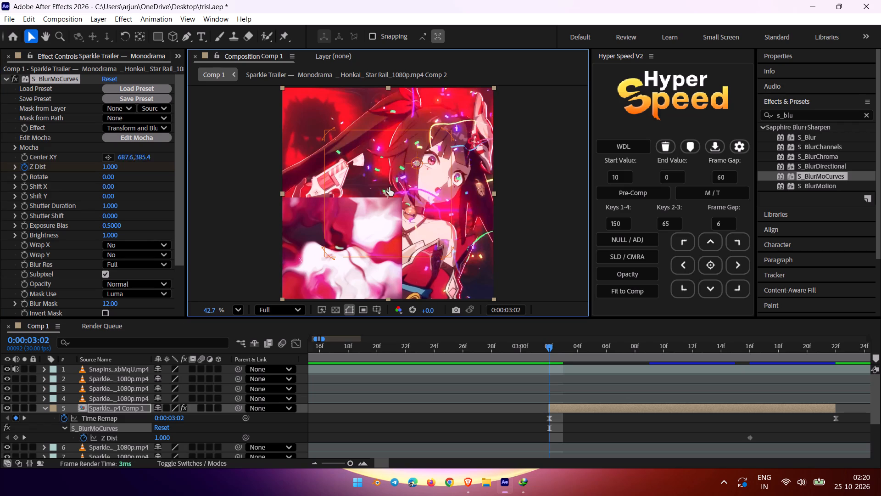
# Keyframe the Z Dist of layer 5 to 0.590 at the clip's start, 0:00:03:02.
pyautogui.moveTo(111, 171); pyautogui.dragTo(119, 170)
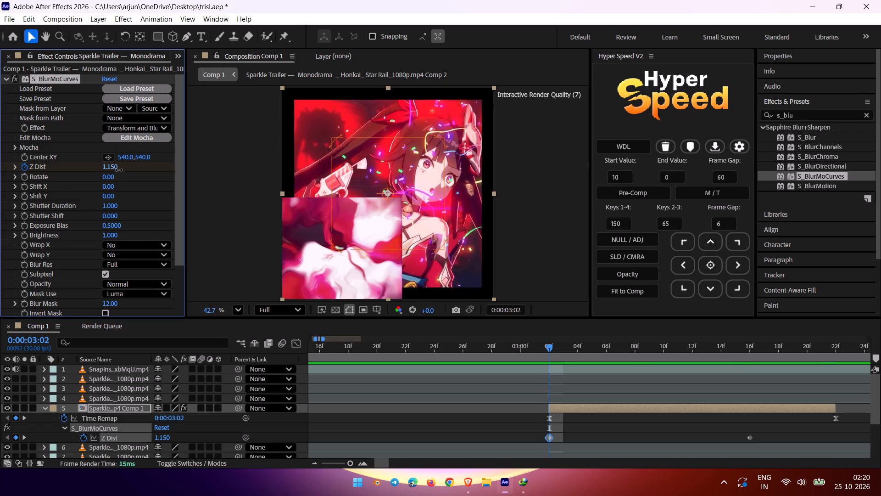
pyautogui.moveTo(119, 170); pyautogui.dragTo(129, 161)
pyautogui.click(102, 167)
pyautogui.moveTo(111, 163); pyautogui.dragTo(95, 166)
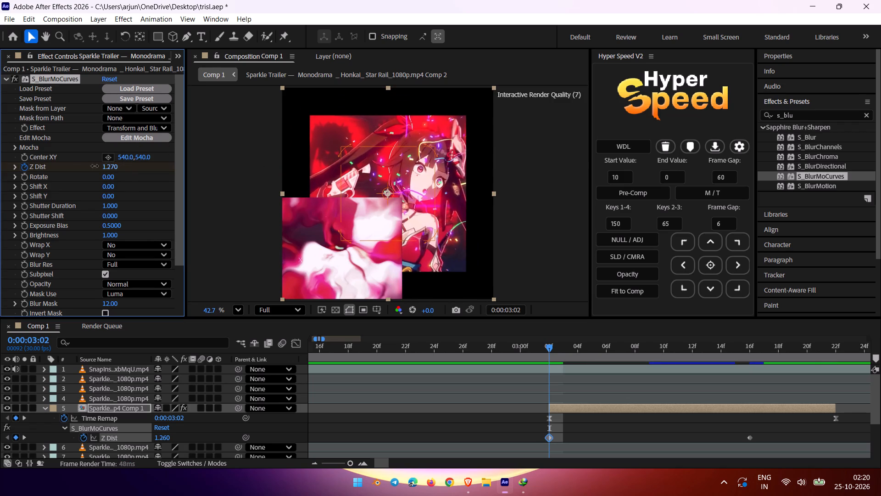
pyautogui.moveTo(95, 166); pyautogui.dragTo(67, 171)
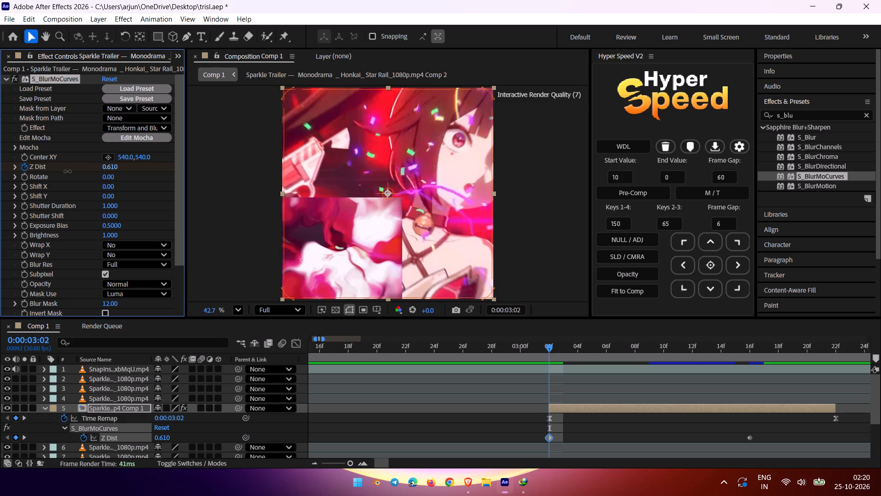
pyautogui.moveTo(67, 171); pyautogui.dragTo(67, 171)
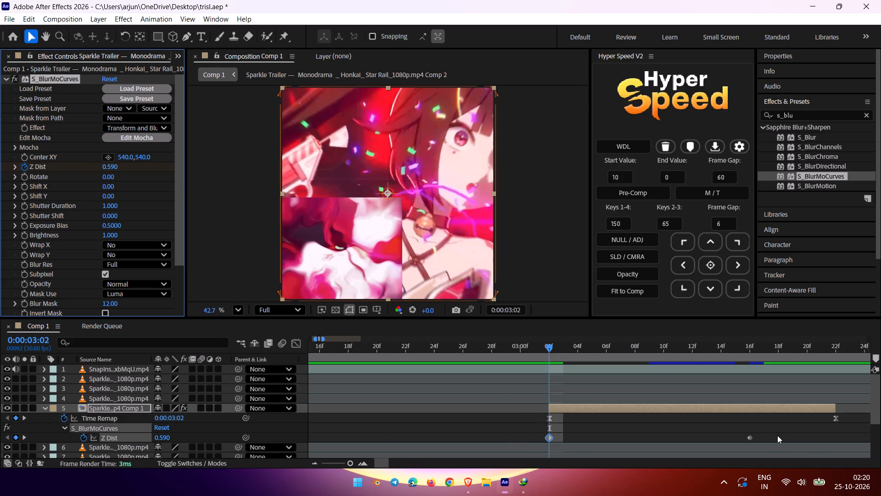
# Easy-ease both Z Dist keyframes and shape their value curve to rise steeply at the start and flatten towards 0:00:03:16.
pyautogui.moveTo(776, 435); pyautogui.dragTo(523, 445)
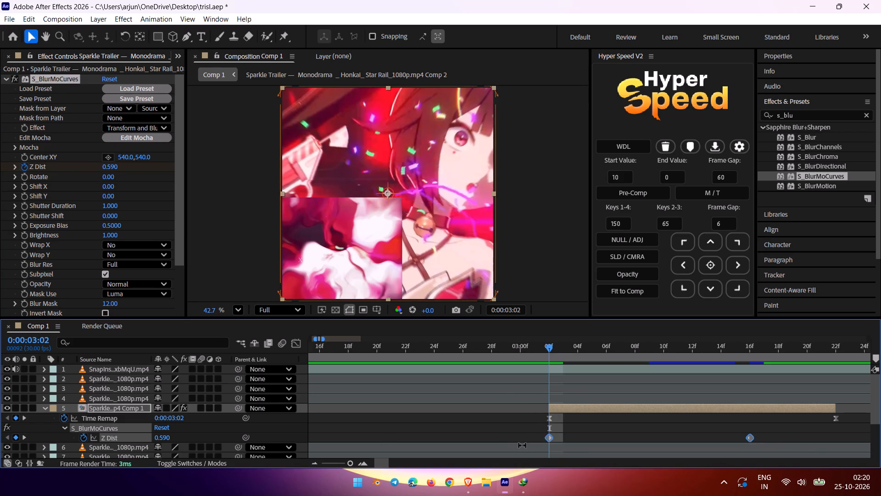
pyautogui.press('F9')
pyautogui.click(298, 341)
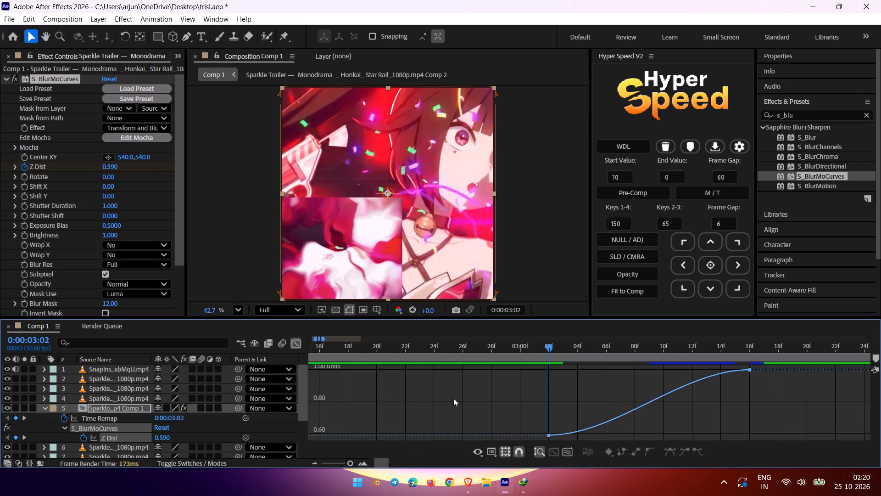
pyautogui.moveTo(453, 398); pyautogui.dragTo(820, 490)
pyautogui.moveTo(616, 437); pyautogui.dragTo(543, 377)
pyautogui.moveTo(680, 369); pyautogui.dragTo(640, 372)
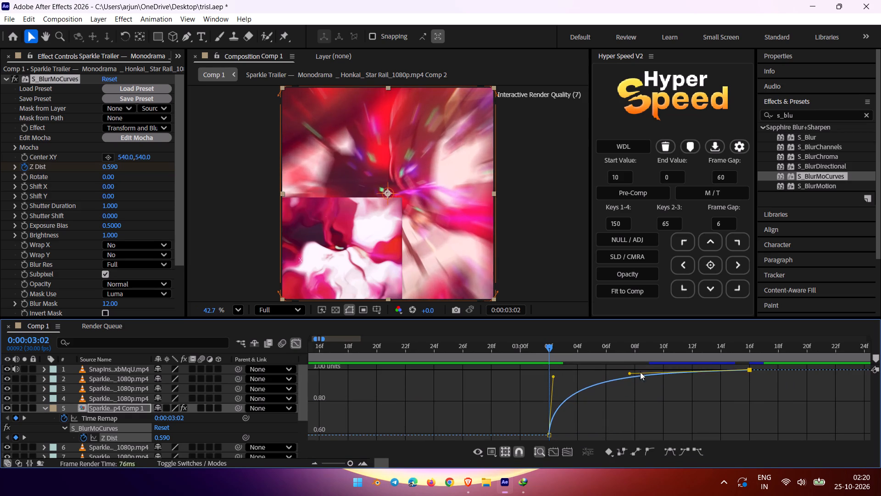
pyautogui.moveTo(640, 372); pyautogui.dragTo(666, 375)
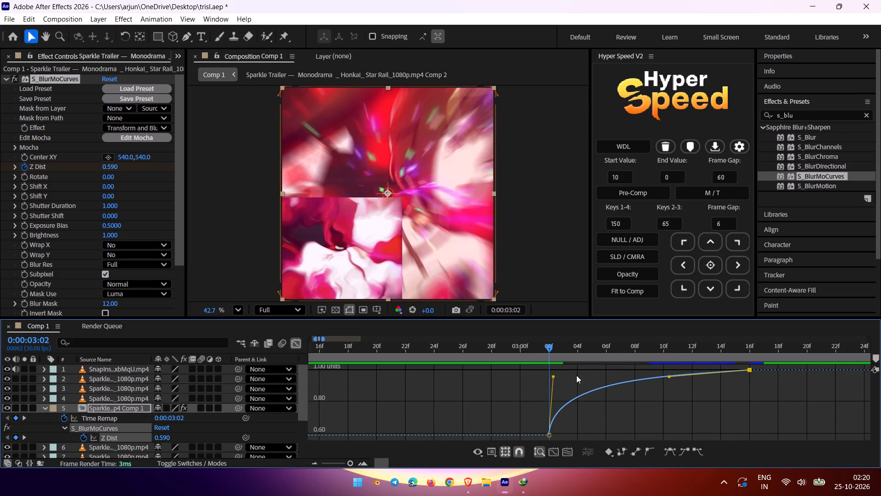
pyautogui.moveTo(553, 378); pyautogui.dragTo(553, 385)
# Scrub the blur transition against the reference from about 0:00:02:27 to 0:00:03:14, ending on 0:00:03:02.
pyautogui.moveTo(540, 348); pyautogui.dragTo(509, 355)
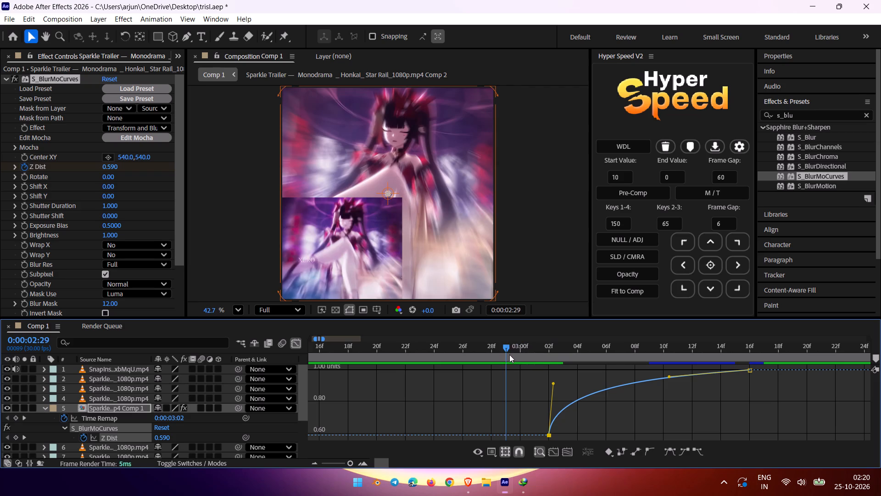
pyautogui.moveTo(509, 355); pyautogui.dragTo(521, 344)
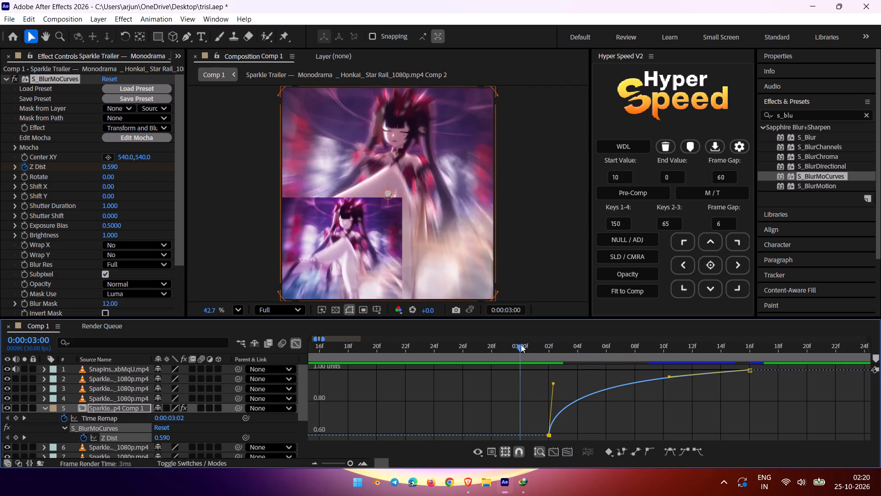
pyautogui.moveTo(521, 344); pyautogui.dragTo(474, 376)
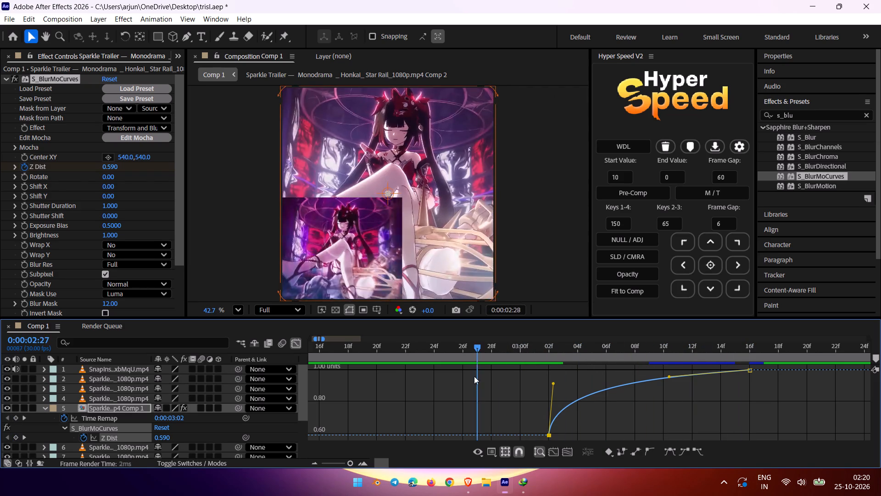
pyautogui.moveTo(474, 376); pyautogui.dragTo(624, 370)
pyautogui.click(296, 339)
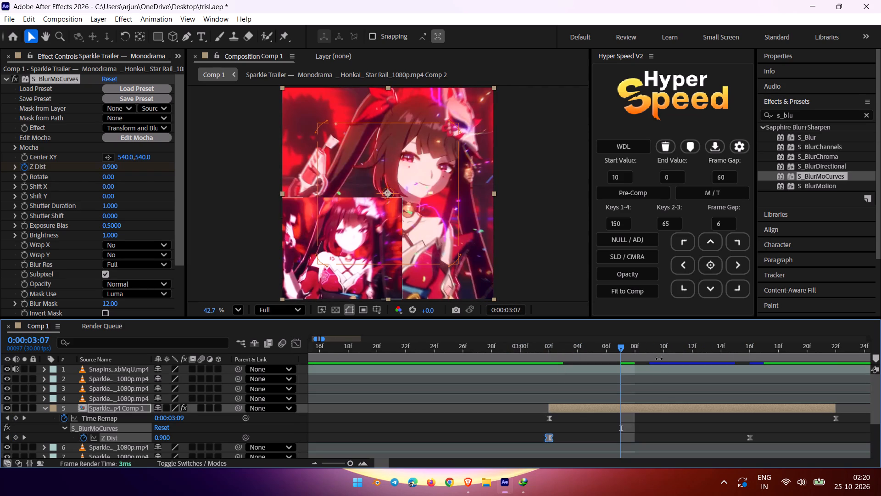
pyautogui.moveTo(621, 351); pyautogui.dragTo(670, 387)
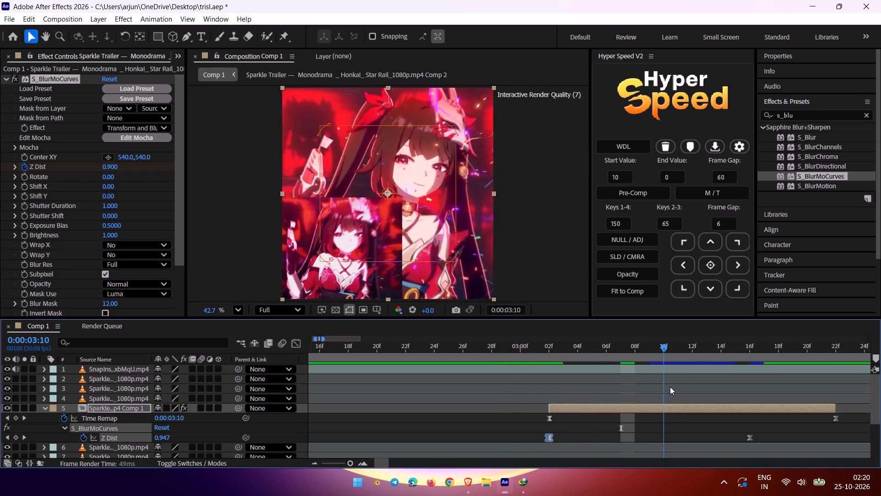
pyautogui.moveTo(670, 387); pyautogui.dragTo(728, 372)
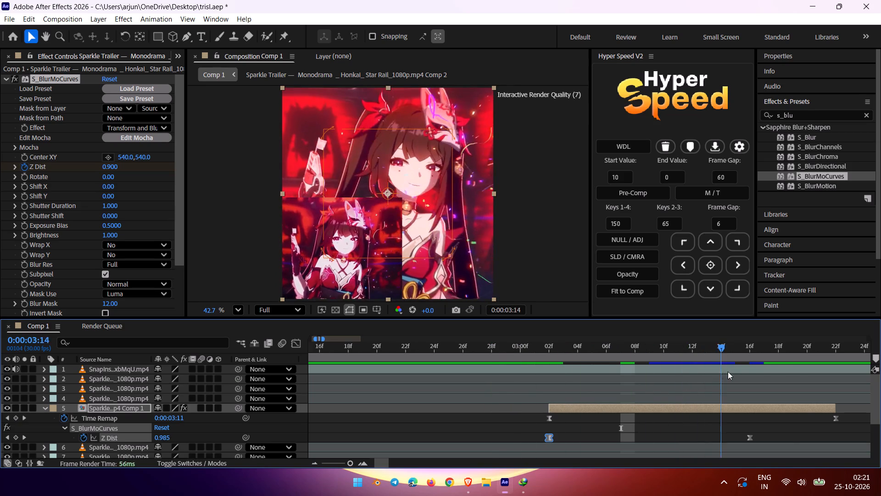
pyautogui.moveTo(728, 372); pyautogui.dragTo(553, 386)
# Search the effects for "warp" and apply the Distort Warp effect to layer 5, the Sparkle Comp 1 clip.
pyautogui.click(670, 422)
pyautogui.click(657, 411)
pyautogui.click(840, 114)
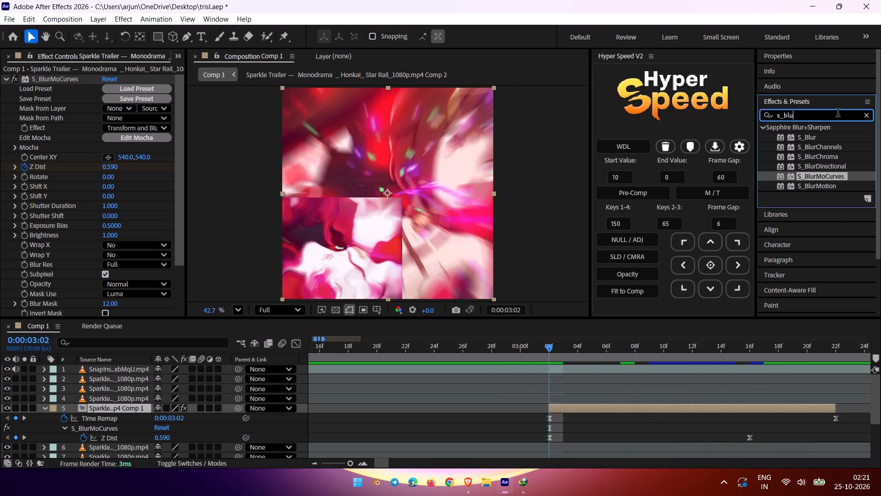
pyautogui.hotkey('ctrl', 'BackSpace')
pyautogui.press('BackSpace')
pyautogui.press('BackSpace')
pyautogui.press('BackSpace')
pyautogui.press('BackSpace')
pyautogui.press('BackSpace')
pyautogui.write('warp')
pyautogui.press('BackSpace')
pyautogui.press('BackSpace')
pyautogui.press('BackSpace')
pyautogui.press('BackSpace')
pyautogui.press('BackSpace')
pyautogui.press('BackSpace')
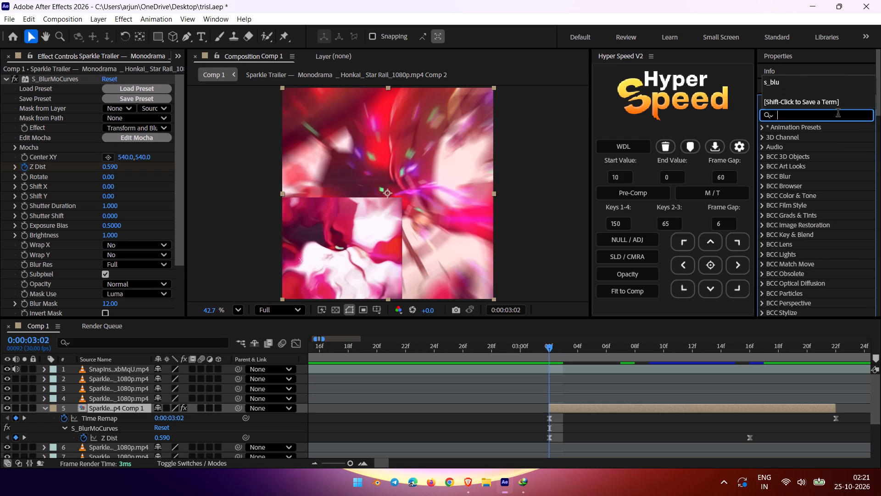
pyautogui.press('BackSpace')
pyautogui.press('BackSpace')
pyautogui.write('warp')
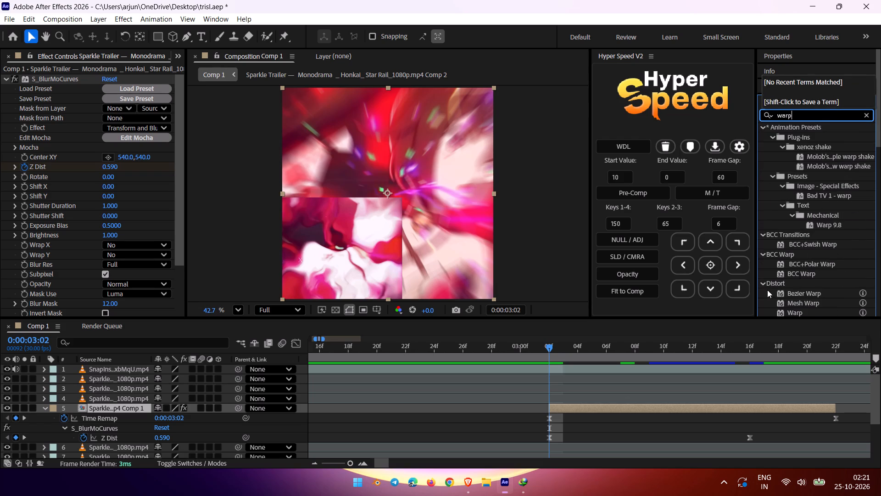
pyautogui.moveTo(792, 313); pyautogui.dragTo(662, 406)
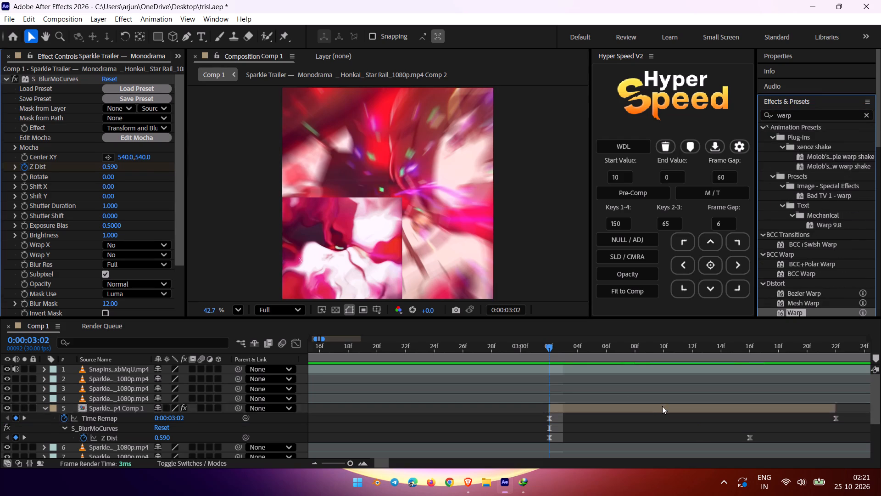
# Set the Warp Style on layer 5 to FishEye.
pyautogui.scroll(-2, 54, 233)
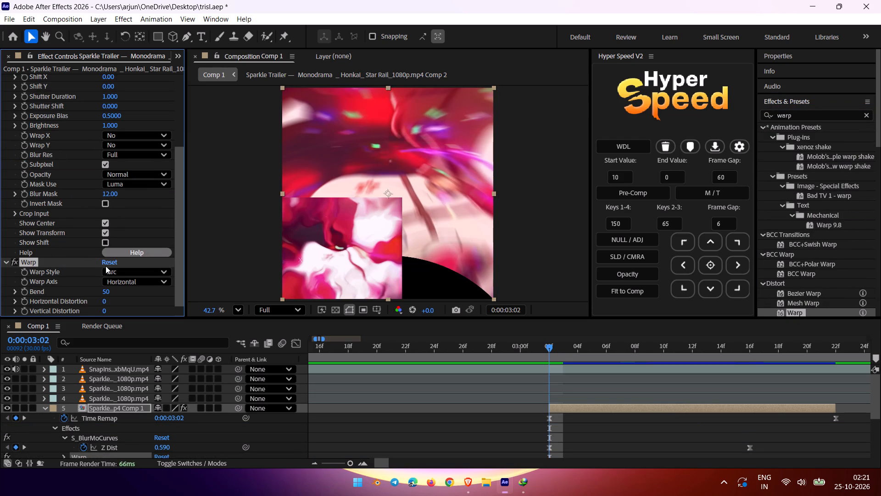
pyautogui.click(112, 274)
pyautogui.click(126, 414)
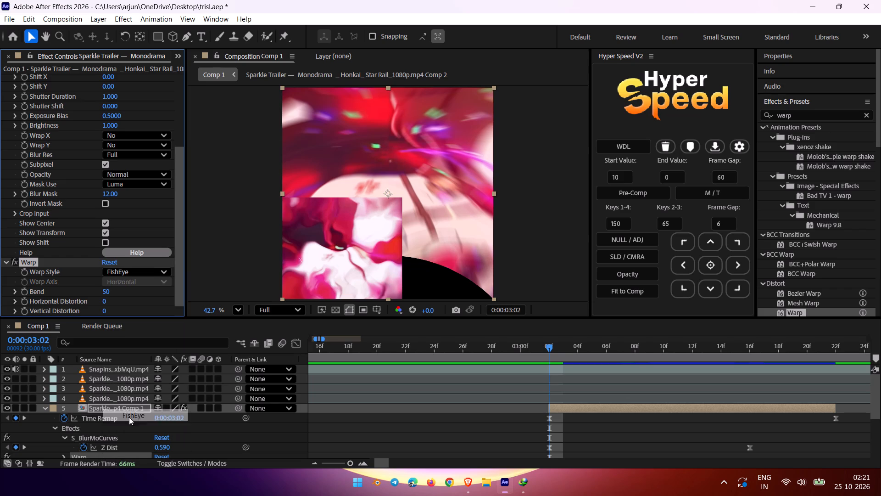
# Enable keyframing for the Warp's Bend at 0:00:03:02 and set its value to -100.
pyautogui.scroll(-3, 43, 285)
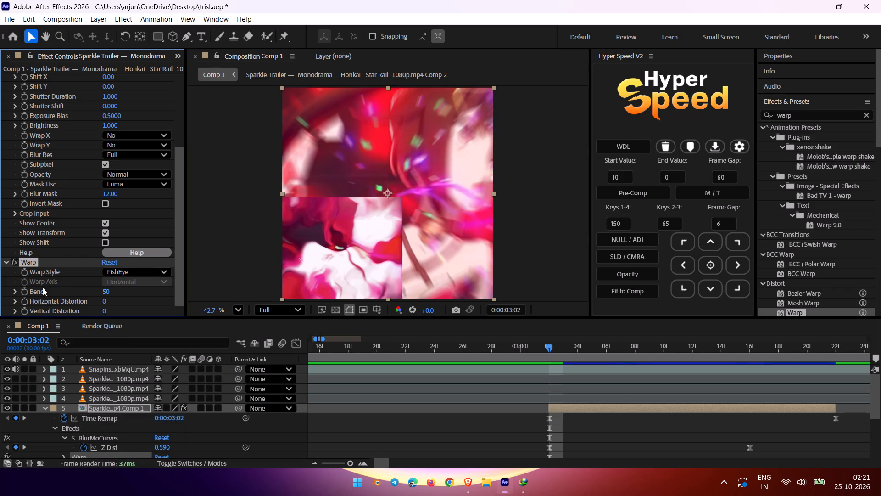
pyautogui.click(22, 289)
pyautogui.moveTo(105, 292); pyautogui.dragTo(87, 293)
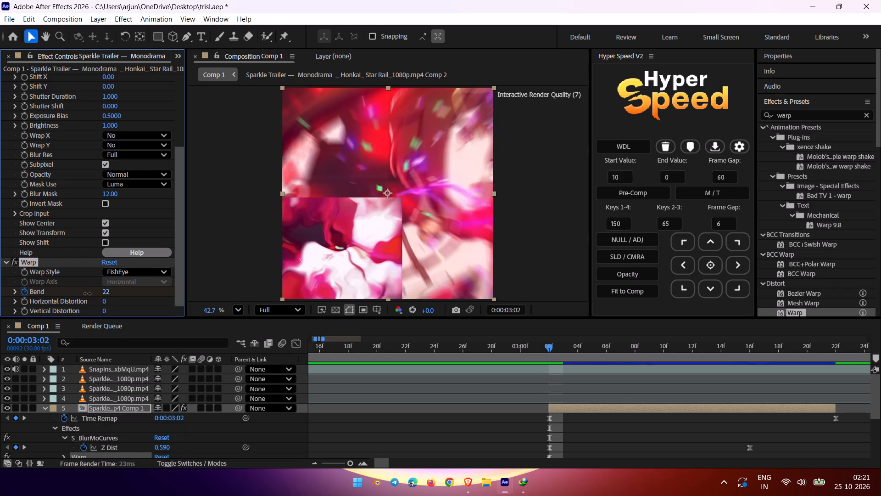
pyautogui.moveTo(87, 293); pyautogui.dragTo(132, 283)
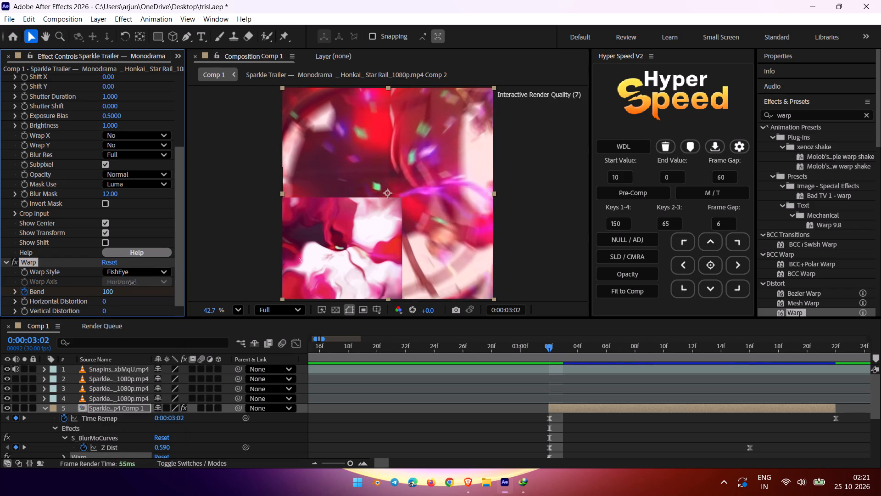
pyautogui.moveTo(132, 283); pyautogui.dragTo(0, 302)
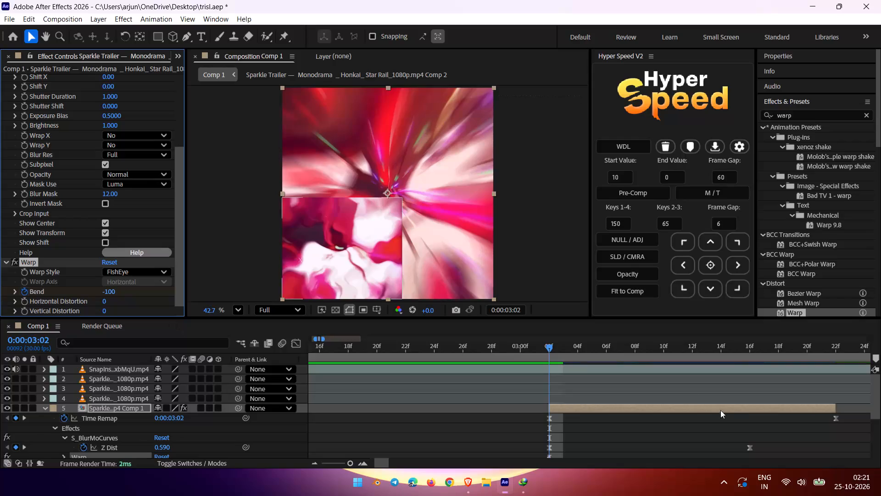
# Add a second Bend keyframe at 0:00:03:16 with the value 10.
pyautogui.moveTo(546, 344); pyautogui.dragTo(560, 350)
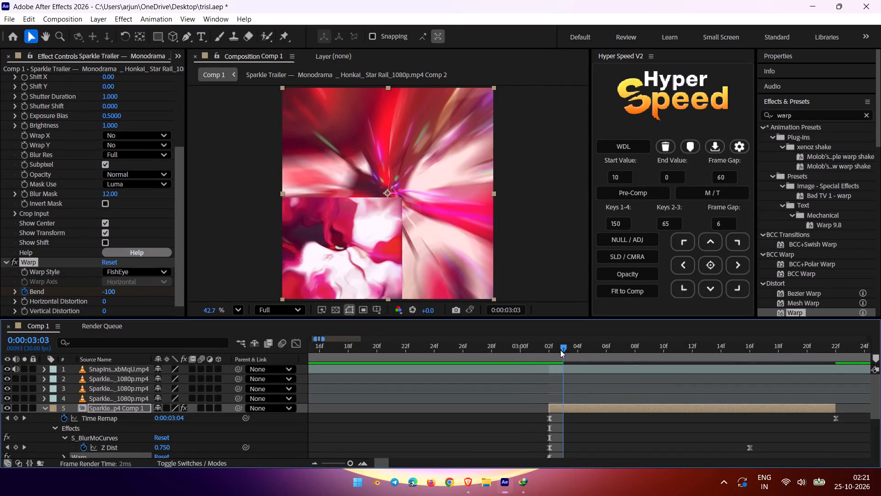
pyautogui.moveTo(560, 350); pyautogui.dragTo(641, 345)
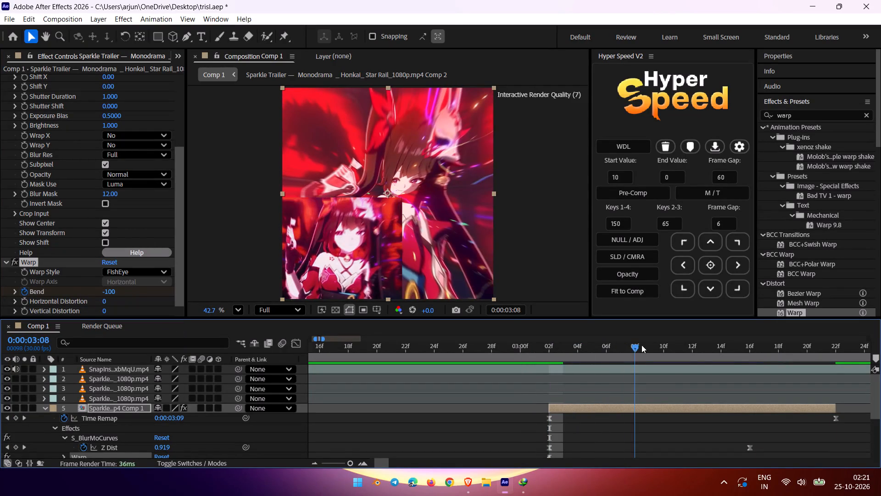
pyautogui.moveTo(641, 345); pyautogui.dragTo(748, 376)
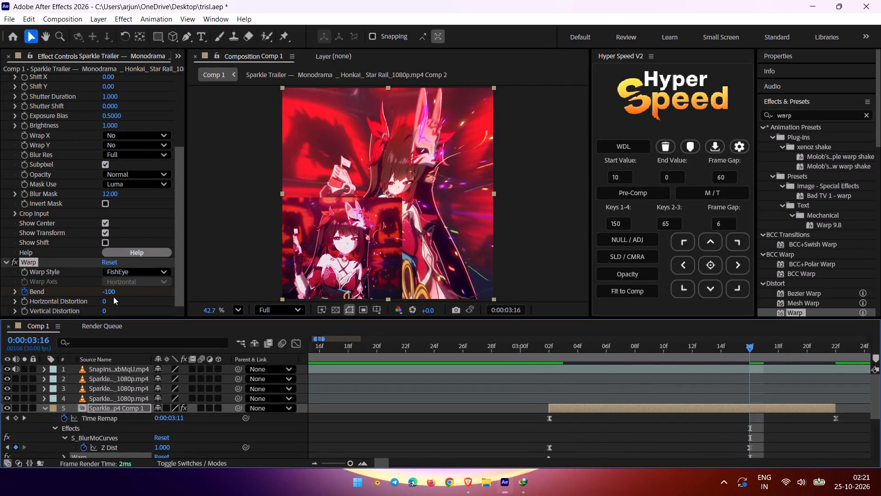
pyautogui.moveTo(106, 293); pyautogui.dragTo(112, 292)
pyautogui.click(112, 292)
pyautogui.click(106, 290)
pyautogui.press('BackSpace')
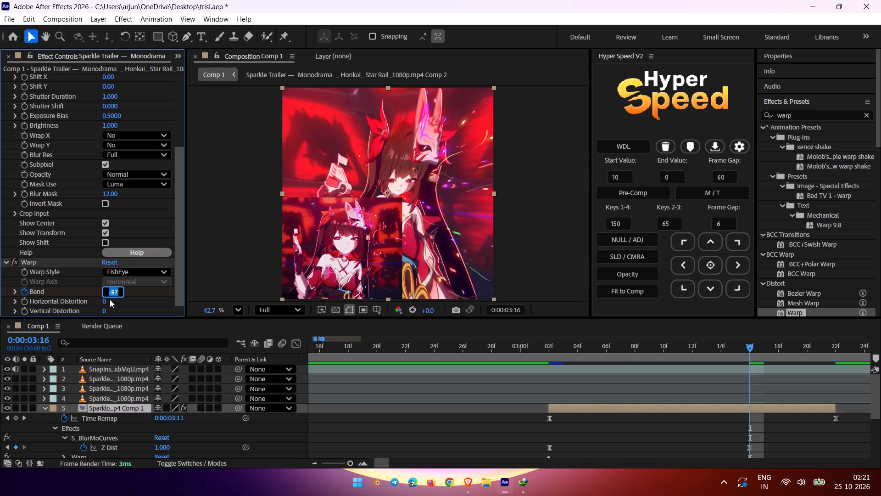
pyautogui.press('BackSpace')
pyautogui.press('BackSpace')
pyautogui.write('10')
pyautogui.press('Return')
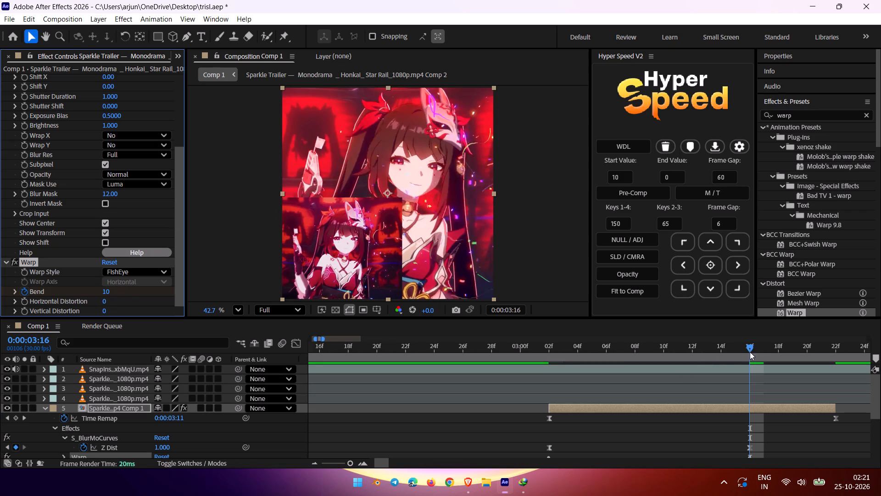
# Review the transition into layer 5 and set the Warp's Bend keyframe at 0:00:03:02 to 90.
pyautogui.moveTo(753, 347); pyautogui.dragTo(507, 380)
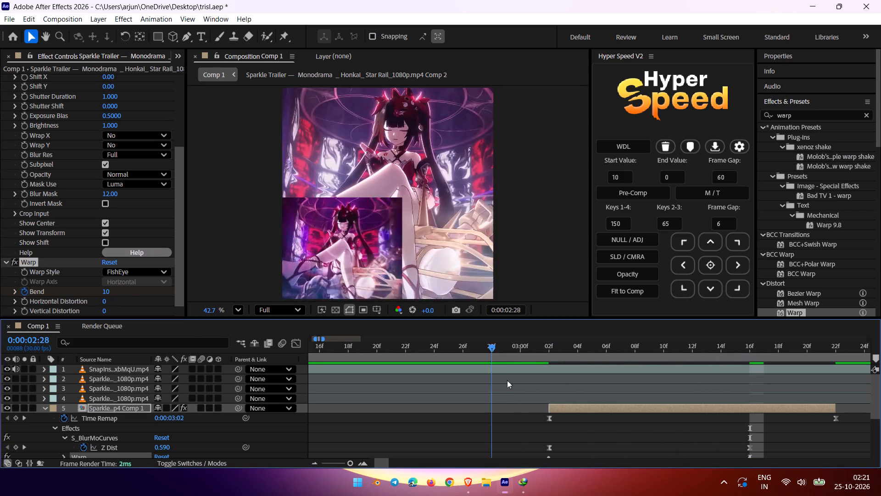
pyautogui.moveTo(507, 380); pyautogui.dragTo(595, 374)
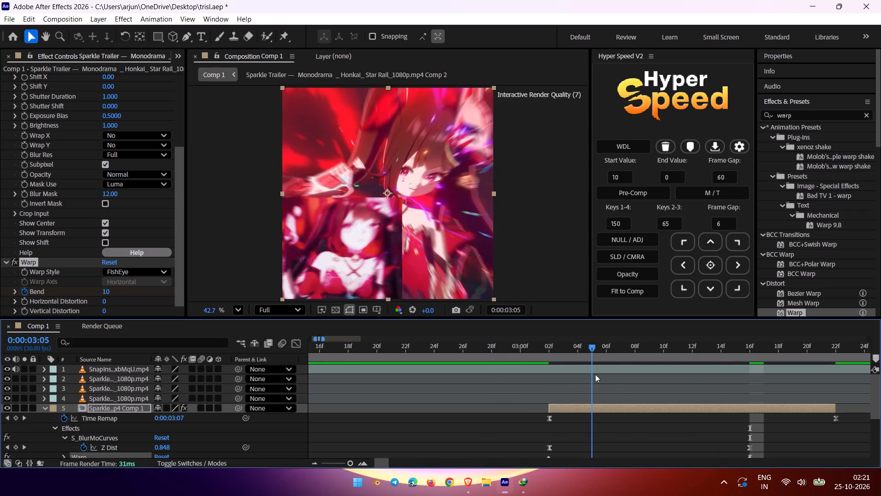
pyautogui.moveTo(595, 374); pyautogui.dragTo(701, 380)
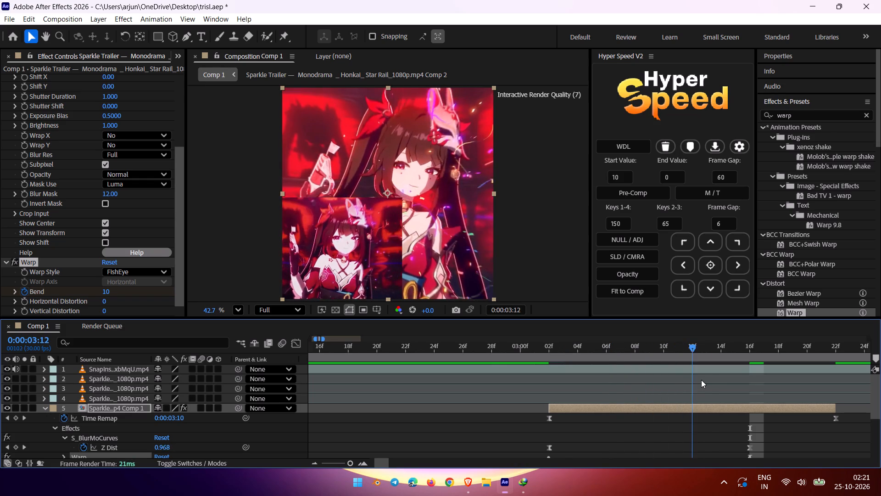
pyautogui.moveTo(701, 380); pyautogui.dragTo(738, 373)
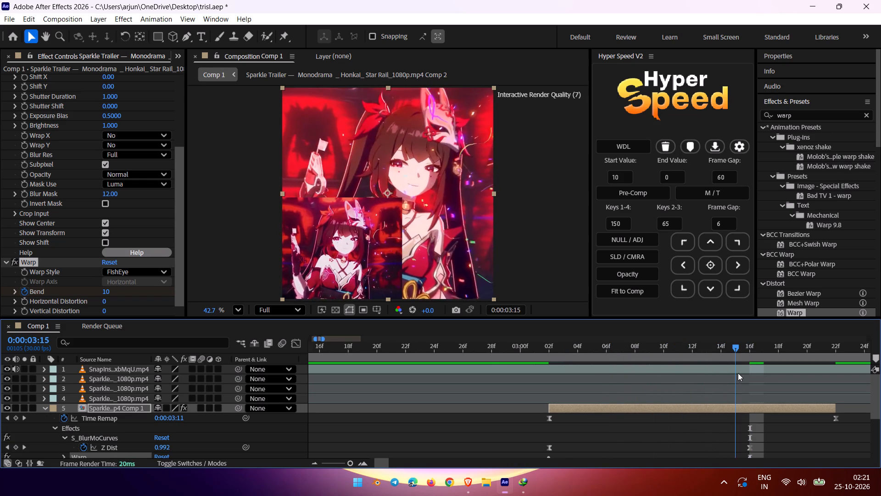
pyautogui.moveTo(738, 373); pyautogui.dragTo(684, 389)
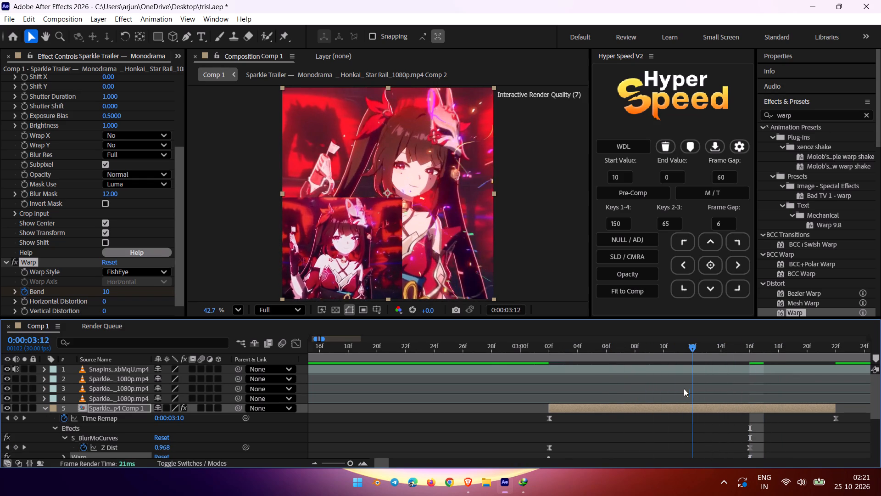
pyautogui.moveTo(684, 389); pyautogui.dragTo(600, 407)
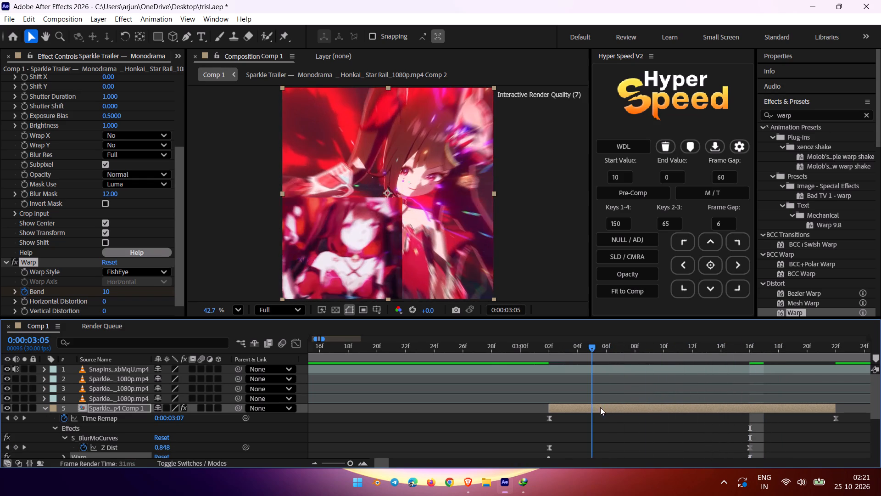
pyautogui.moveTo(600, 407); pyautogui.dragTo(557, 410)
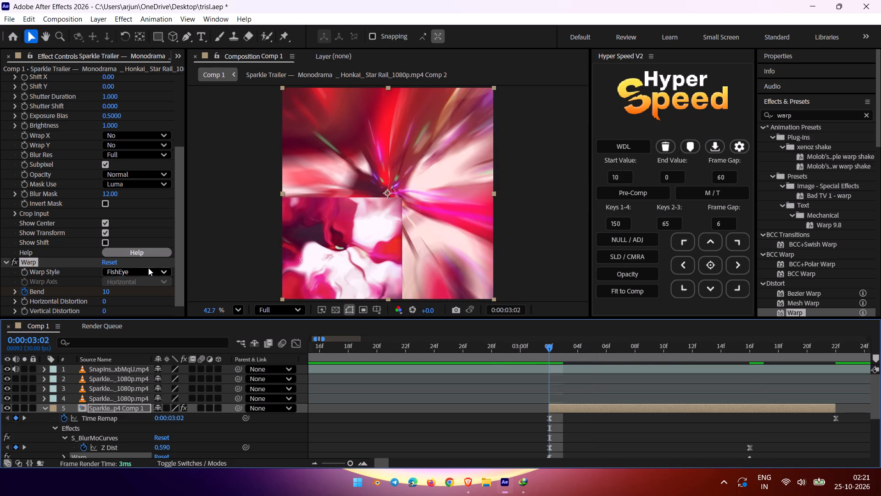
pyautogui.moveTo(103, 293); pyautogui.dragTo(124, 292)
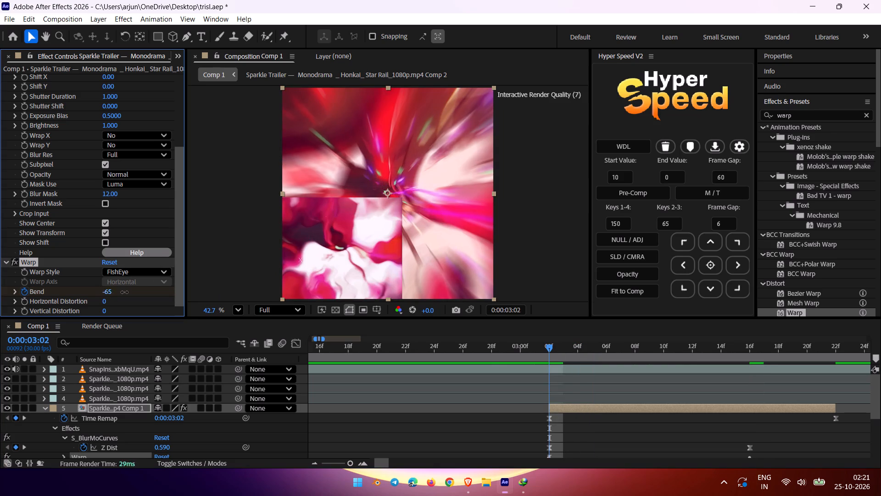
pyautogui.moveTo(124, 292); pyautogui.dragTo(234, 271)
pyautogui.click(109, 291)
pyautogui.press('BackSpace')
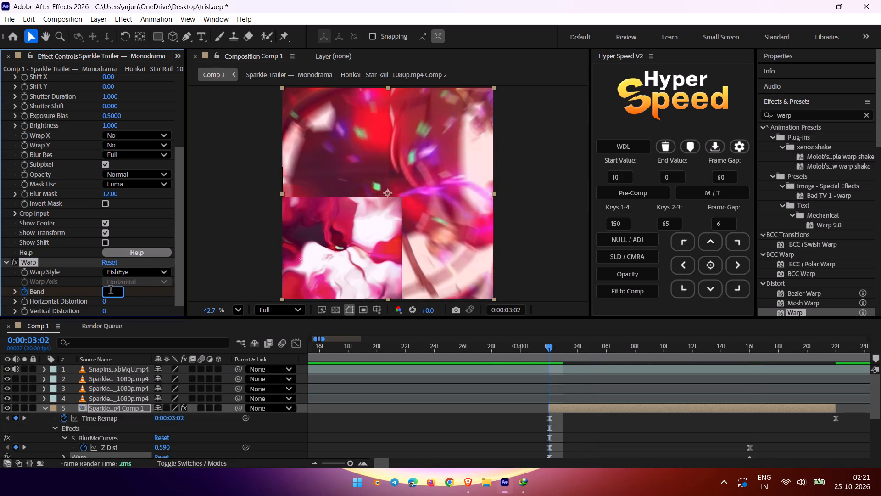
pyautogui.write('09')
pyautogui.press('BackSpace')
pyautogui.press('BackSpace')
pyautogui.write('90')
pyautogui.press('Return')
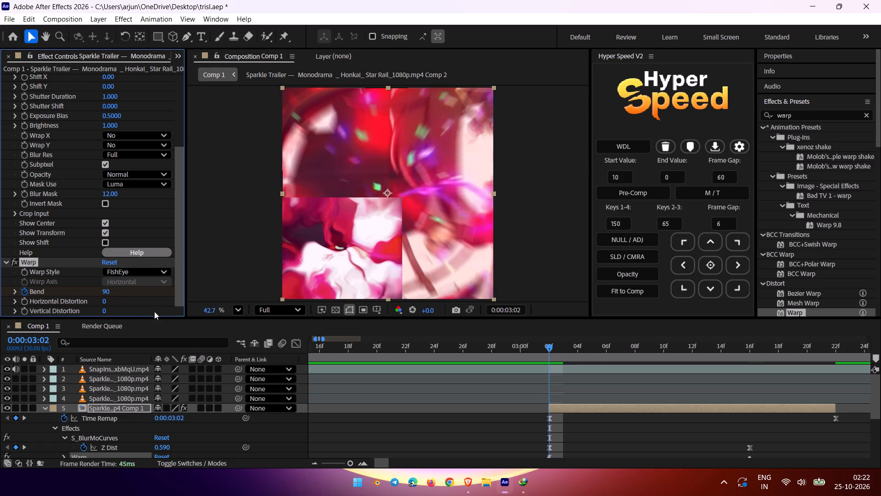
# Reveal layer 5's modified properties and set the Warp's Bend keyframe at 0:00:03:16 to 5.
pyautogui.scroll(-3, 653, 451)
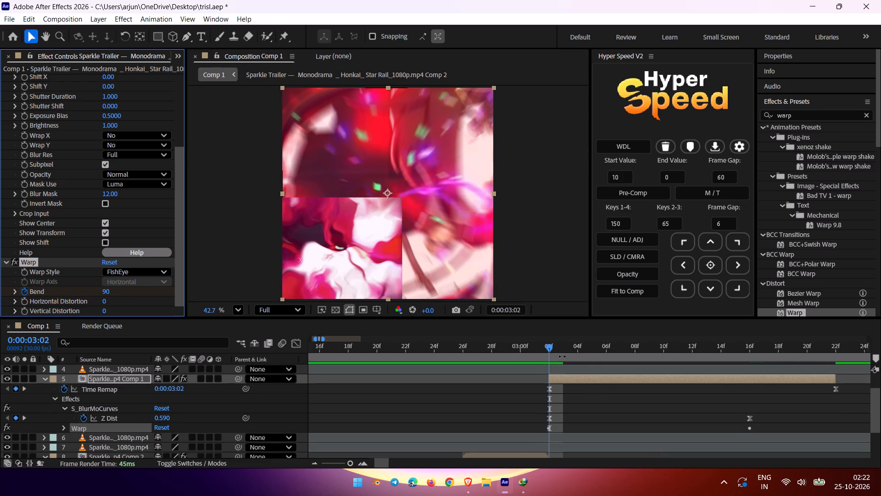
pyautogui.moveTo(548, 345); pyautogui.dragTo(754, 391)
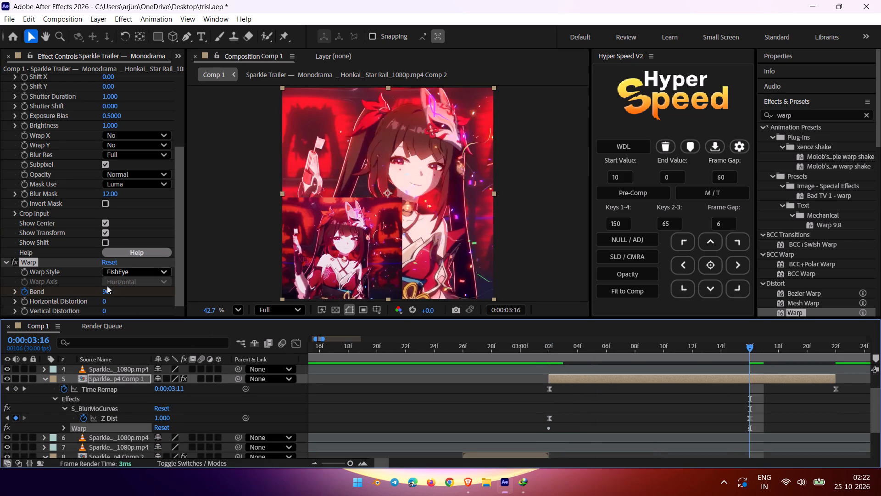
pyautogui.click(107, 291)
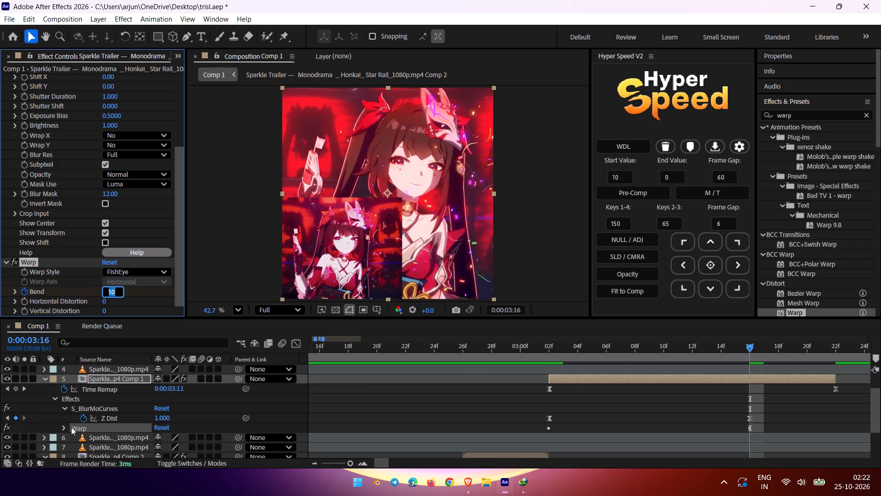
pyautogui.press('u')
pyautogui.click(586, 396)
pyautogui.click(595, 381)
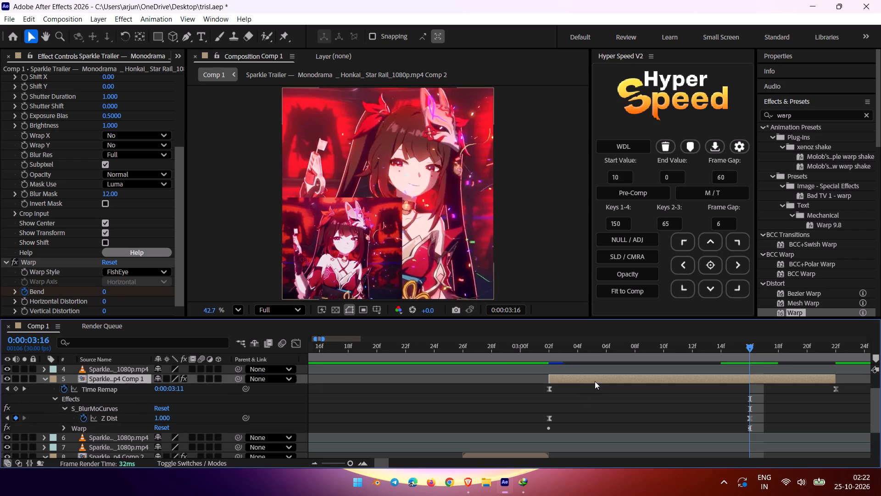
pyautogui.write('uu')
pyautogui.scroll(-3, 591, 384)
pyautogui.scroll(2, 591, 385)
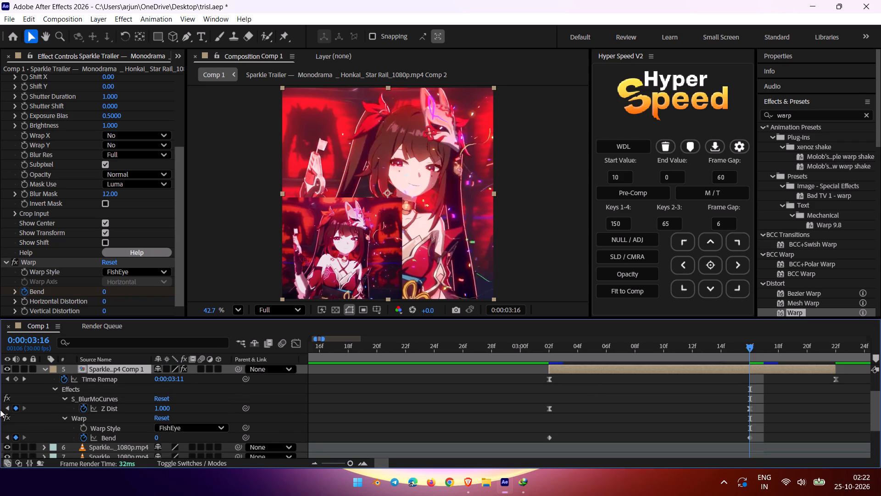
pyautogui.click(10, 440)
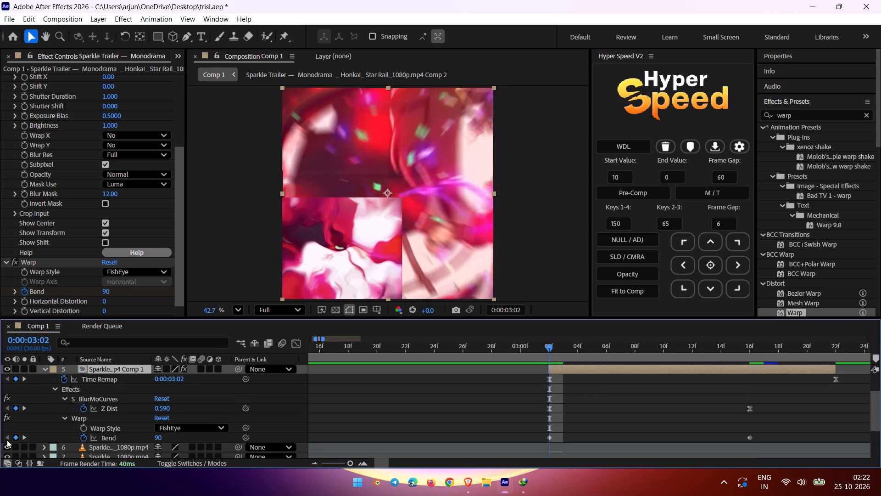
pyautogui.click(23, 434)
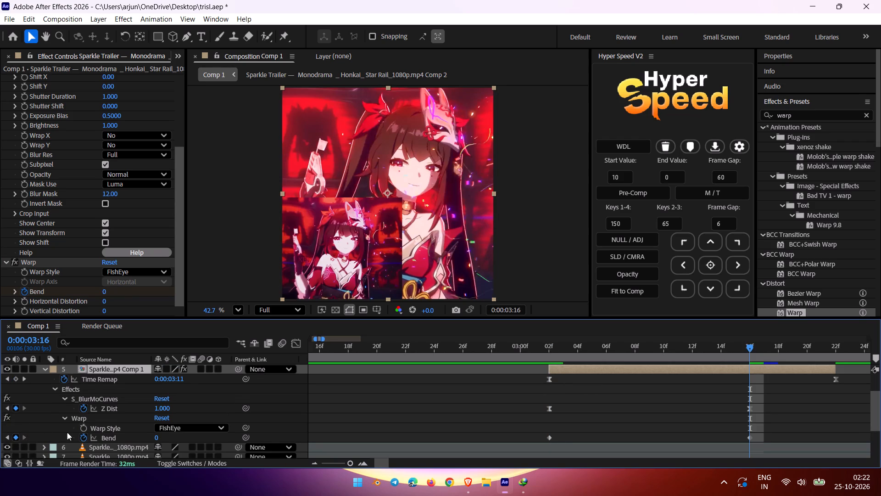
pyautogui.click(158, 437)
pyautogui.press('BackSpace')
pyautogui.press('5')
pyautogui.press('Return')
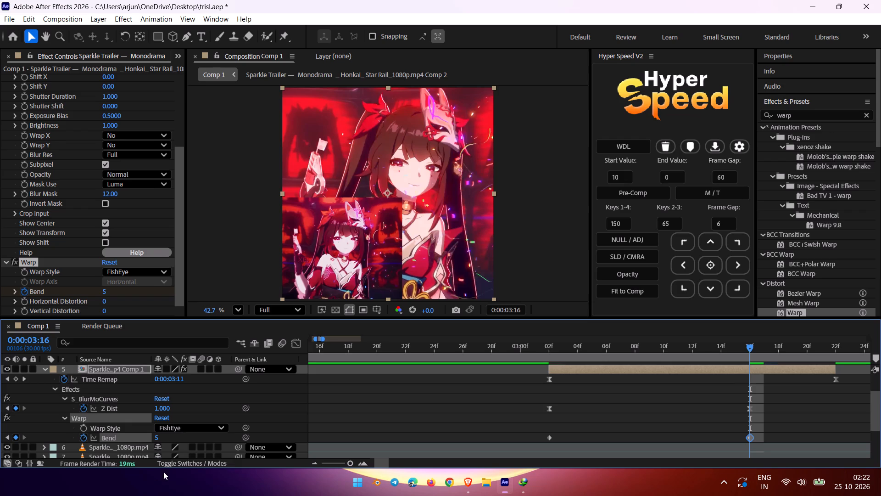
# Apply Easy Ease to both of the Warp's Bend keyframes on layer 5.
pyautogui.moveTo(747, 347); pyautogui.dragTo(715, 355)
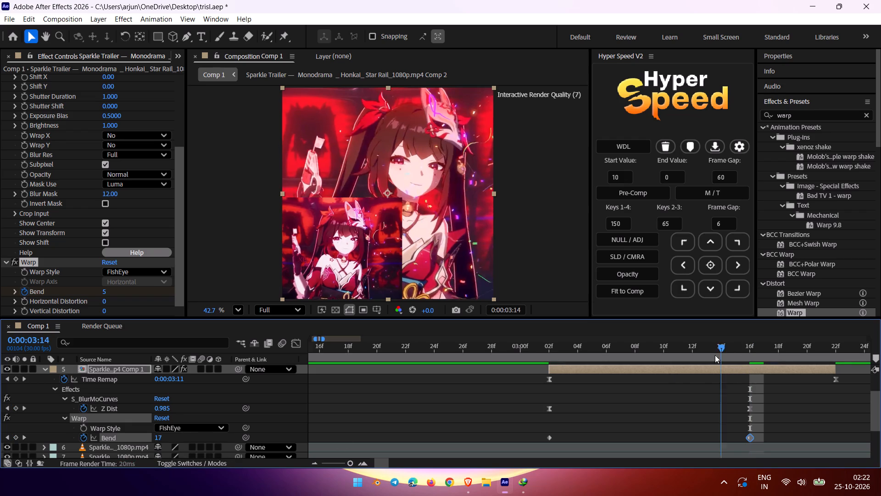
pyautogui.moveTo(715, 355); pyautogui.dragTo(540, 362)
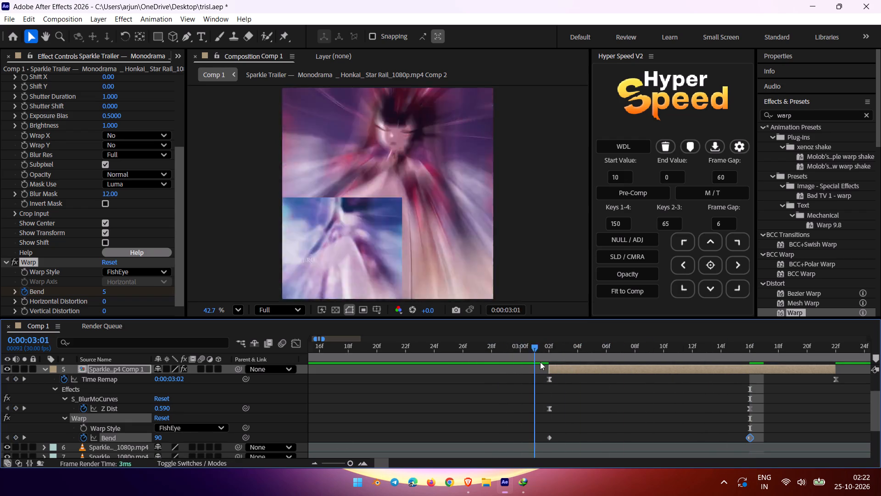
pyautogui.moveTo(540, 362); pyautogui.dragTo(483, 364)
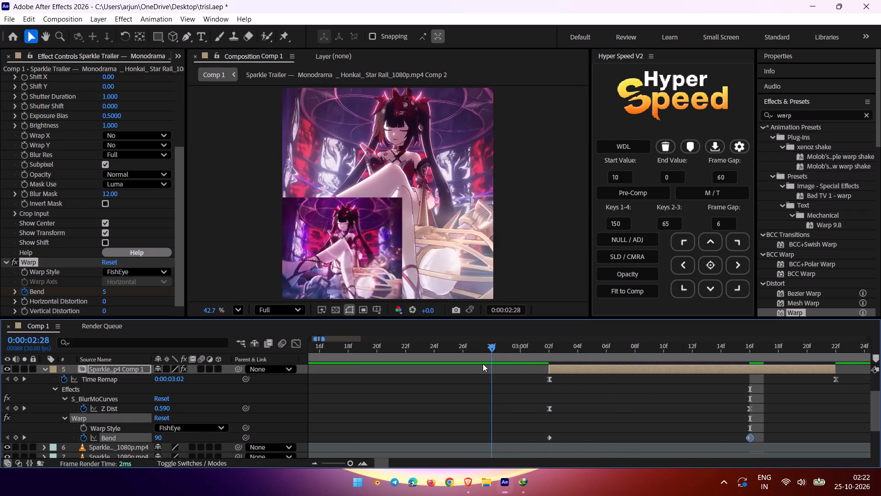
pyautogui.moveTo(483, 364); pyautogui.dragTo(619, 349)
pyautogui.moveTo(773, 436); pyautogui.dragTo(535, 441)
pyautogui.press('9')
pyautogui.press('F9')
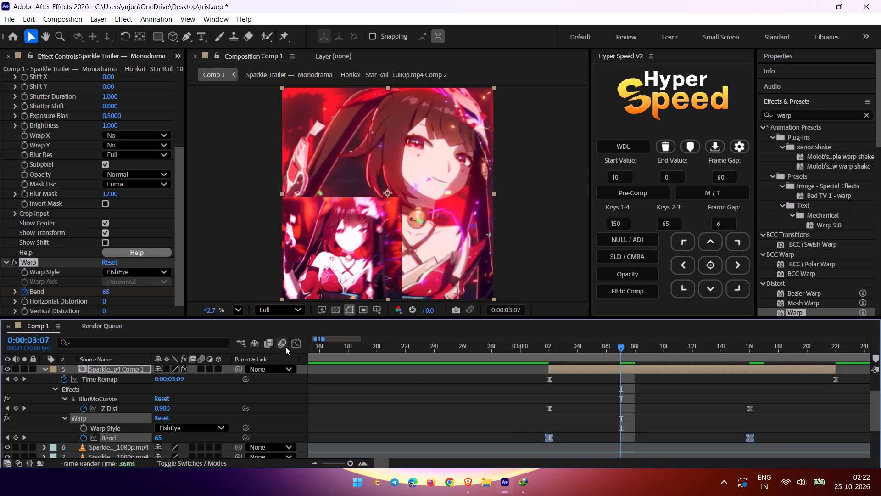
# Shape the Bend value curve in the Graph Editor so it drops steeply after 0:00:03:02 and levels out gradually towards 0:00:03:16.
pyautogui.click(299, 344)
pyautogui.moveTo(416, 407); pyautogui.dragTo(846, 329)
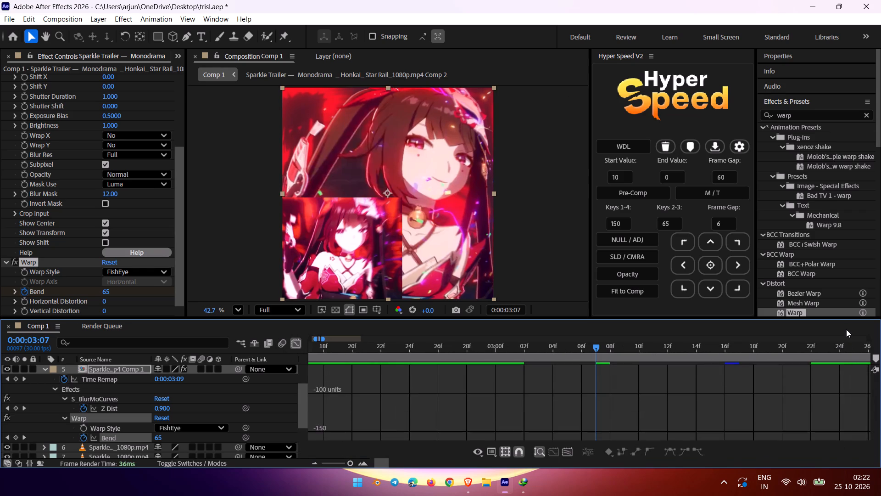
pyautogui.moveTo(846, 329); pyautogui.dragTo(846, 330)
pyautogui.moveTo(591, 371); pyautogui.dragTo(527, 428)
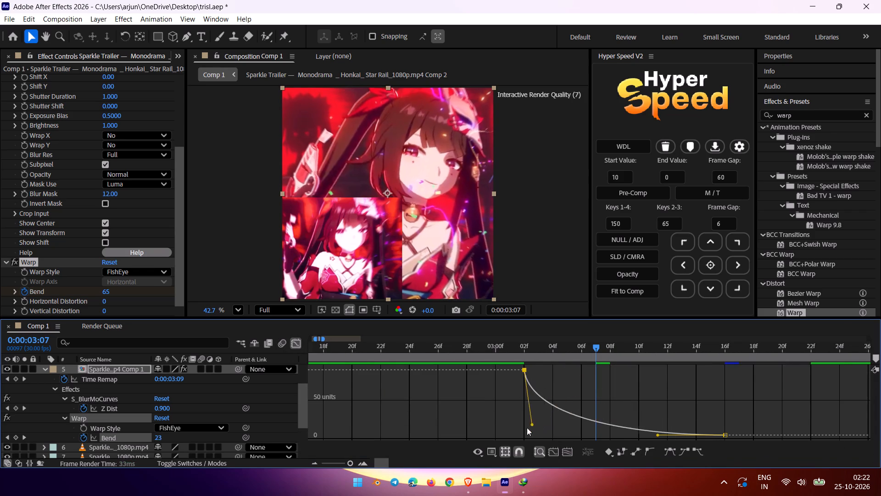
pyautogui.moveTo(527, 428); pyautogui.dragTo(523, 430)
pyautogui.moveTo(659, 436); pyautogui.dragTo(635, 428)
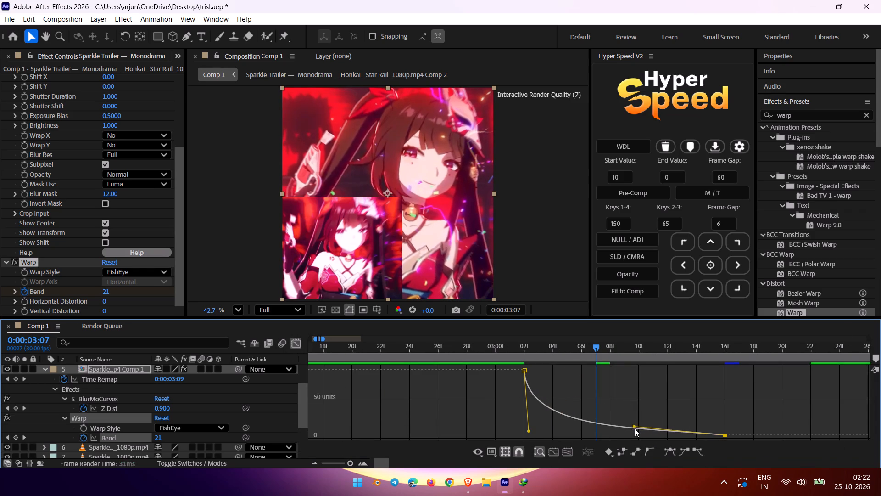
pyautogui.moveTo(635, 428); pyautogui.dragTo(628, 431)
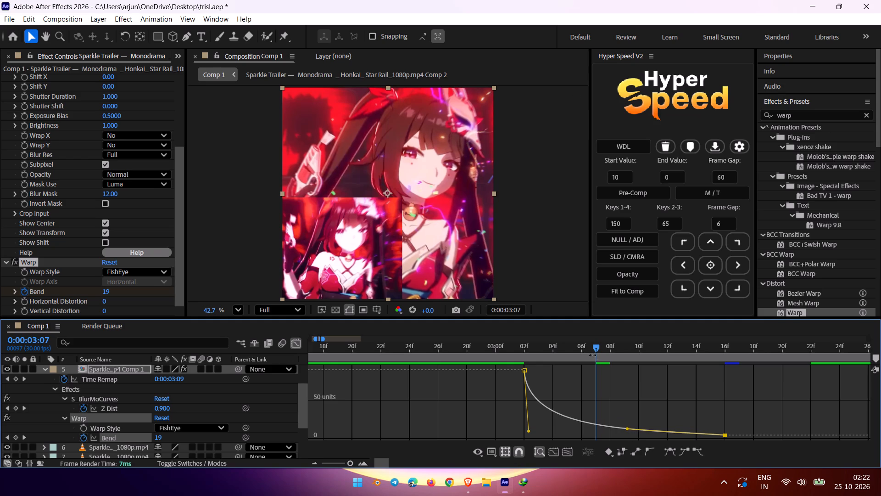
pyautogui.moveTo(529, 428); pyautogui.dragTo(529, 434)
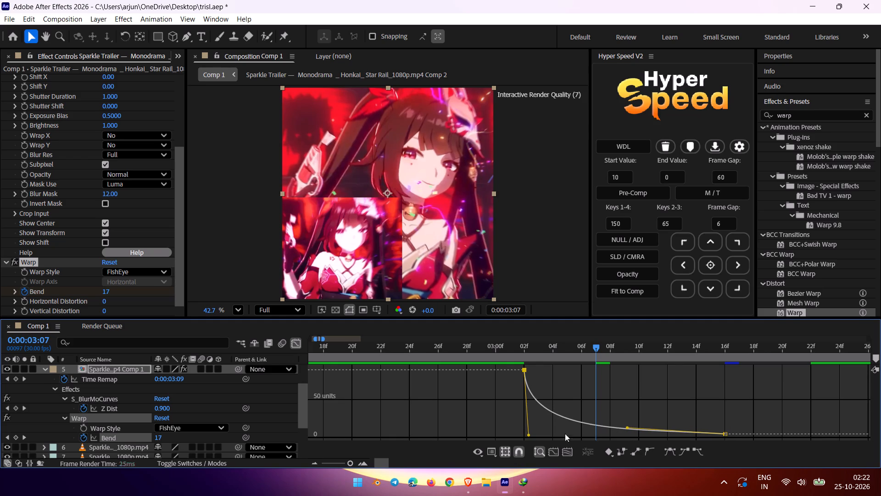
pyautogui.click(627, 429)
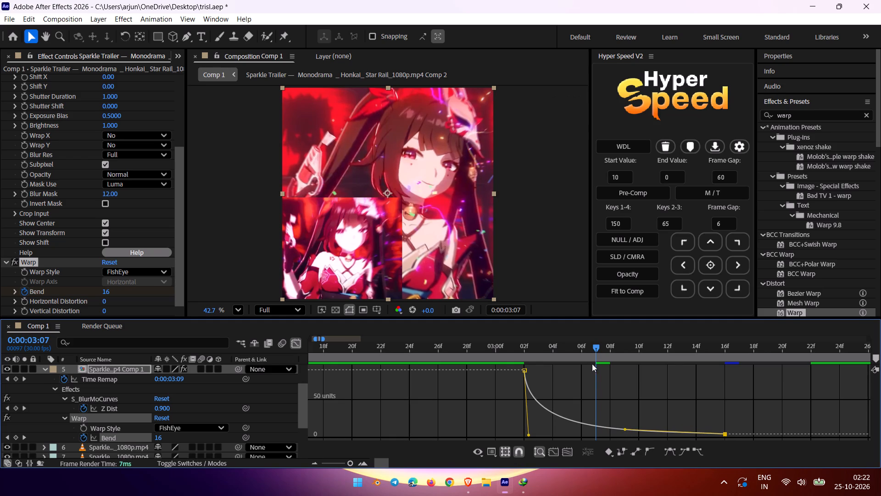
pyautogui.moveTo(592, 344); pyautogui.dragTo(597, 383)
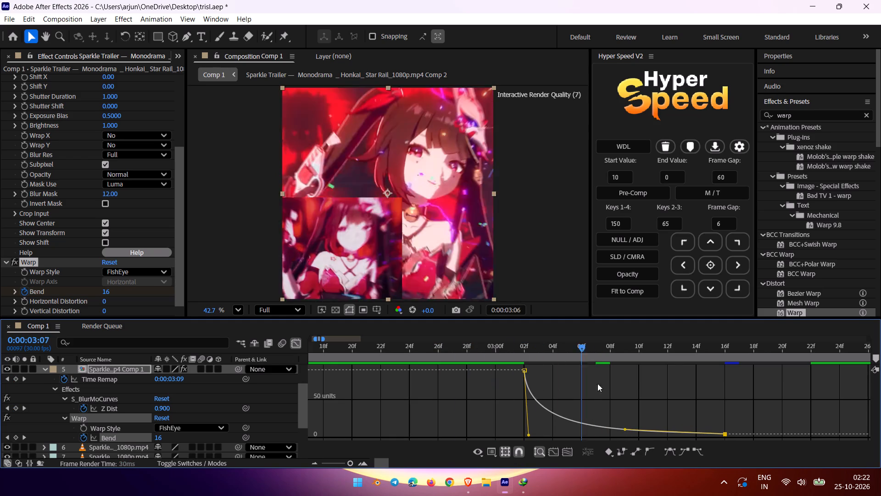
pyautogui.moveTo(597, 383); pyautogui.dragTo(640, 373)
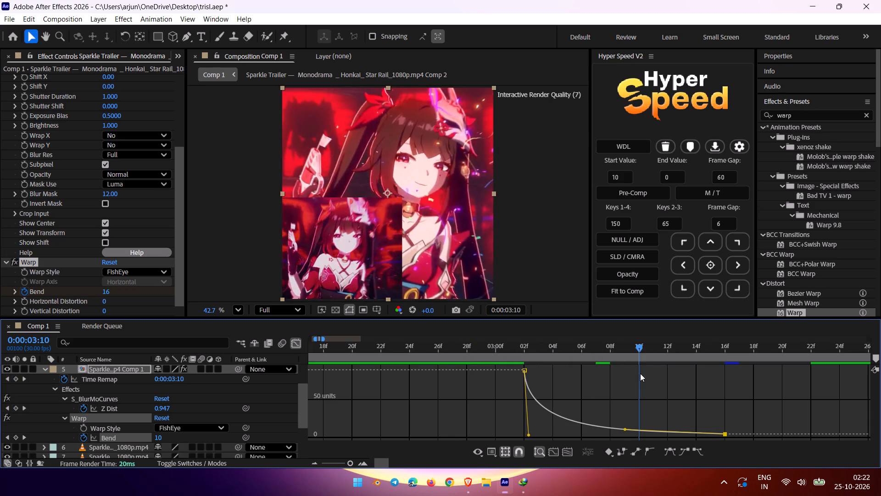
pyautogui.moveTo(640, 373); pyautogui.dragTo(452, 379)
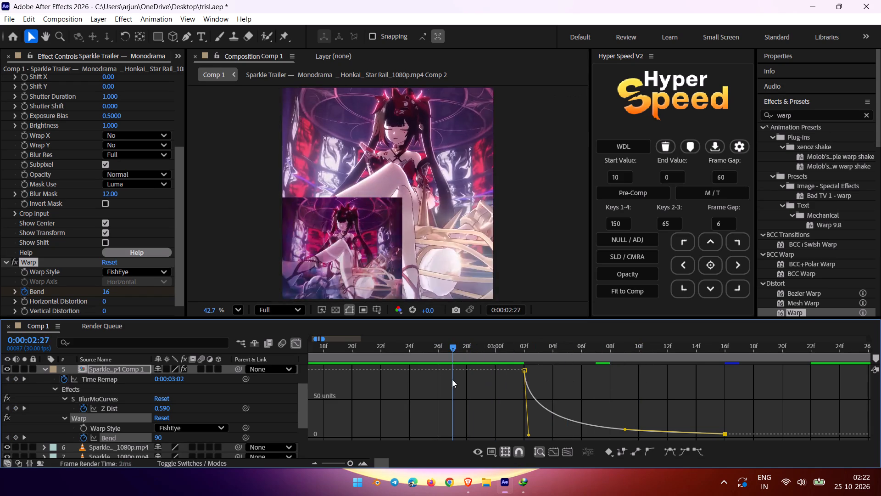
pyautogui.moveTo(452, 379); pyautogui.dragTo(572, 378)
pyautogui.click(295, 343)
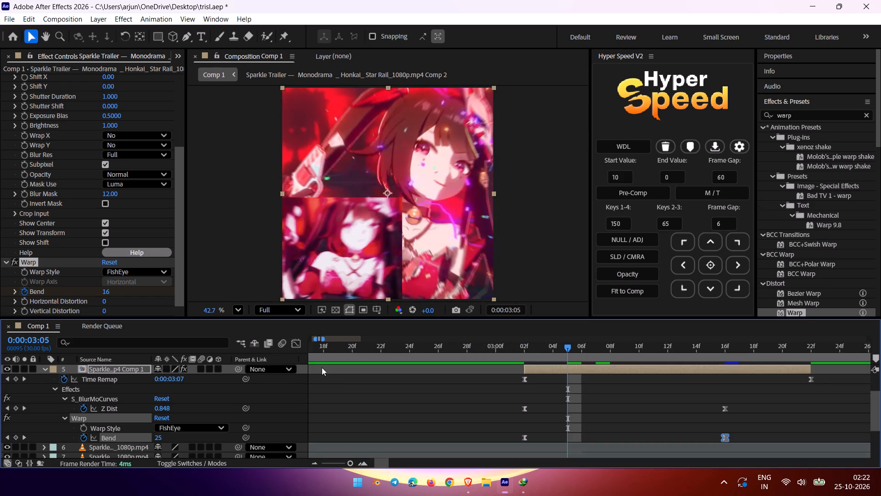
# Collapse the revealed properties of layer 5, the Sparkle Comp 1 clip.
pyautogui.click(424, 399)
pyautogui.press('u')
pyautogui.click(534, 411)
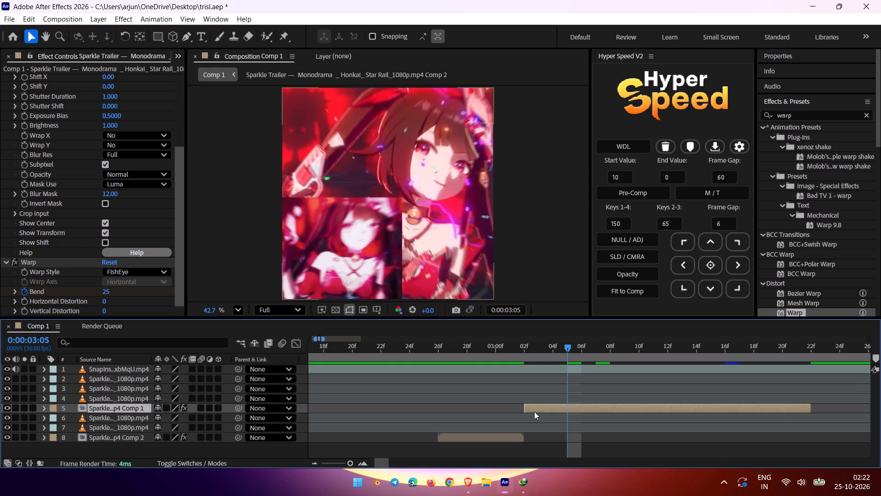
# Move the Warp's second Bend keyframe on layer 5 to 0:00:03:18 after reviewing the transition.
pyautogui.moveTo(563, 349); pyautogui.dragTo(595, 369)
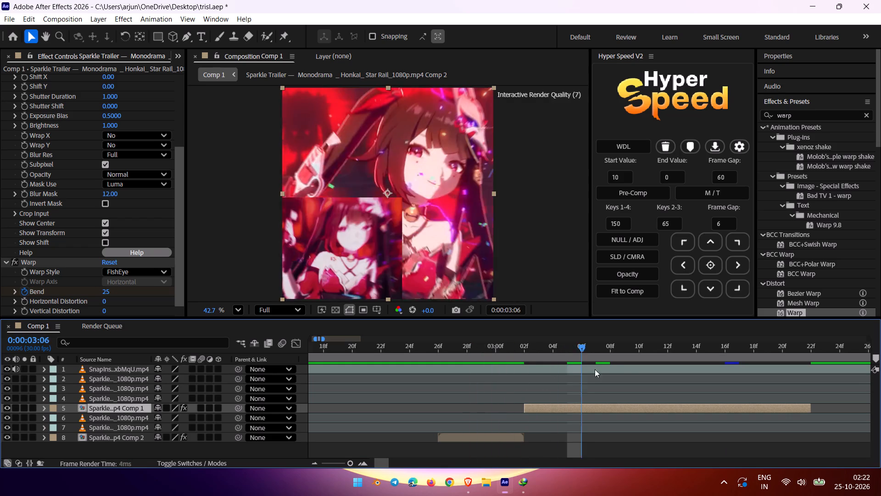
pyautogui.moveTo(595, 369); pyautogui.dragTo(646, 375)
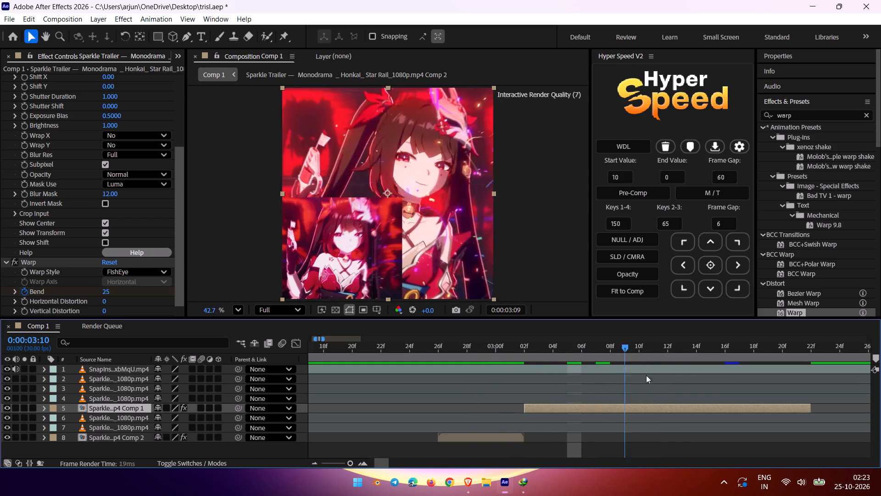
pyautogui.moveTo(646, 375); pyautogui.dragTo(654, 378)
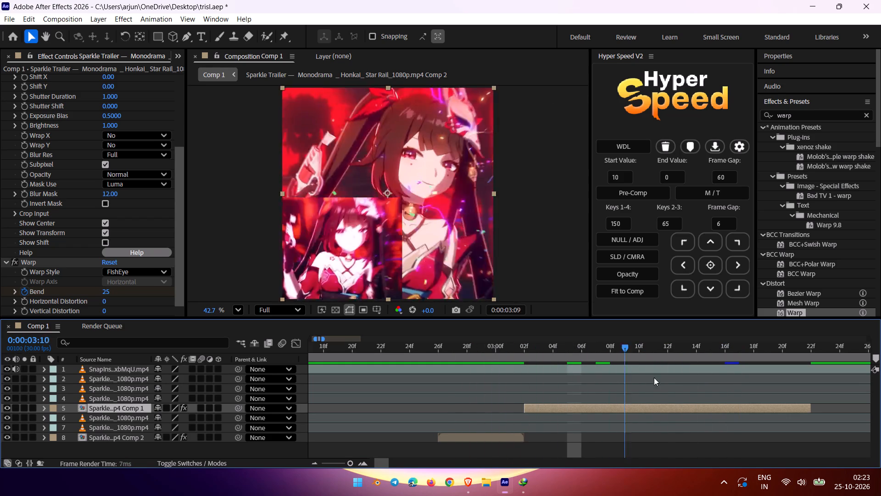
pyautogui.moveTo(654, 378); pyautogui.dragTo(714, 359)
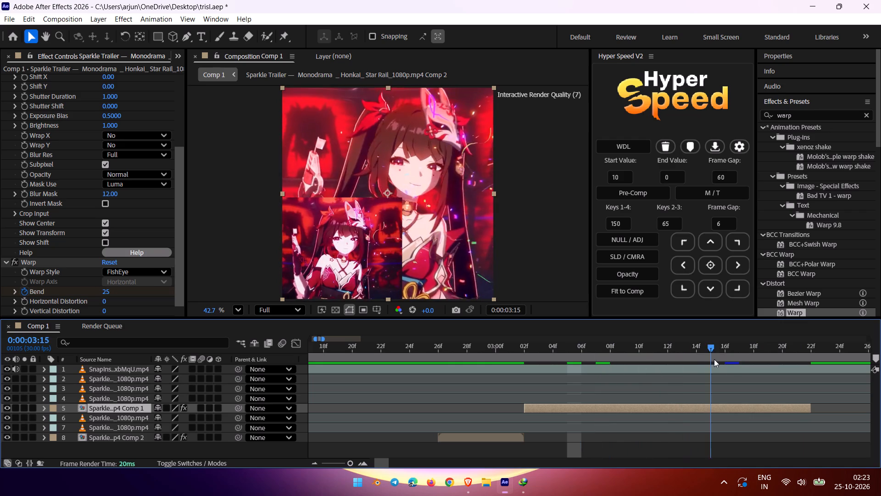
pyautogui.moveTo(714, 359); pyautogui.dragTo(716, 357)
pyautogui.click(686, 406)
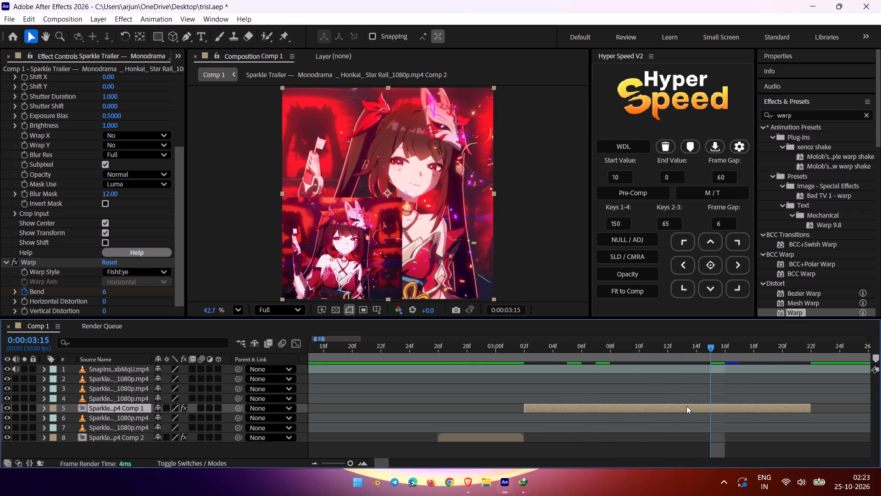
pyautogui.press('u')
pyautogui.scroll(-2, 676, 427)
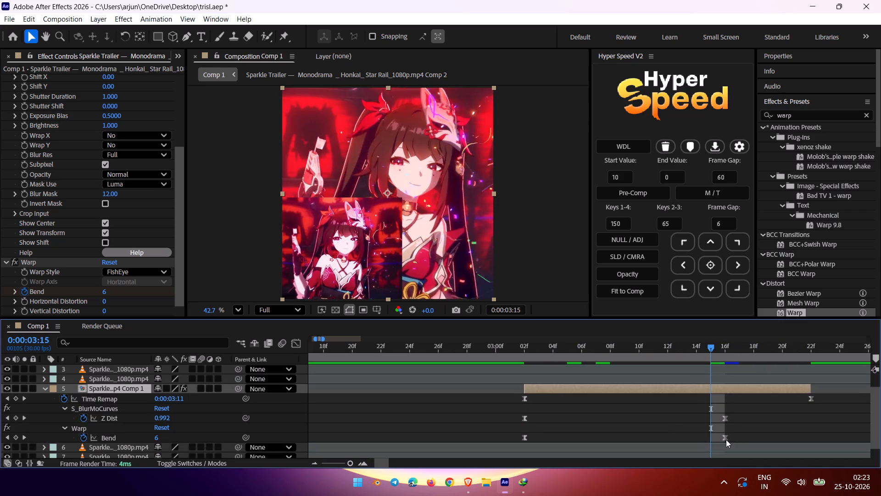
pyautogui.moveTo(726, 440); pyautogui.dragTo(765, 442)
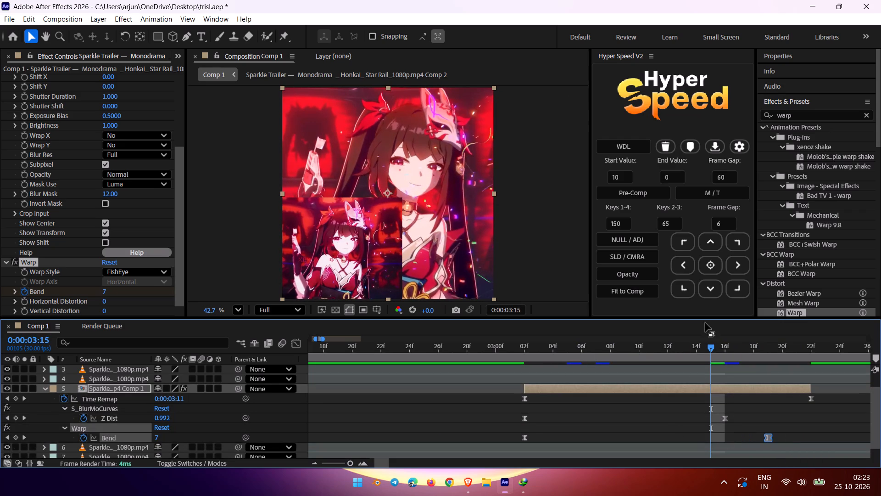
pyautogui.moveTo(711, 348); pyautogui.dragTo(773, 359)
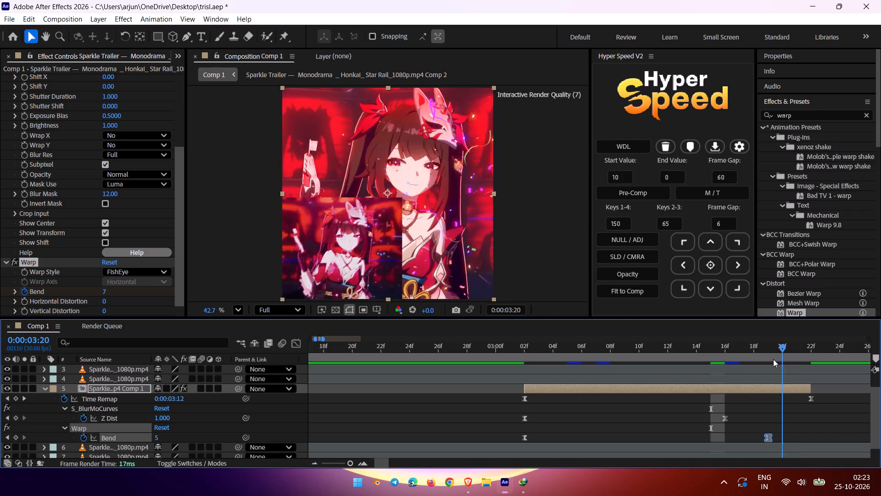
pyautogui.moveTo(773, 359); pyautogui.dragTo(737, 362)
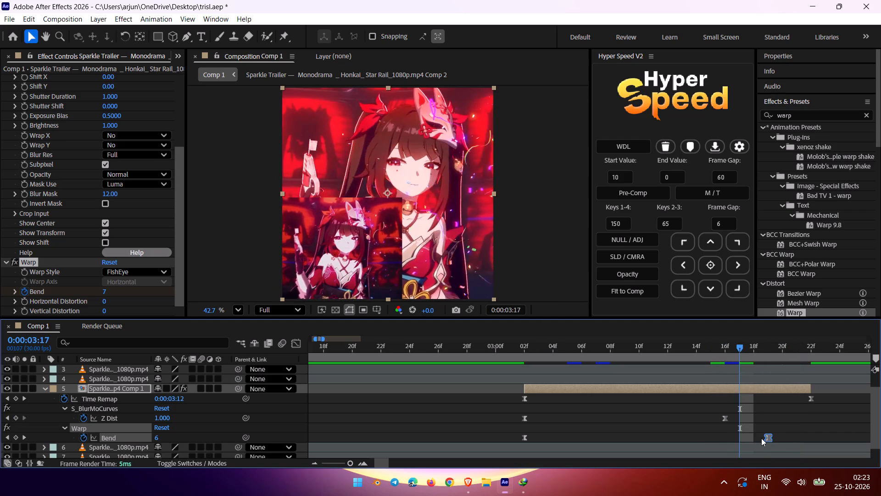
pyautogui.moveTo(766, 437); pyautogui.dragTo(752, 442)
# Set the Warp's Bend keyframe at 0:00:03:18 on layer 5 to 8.
pyautogui.moveTo(736, 350); pyautogui.dragTo(724, 352)
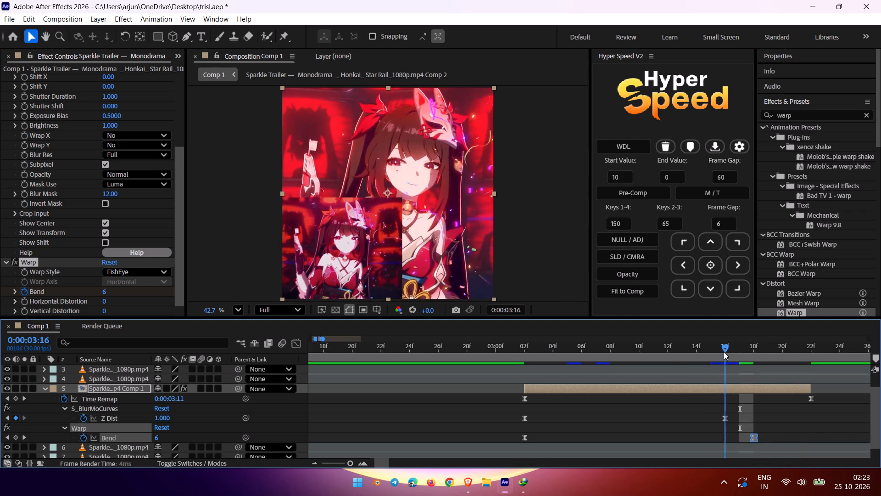
pyautogui.moveTo(724, 352); pyautogui.dragTo(497, 380)
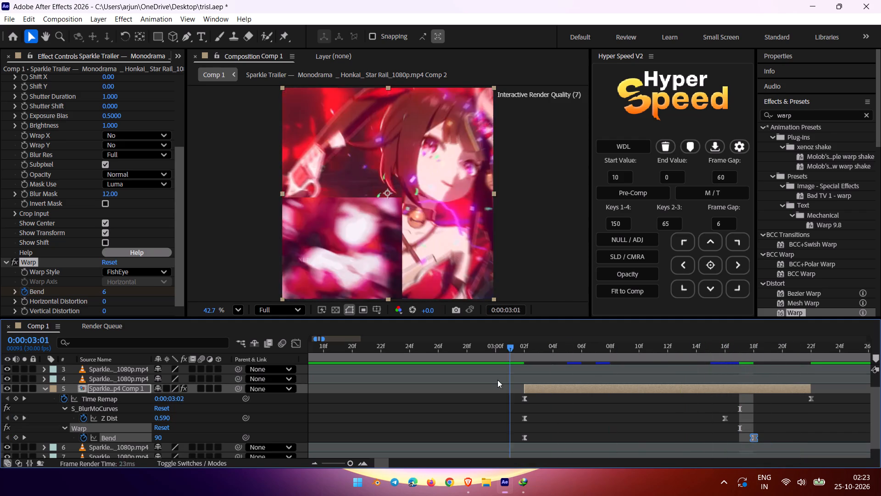
pyautogui.moveTo(497, 380); pyautogui.dragTo(698, 372)
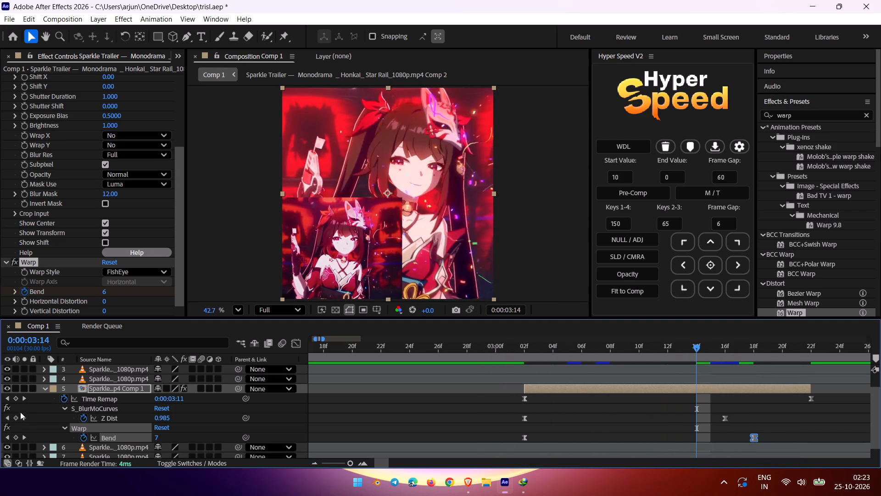
pyautogui.click(22, 437)
pyautogui.click(108, 293)
pyautogui.doubleClick(107, 293)
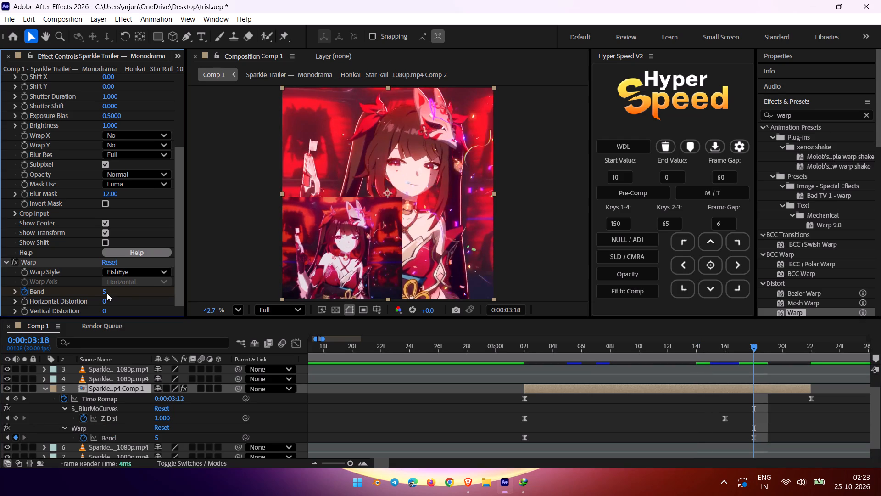
pyautogui.press('BackSpace')
pyautogui.press('8')
pyautogui.press('Return')
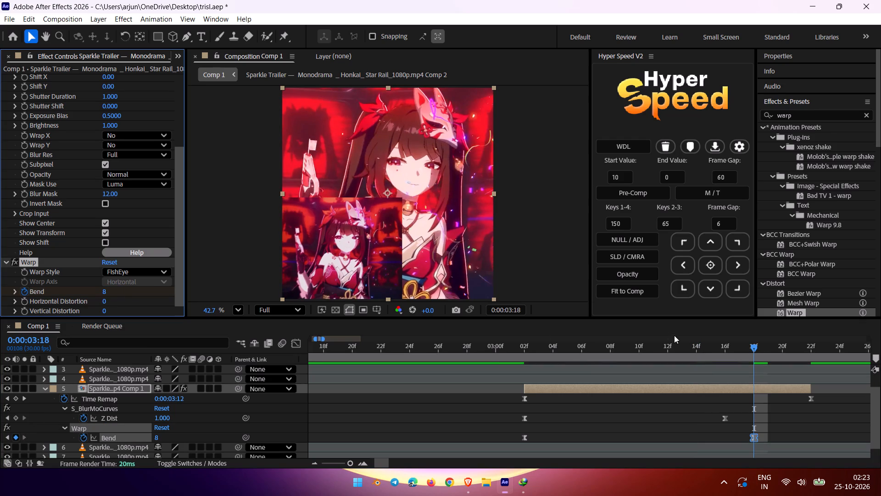
# Move the second S_BlurMoCurves Z Dist keyframe on layer 5 to 0:00:03:19.
pyautogui.moveTo(749, 345); pyautogui.dragTo(458, 372)
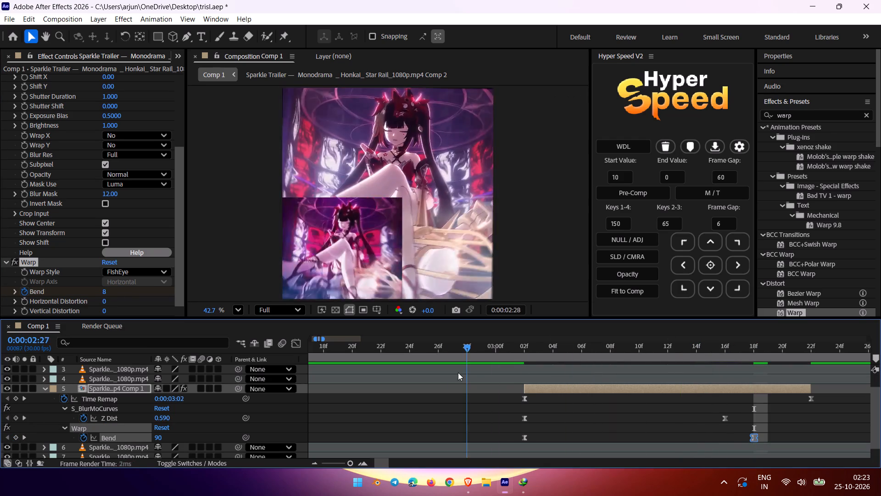
pyautogui.moveTo(458, 372); pyautogui.dragTo(713, 369)
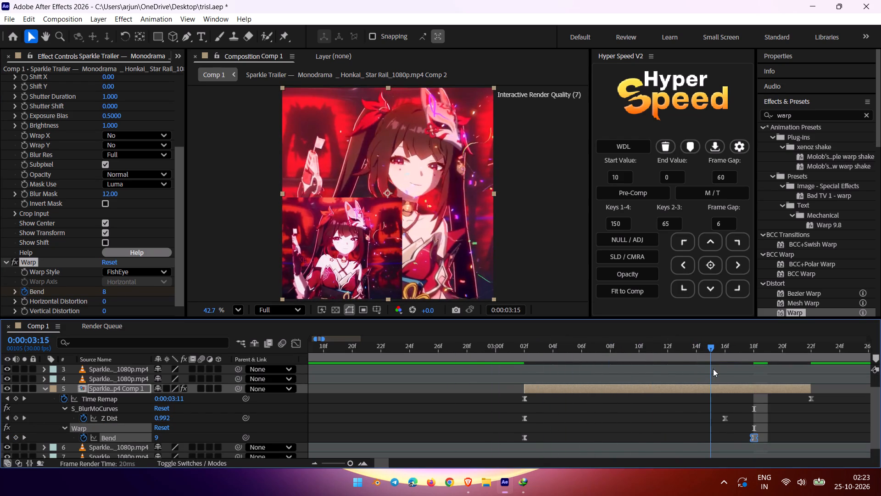
pyautogui.moveTo(713, 369); pyautogui.dragTo(652, 346)
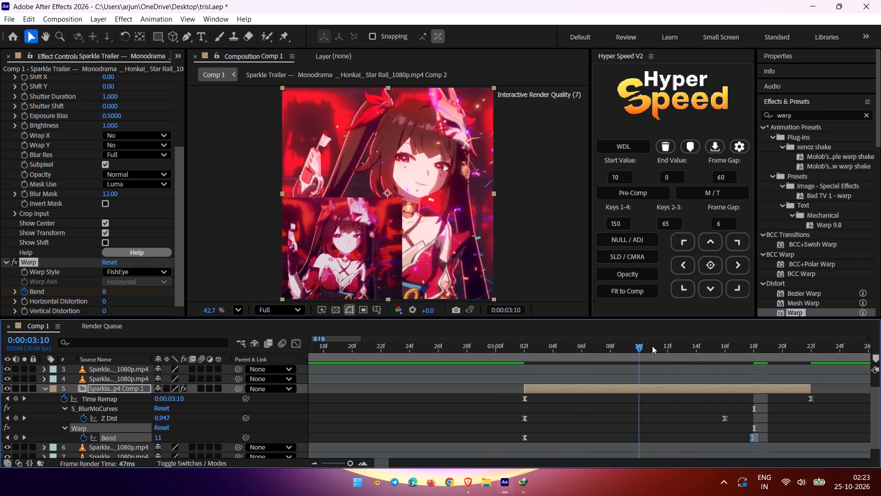
pyautogui.moveTo(652, 346); pyautogui.dragTo(692, 348)
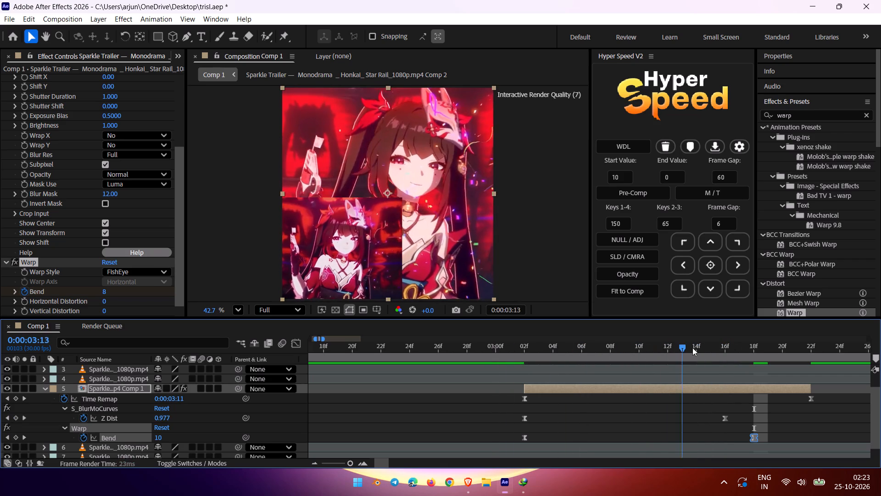
pyautogui.moveTo(692, 348); pyautogui.dragTo(721, 349)
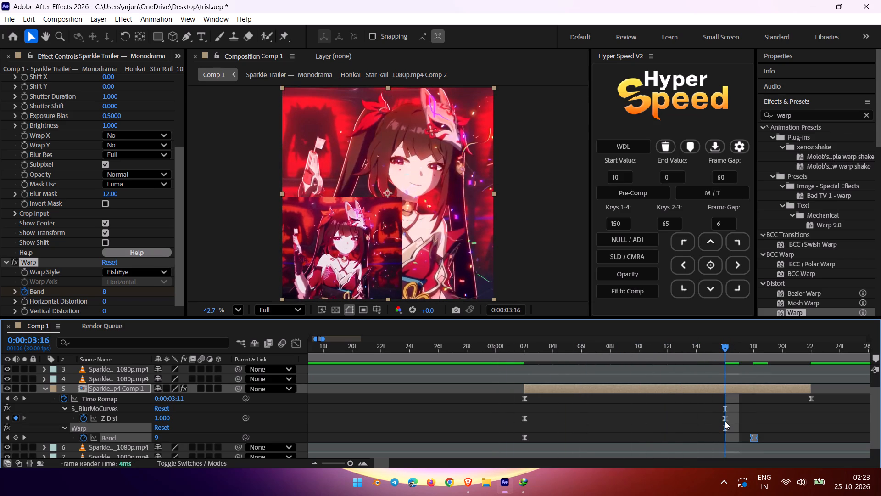
pyautogui.moveTo(723, 418); pyautogui.dragTo(770, 422)
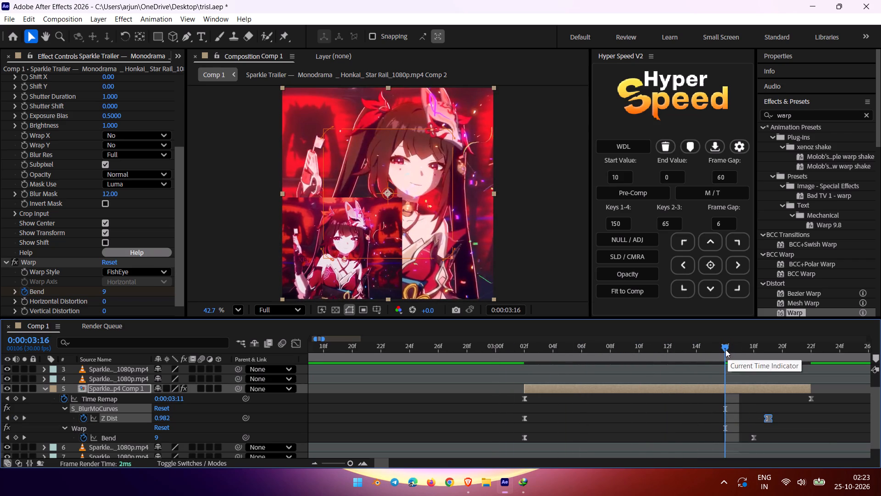
# Examine the transition from about 0:00:03:00 to 0:00:03:18 against the reference, checking the blur and warp motion.
pyautogui.moveTo(725, 349); pyautogui.dragTo(548, 390)
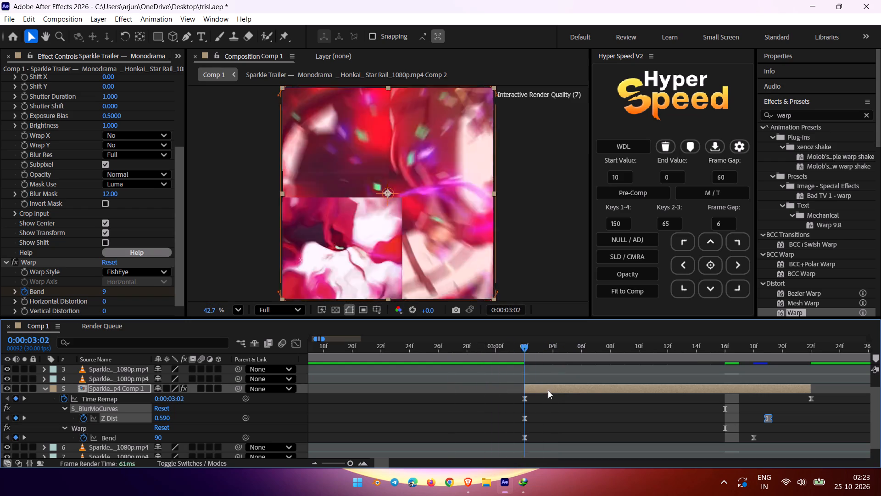
pyautogui.moveTo(548, 390); pyautogui.dragTo(709, 379)
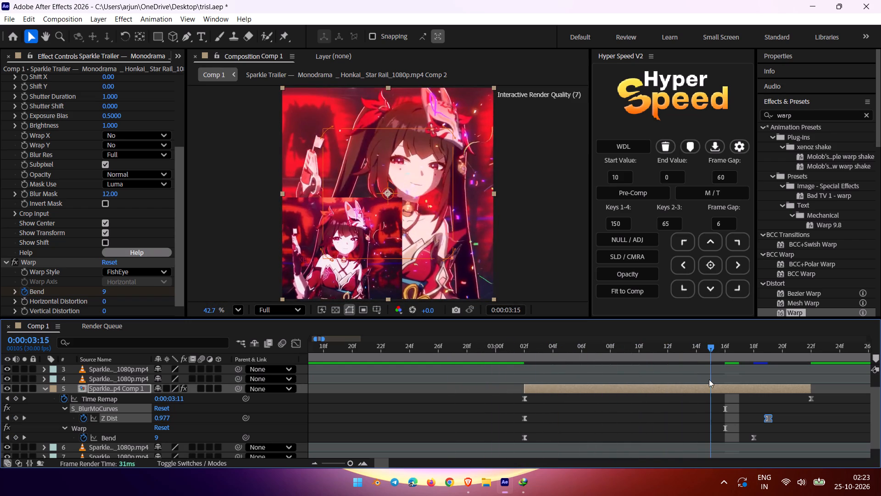
pyautogui.moveTo(709, 379); pyautogui.dragTo(748, 391)
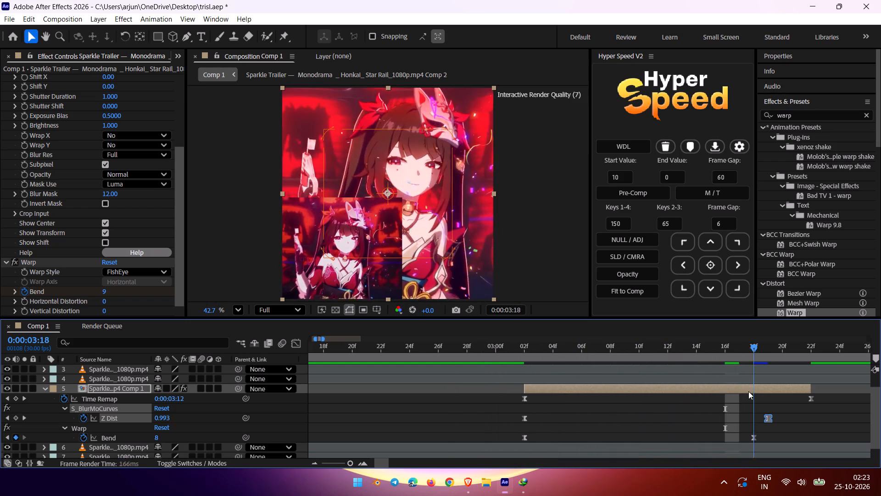
pyautogui.moveTo(748, 391); pyautogui.dragTo(704, 404)
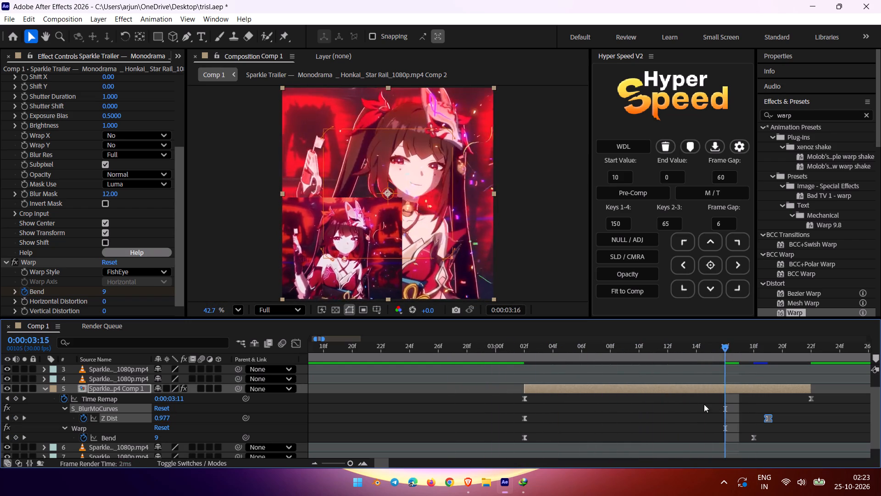
pyautogui.moveTo(704, 404); pyautogui.dragTo(695, 393)
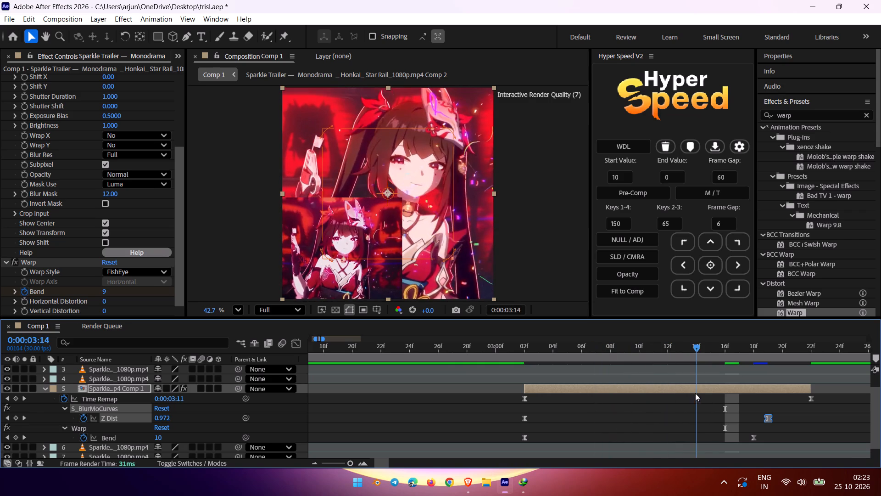
pyautogui.moveTo(695, 393); pyautogui.dragTo(696, 389)
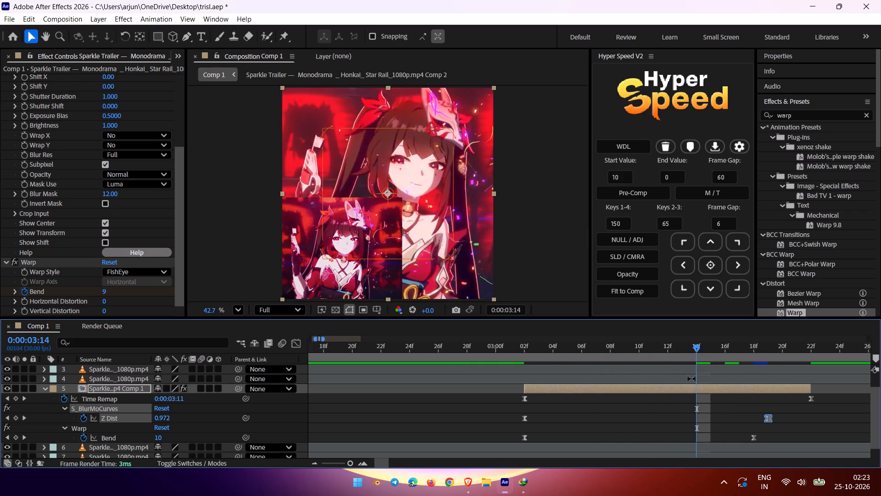
pyautogui.moveTo(695, 345); pyautogui.dragTo(627, 360)
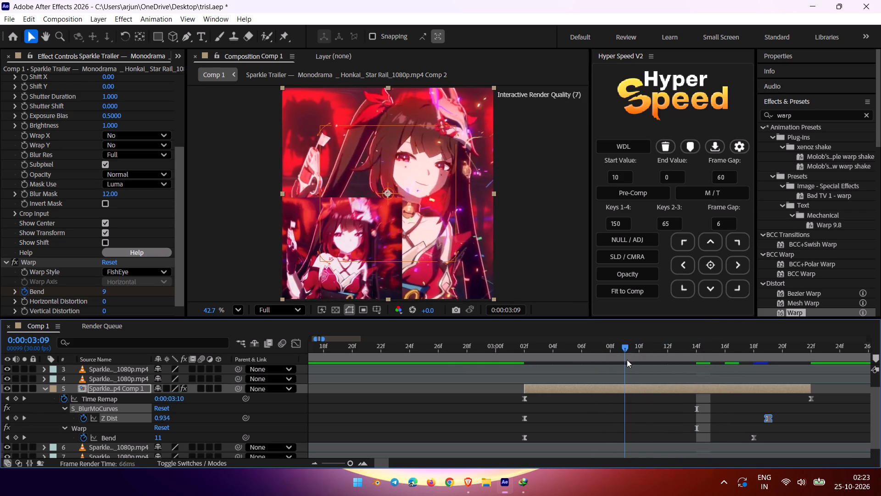
pyautogui.moveTo(627, 360); pyautogui.dragTo(512, 372)
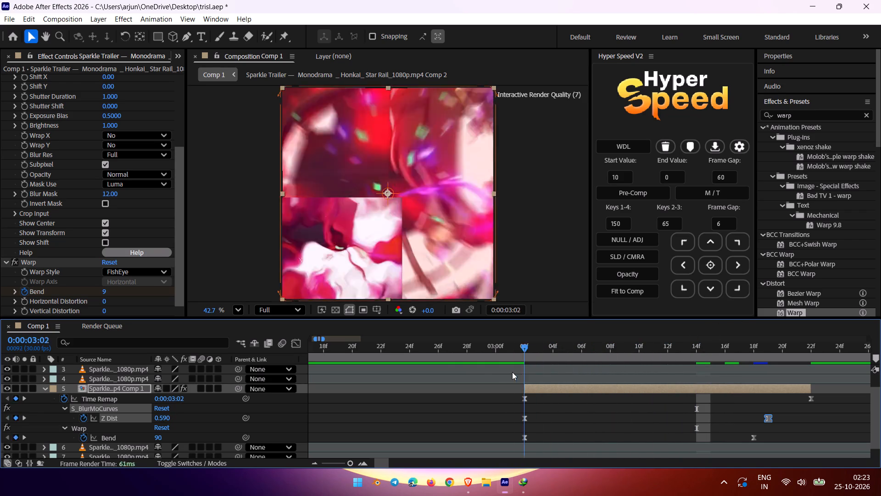
pyautogui.moveTo(512, 372); pyautogui.dragTo(589, 365)
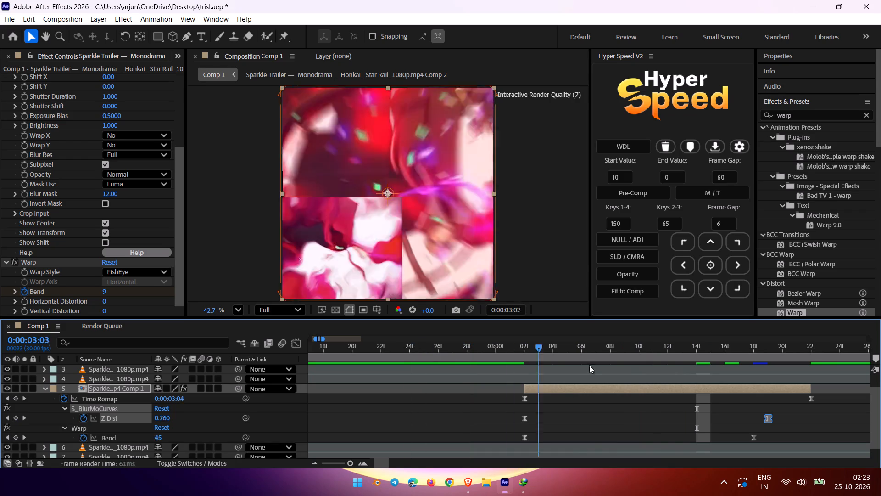
pyautogui.moveTo(589, 365); pyautogui.dragTo(472, 377)
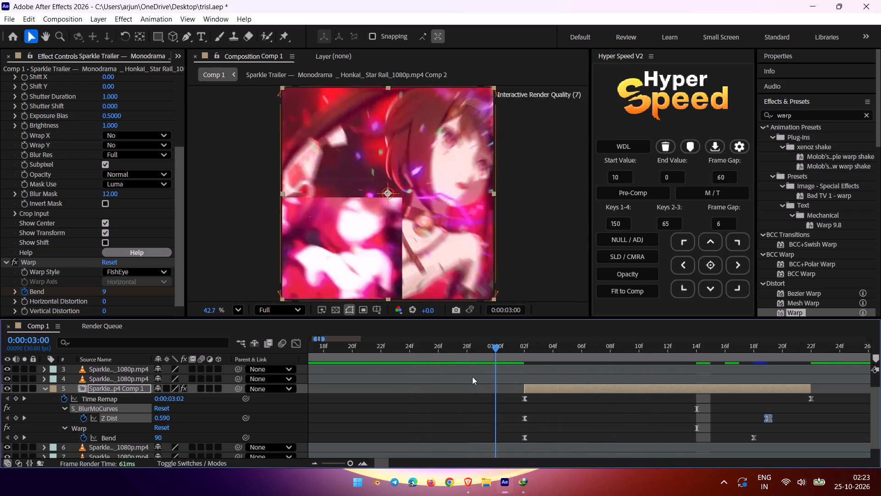
pyautogui.moveTo(472, 377); pyautogui.dragTo(607, 377)
# Search the effects for twixtor and apply Twixtor to layer 5, placed above S_BlurMoCurves in the effect order.
pyautogui.click(800, 114)
pyautogui.press('BackSpace')
pyautogui.press('BackSpace')
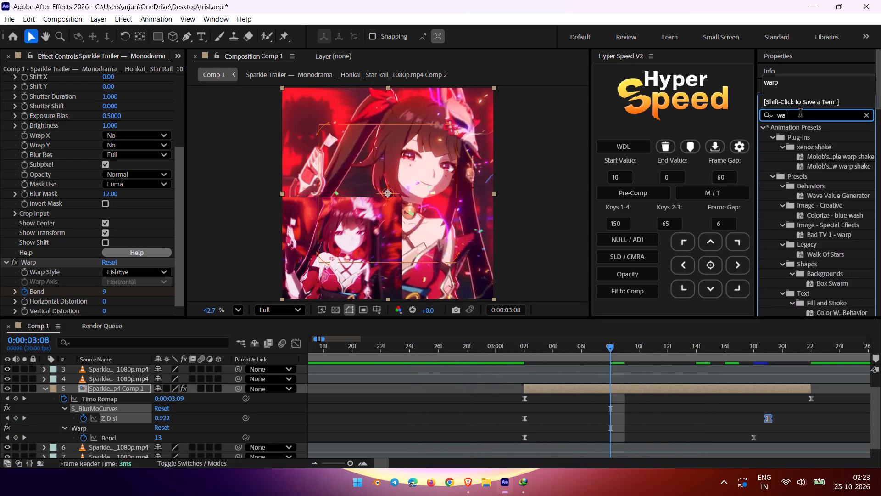
pyautogui.press('BackSpace')
pyautogui.press('BackSpace')
pyautogui.press('BackSpace')
pyautogui.press('BackSpace')
pyautogui.write('twixtor')
pyautogui.moveTo(792, 140); pyautogui.dragTo(608, 384)
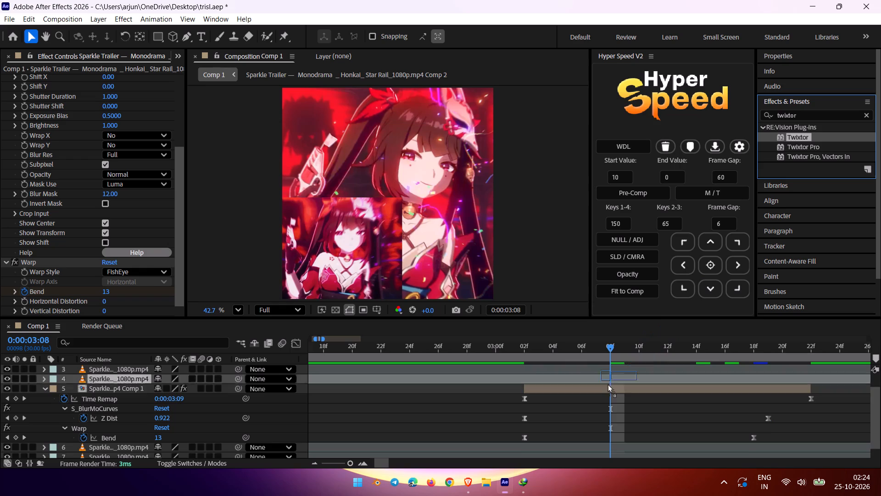
pyautogui.moveTo(608, 384); pyautogui.dragTo(61, 75)
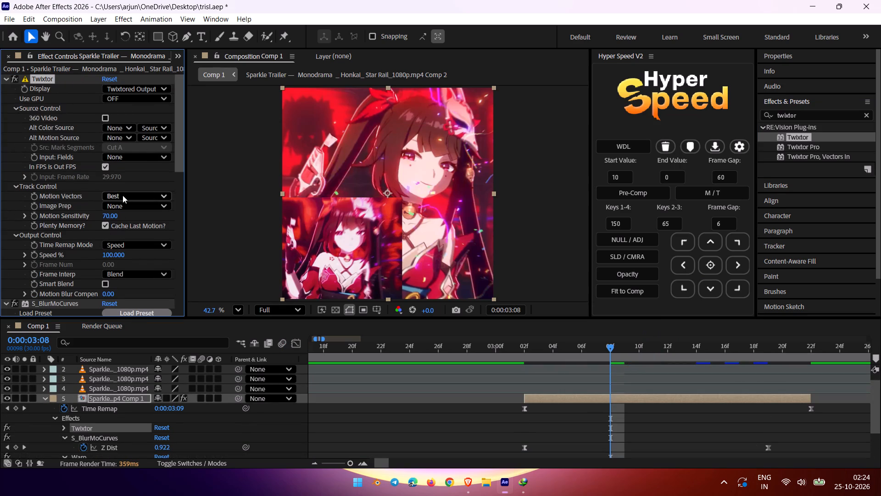
# Review layer 5's Twixtor settings and check its motion from about 0:00:03:02 to 0:00:03:21 against the reference.
pyautogui.scroll(-2, 109, 226)
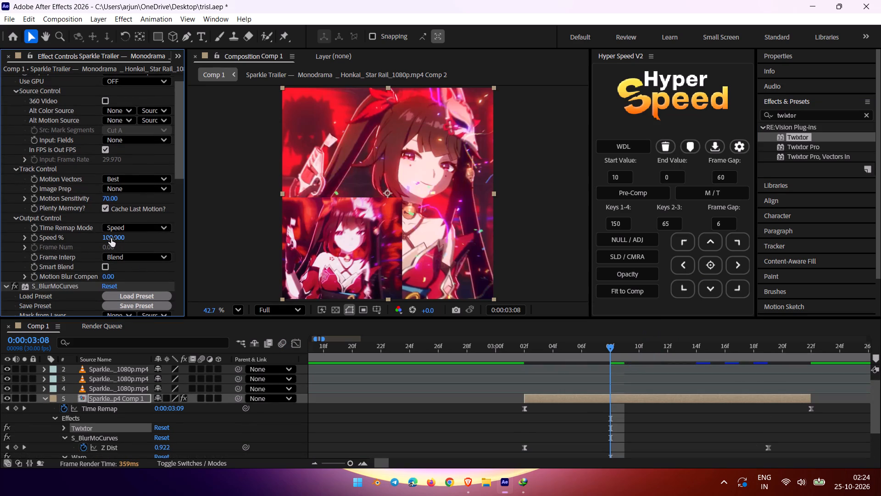
pyautogui.scroll(-1, 111, 237)
pyautogui.moveTo(610, 344); pyautogui.dragTo(524, 355)
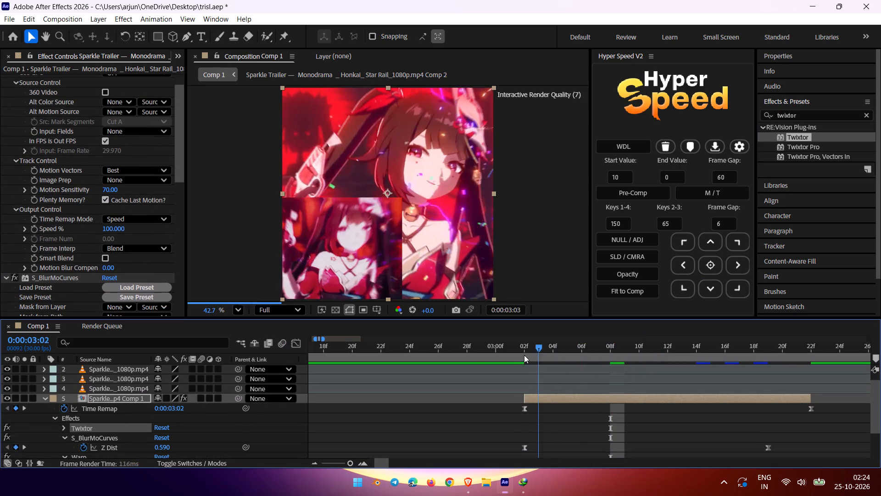
pyautogui.moveTo(524, 355); pyautogui.dragTo(660, 362)
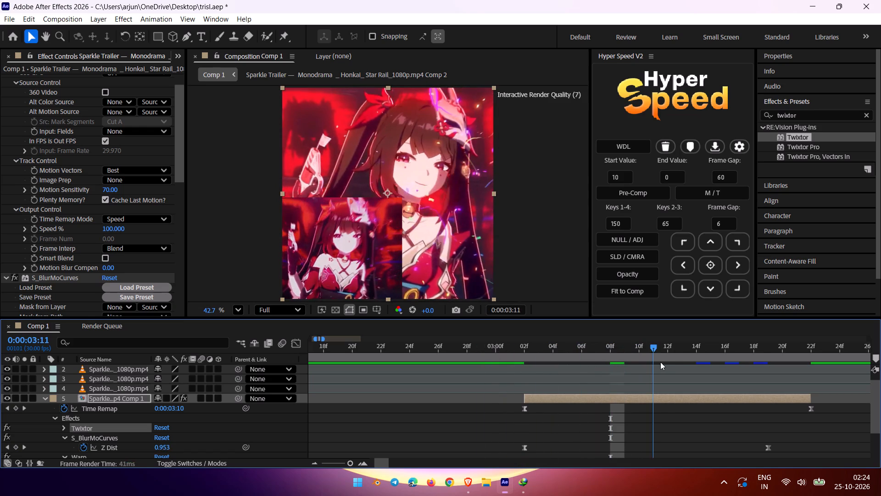
pyautogui.moveTo(660, 362); pyautogui.dragTo(785, 355)
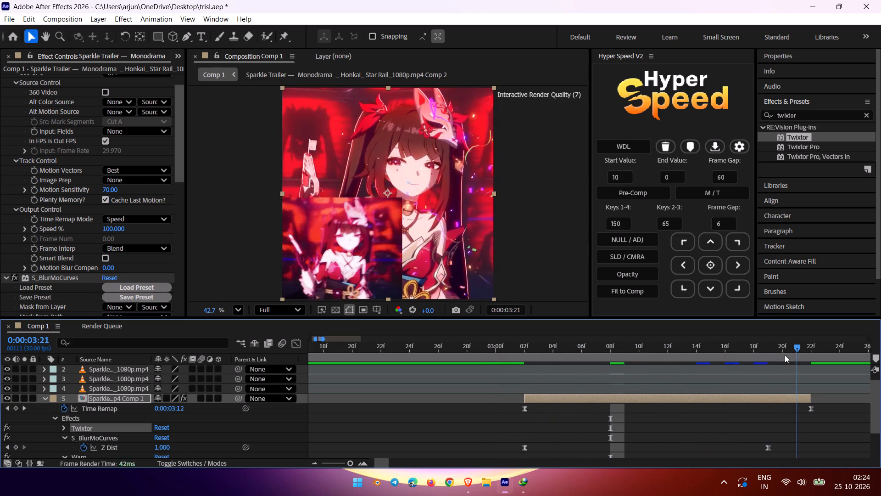
# Play back the edit from about 0:00:01:02 onward and compare the clip transitions with the reference.
pyautogui.moveTo(785, 355); pyautogui.dragTo(431, 383)
pyautogui.press('space')
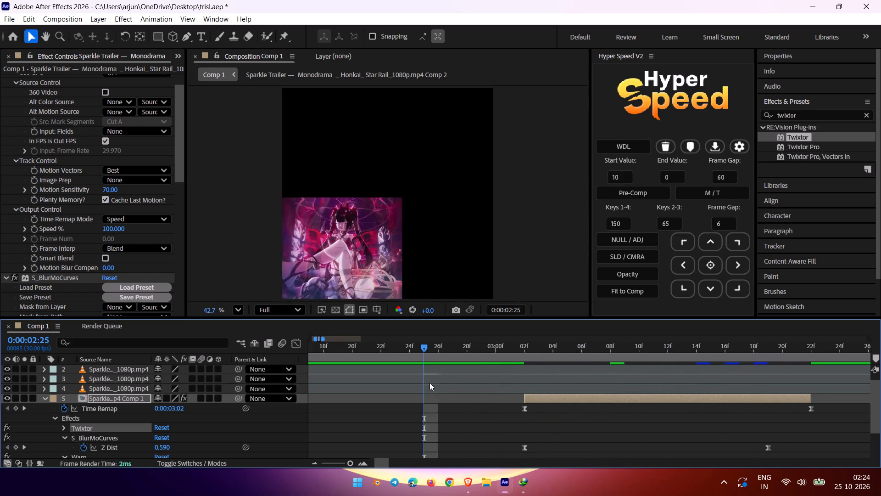
pyautogui.moveTo(425, 350); pyautogui.dragTo(318, 385)
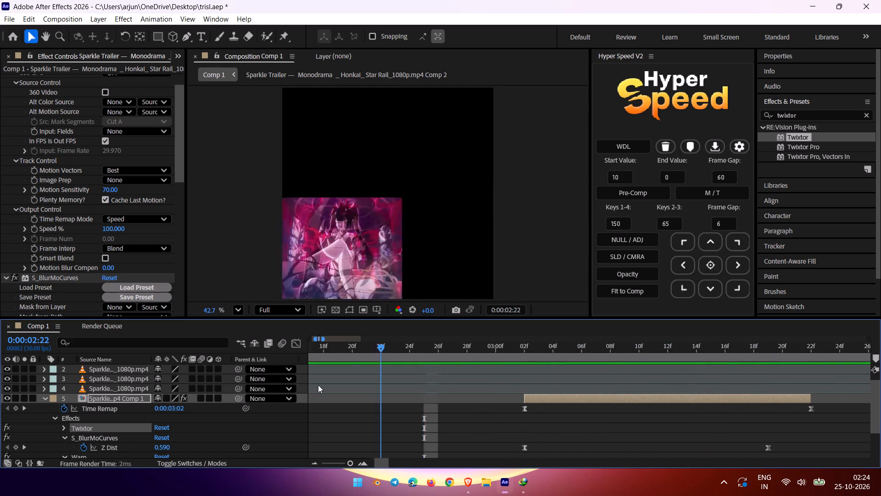
pyautogui.moveTo(318, 385); pyautogui.dragTo(271, 395)
pyautogui.press('space')
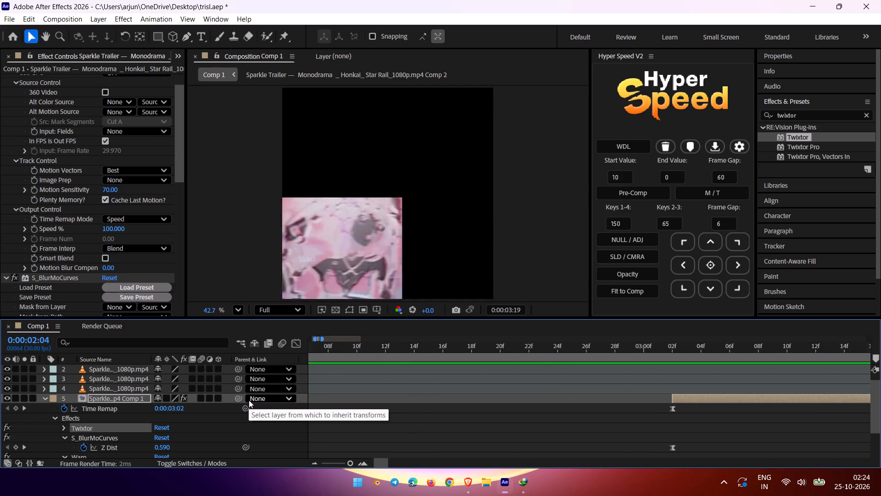
pyautogui.press('-')
pyautogui.moveTo(429, 344); pyautogui.dragTo(284, 373)
pyautogui.press('space')
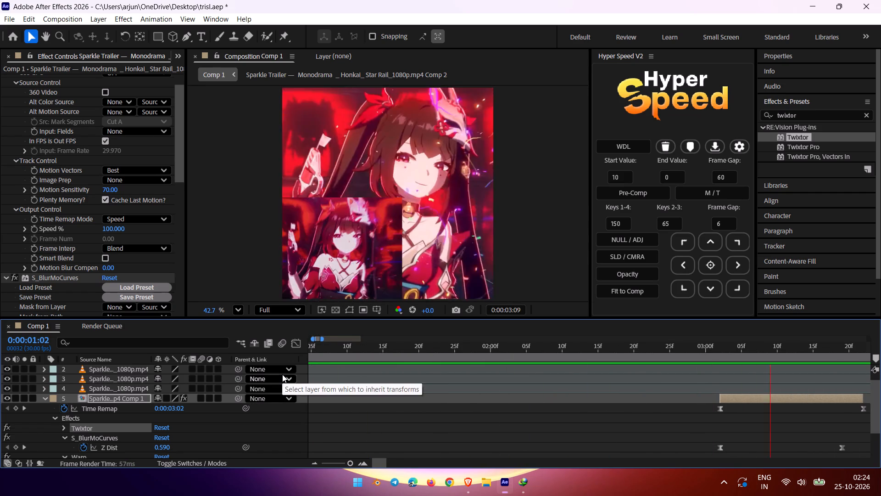
pyautogui.press('-')
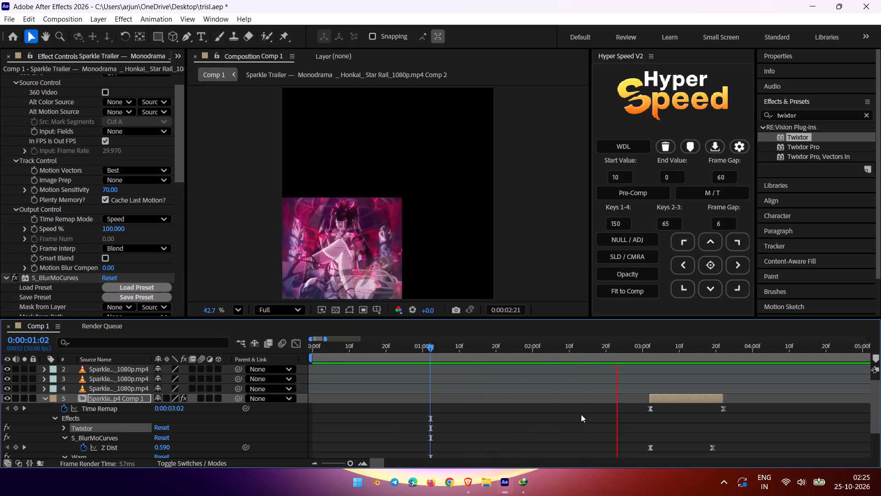
pyautogui.press('space')
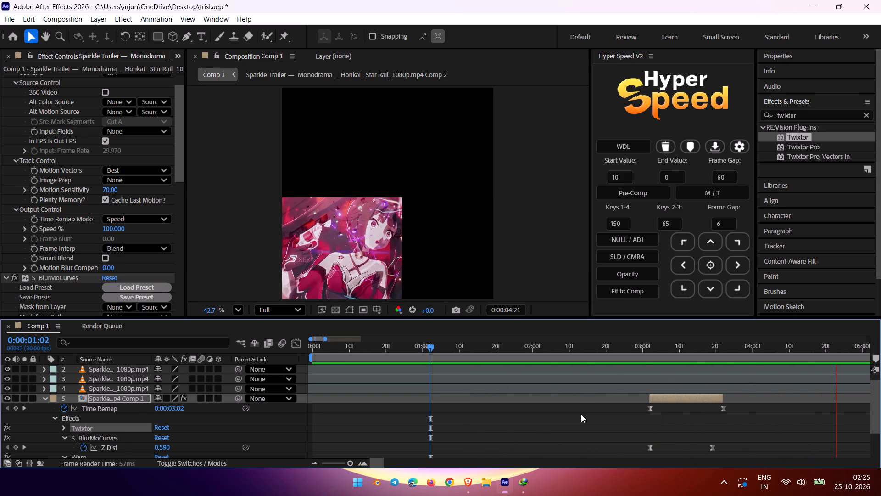
# Examine the transition into layer 5 from about 0:00:03:00 to 0:00:03:14, comparing its blur, zoom and warp with the reference.
pyautogui.write('-')
pyautogui.moveTo(576, 344); pyautogui.dragTo(507, 372)
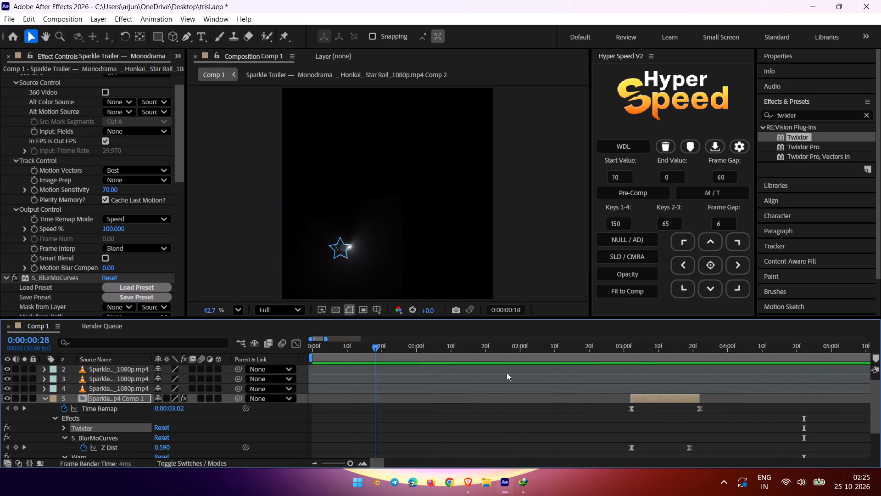
pyautogui.moveTo(507, 372); pyautogui.dragTo(602, 389)
pyautogui.press('=')
pyautogui.press('=')
pyautogui.press('=')
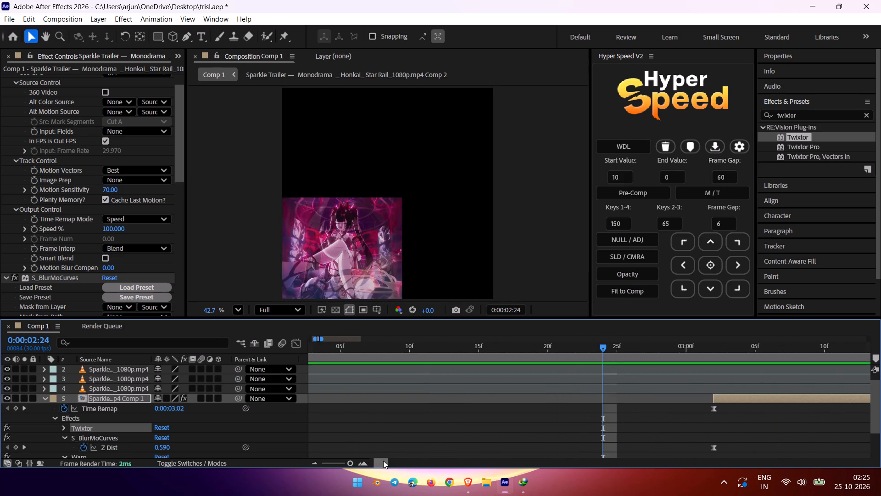
pyautogui.click(383, 461)
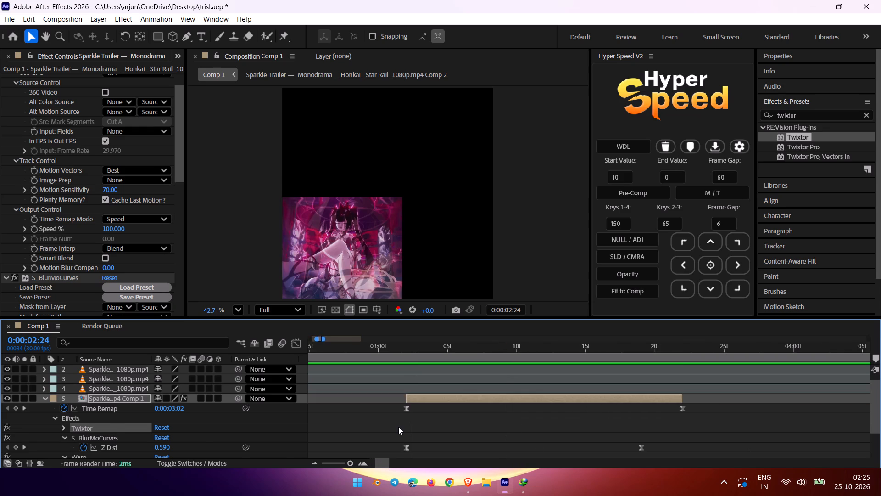
pyautogui.scroll(-3, 398, 427)
pyautogui.scroll(3, 389, 419)
pyautogui.moveTo(395, 352); pyautogui.dragTo(382, 354)
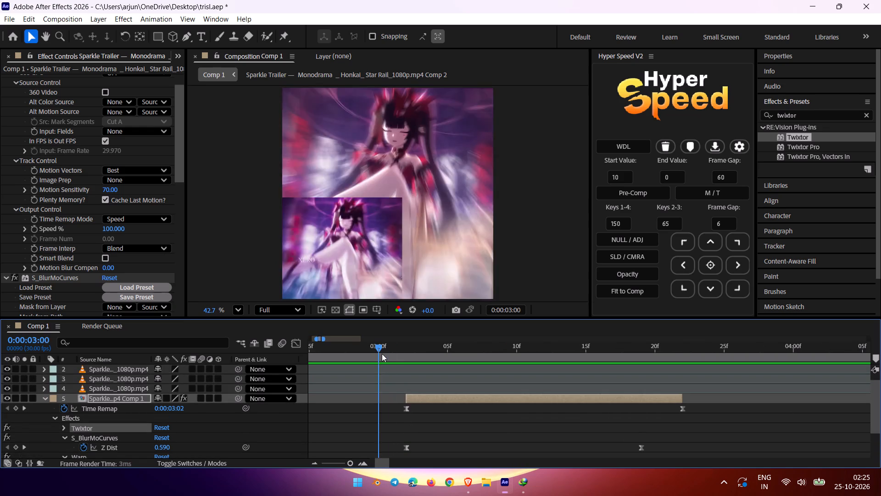
pyautogui.moveTo(382, 354); pyautogui.dragTo(560, 349)
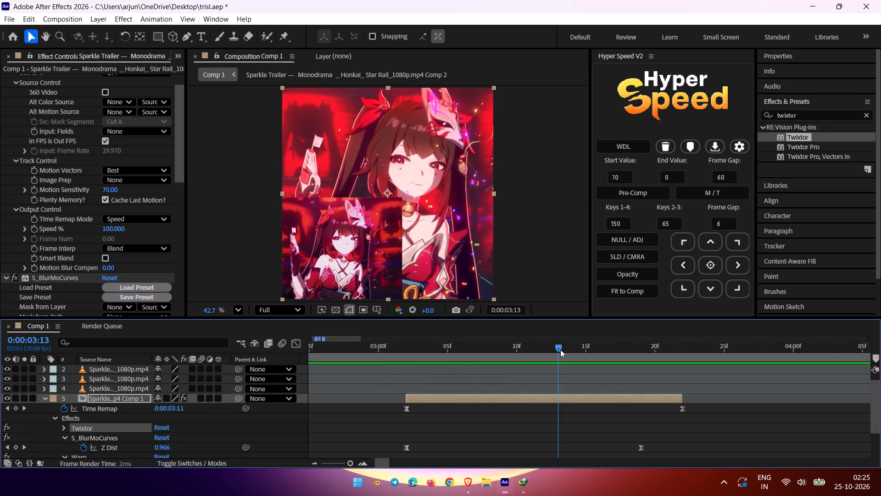
pyautogui.moveTo(560, 349); pyautogui.dragTo(577, 368)
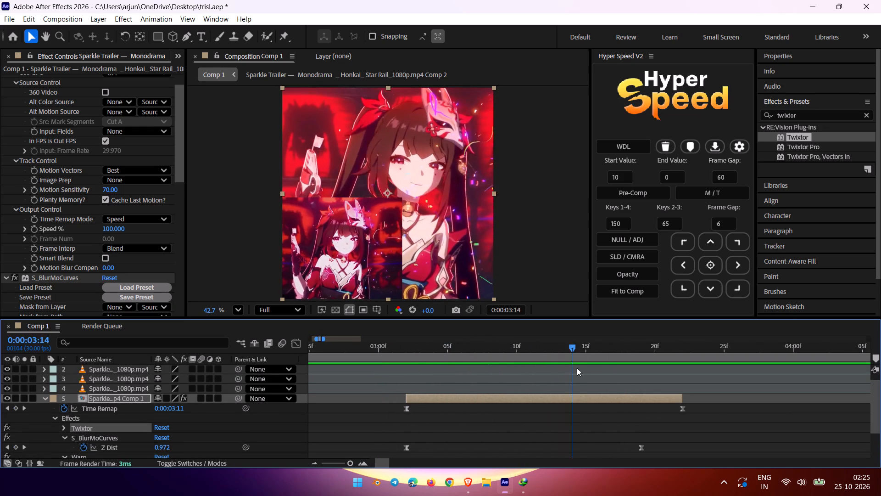
pyautogui.moveTo(577, 368); pyautogui.dragTo(513, 378)
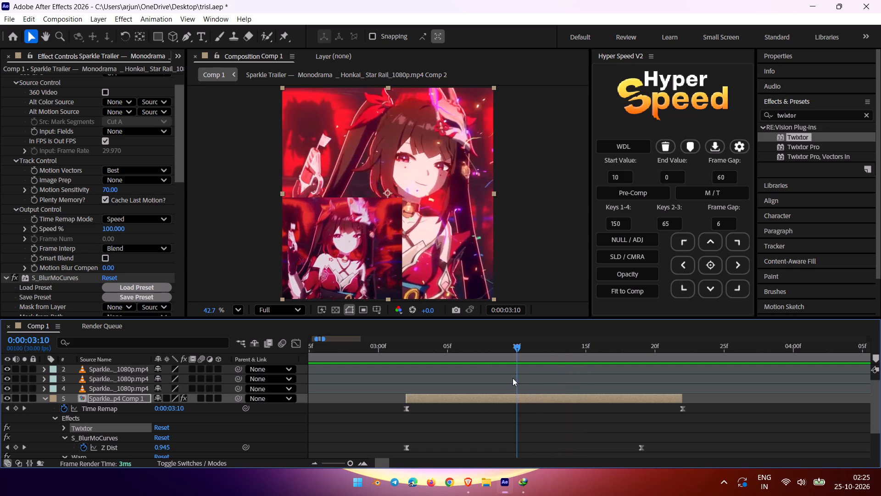
pyautogui.moveTo(513, 378); pyautogui.dragTo(492, 381)
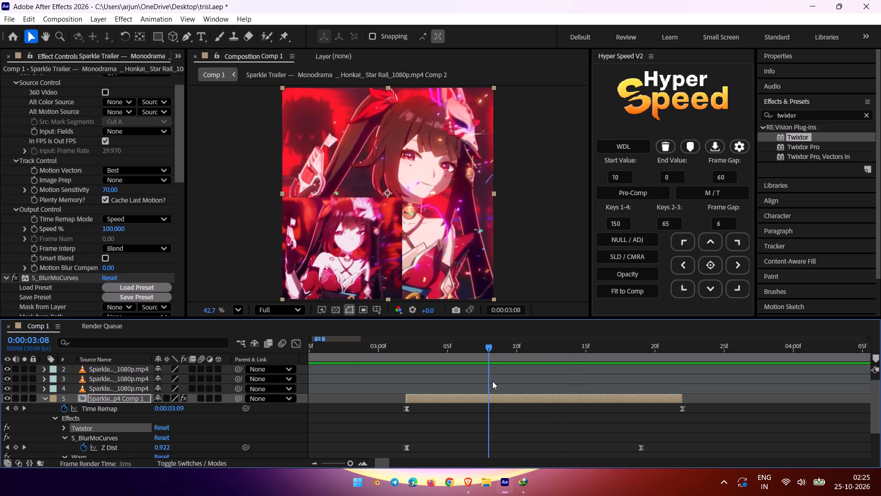
pyautogui.moveTo(492, 381); pyautogui.dragTo(384, 402)
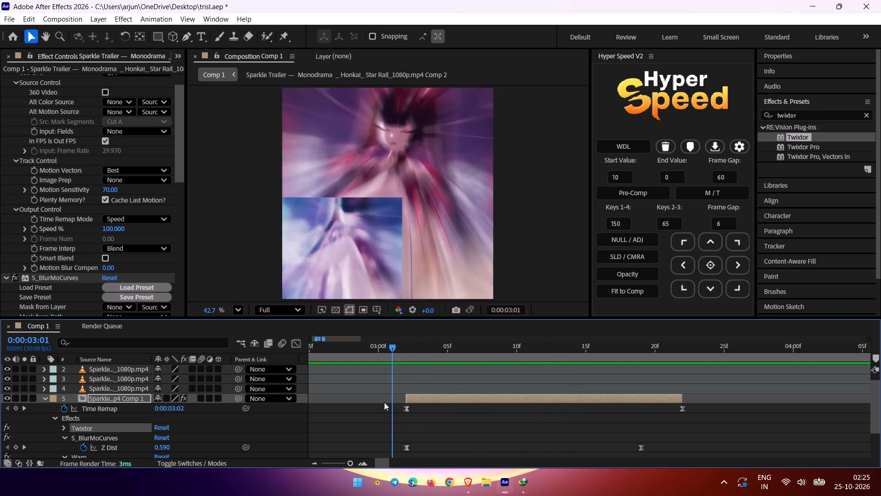
pyautogui.moveTo(384, 402); pyautogui.dragTo(421, 405)
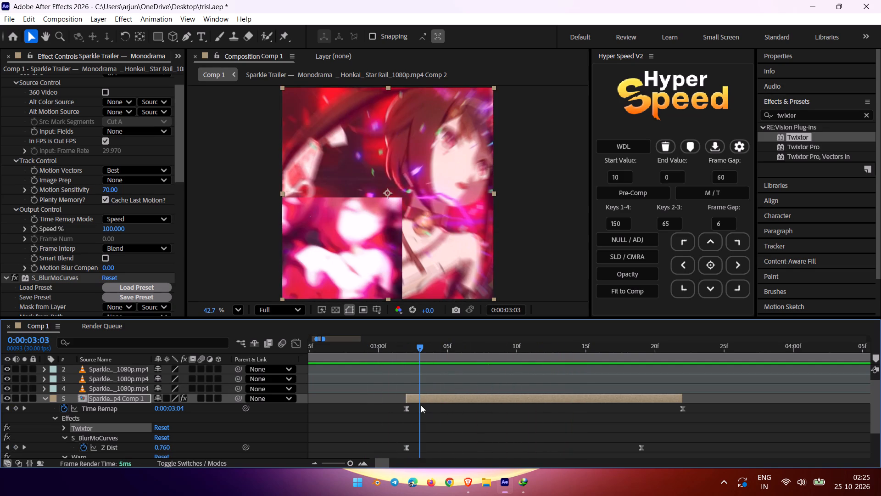
pyautogui.moveTo(421, 405); pyautogui.dragTo(406, 408)
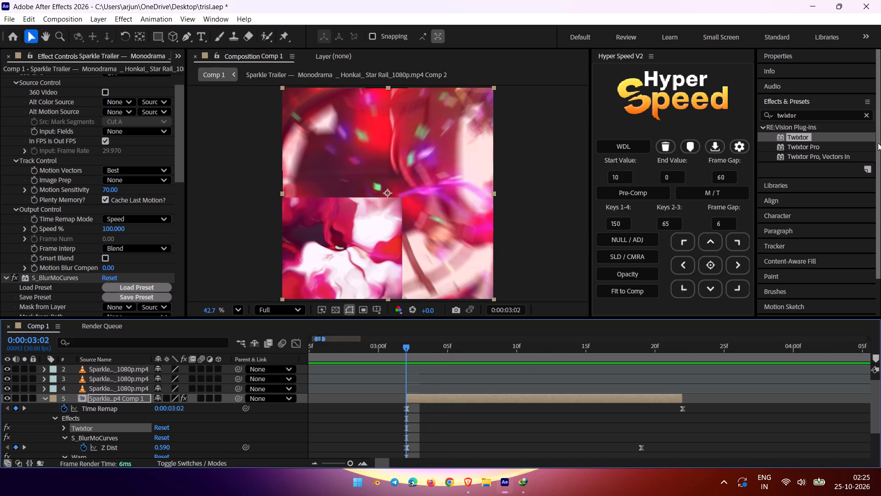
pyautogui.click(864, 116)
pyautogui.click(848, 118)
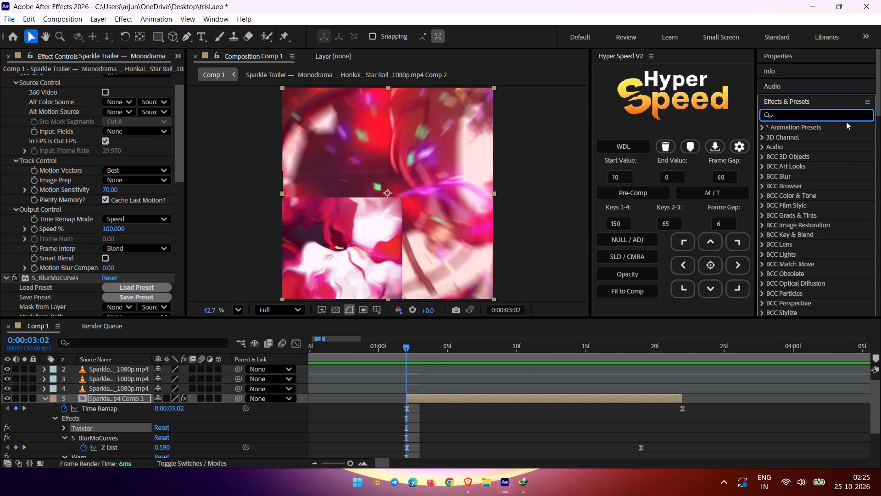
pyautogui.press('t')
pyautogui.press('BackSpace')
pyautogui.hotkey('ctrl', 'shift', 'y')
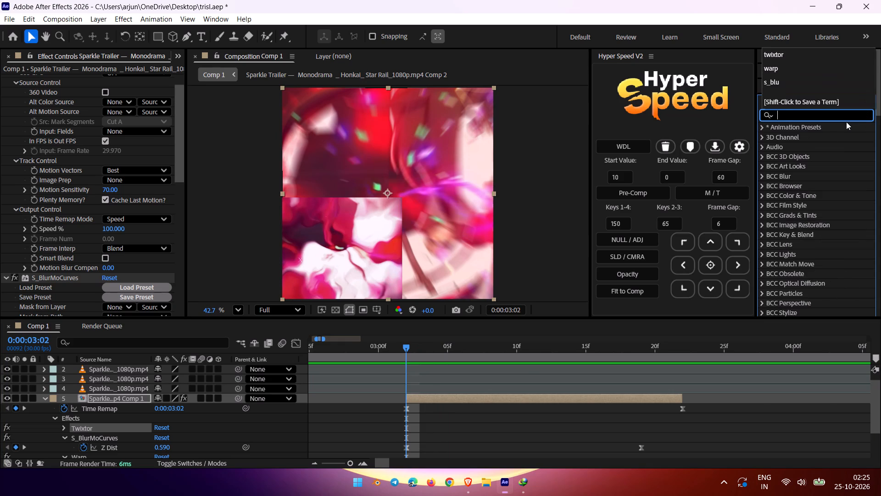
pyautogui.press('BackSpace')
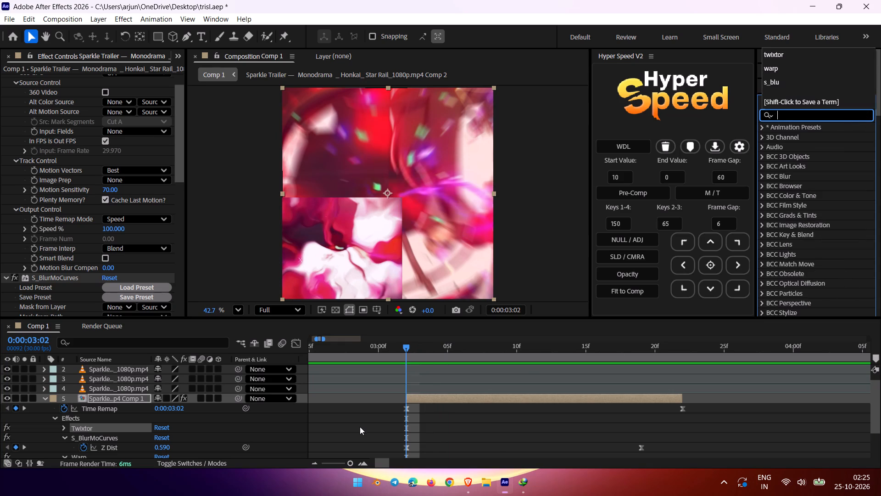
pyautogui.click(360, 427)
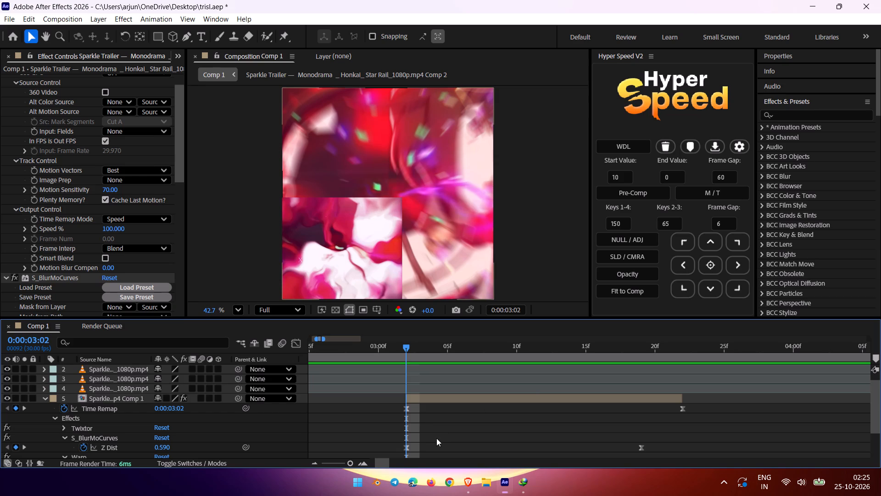
# Add an adjustment layer directly above layer 5, the Sparkle Comp 1 clip, spanning the clip's duration.
pyautogui.click(436, 438)
pyautogui.click(416, 398)
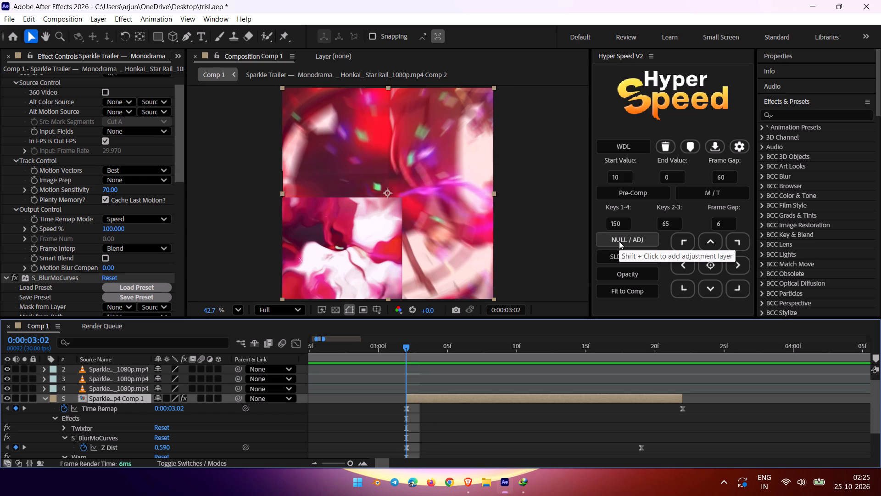
pyautogui.keyDown('shift'); pyautogui.click(619, 241); pyautogui.keyUp('shift')
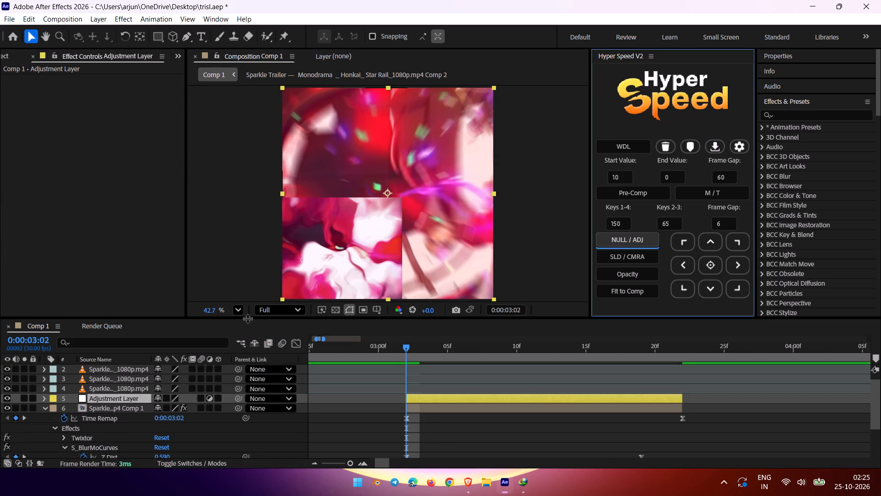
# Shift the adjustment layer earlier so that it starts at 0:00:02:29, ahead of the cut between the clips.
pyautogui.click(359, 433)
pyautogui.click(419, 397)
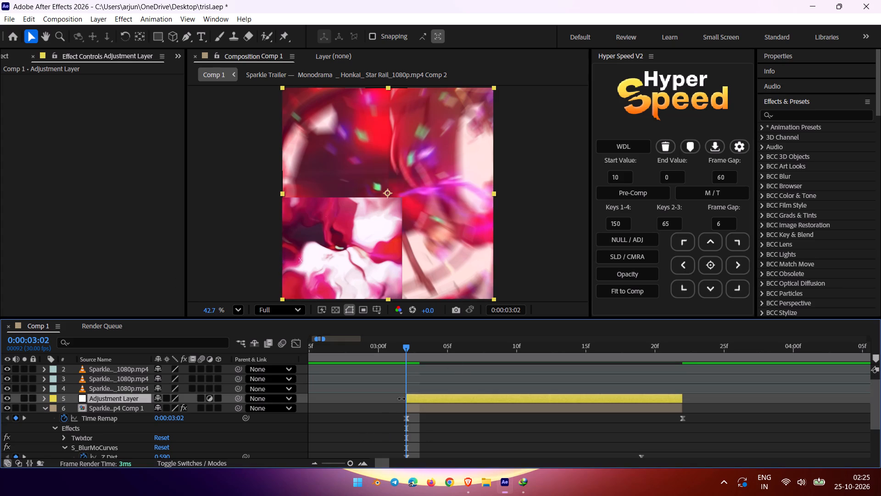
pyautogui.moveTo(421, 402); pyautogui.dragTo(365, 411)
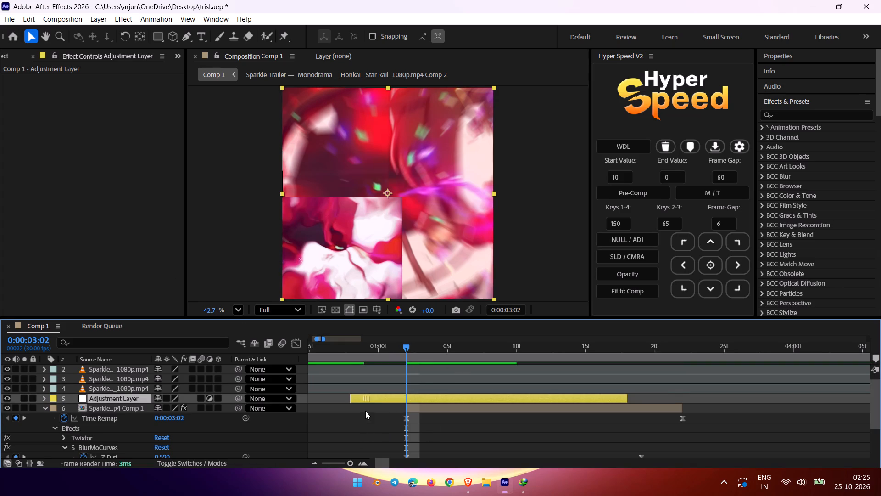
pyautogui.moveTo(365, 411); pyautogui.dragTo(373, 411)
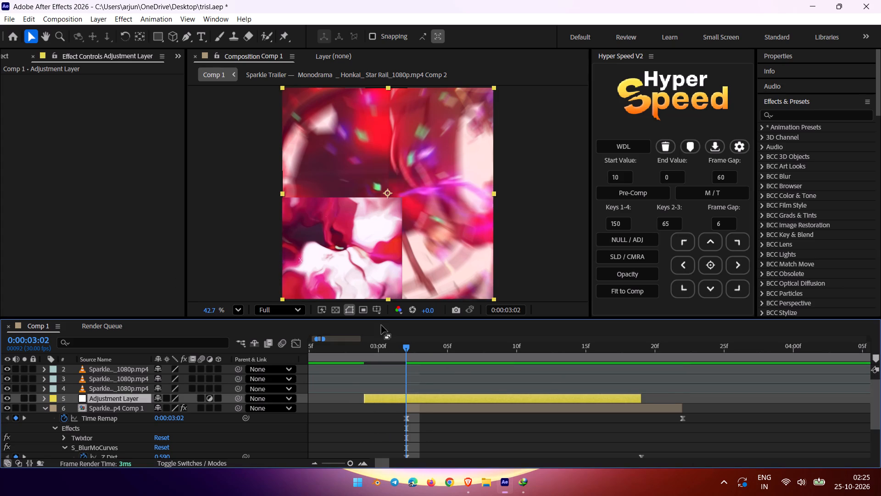
# Check the cut around 0:00:03:00 against the reference and shift the adjustment layer to start at about 0:00:02:27.
pyautogui.moveTo(407, 346); pyautogui.dragTo(541, 367)
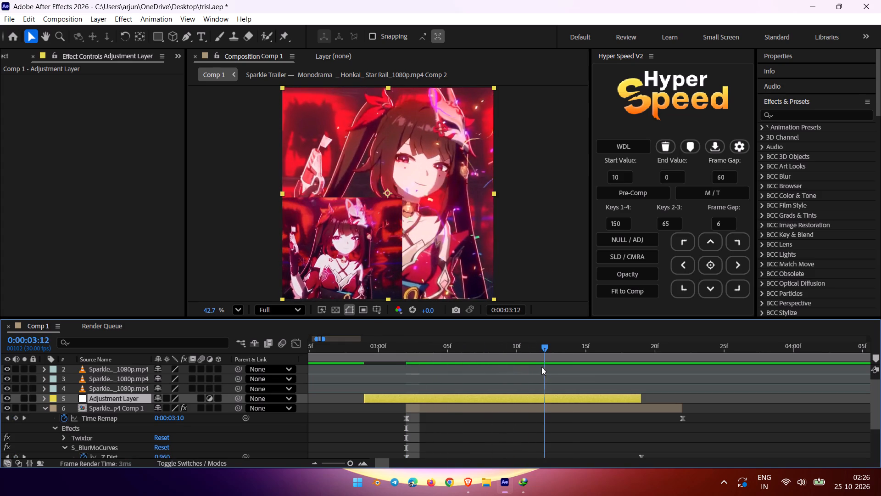
pyautogui.moveTo(541, 367); pyautogui.dragTo(388, 381)
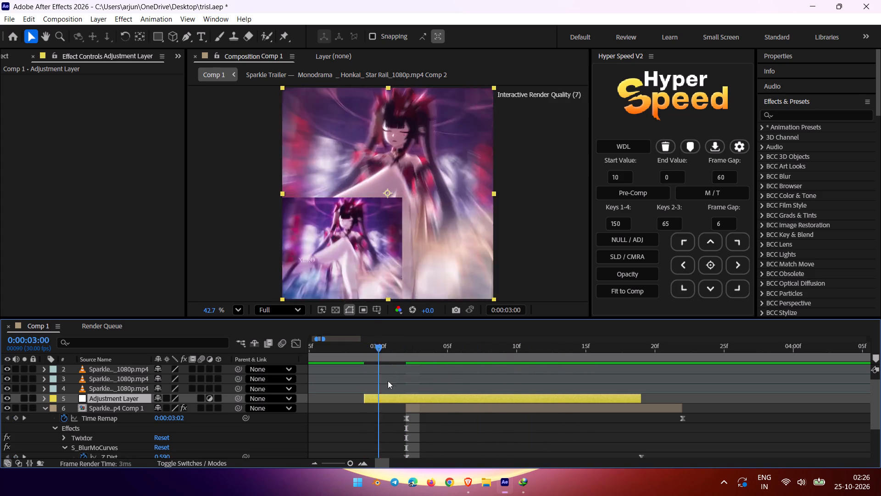
pyautogui.moveTo(388, 381); pyautogui.dragTo(384, 386)
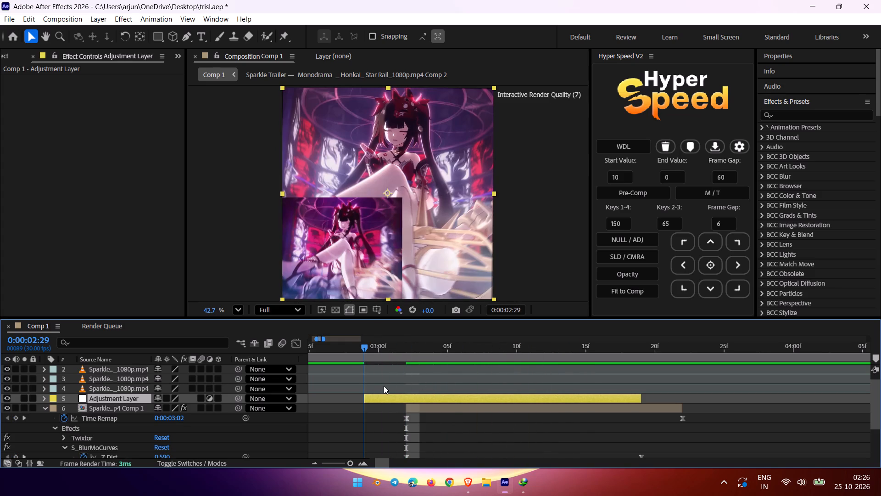
pyautogui.moveTo(384, 386); pyautogui.dragTo(435, 384)
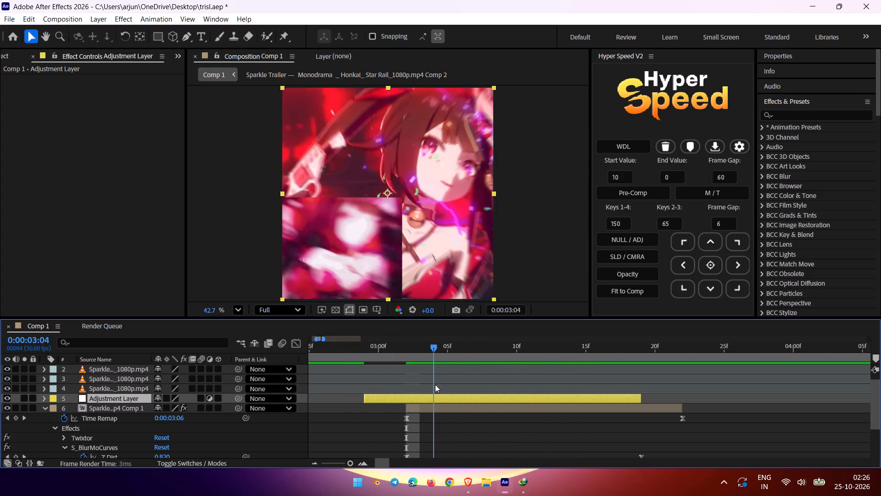
pyautogui.moveTo(435, 384); pyautogui.dragTo(371, 392)
pyautogui.moveTo(452, 396); pyautogui.dragTo(425, 398)
pyautogui.moveTo(362, 345); pyautogui.dragTo(384, 364)
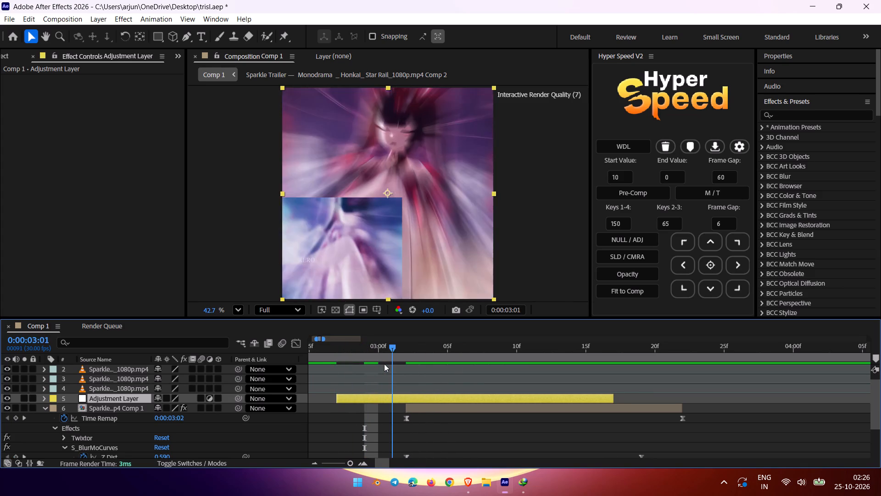
# Trim the start of the adjustment layer to 0:00:02:28, leaving its end in place.
pyautogui.moveTo(384, 364); pyautogui.dragTo(363, 373)
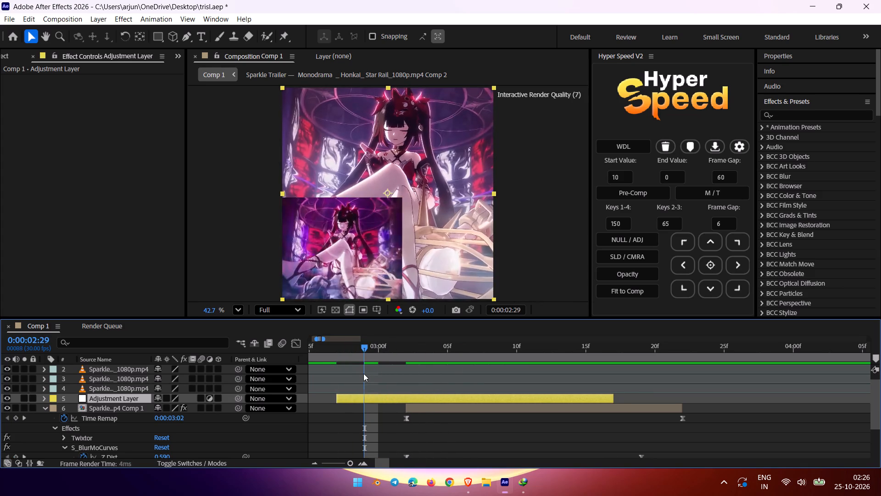
pyautogui.moveTo(363, 373); pyautogui.dragTo(354, 380)
pyautogui.moveTo(336, 400); pyautogui.dragTo(351, 396)
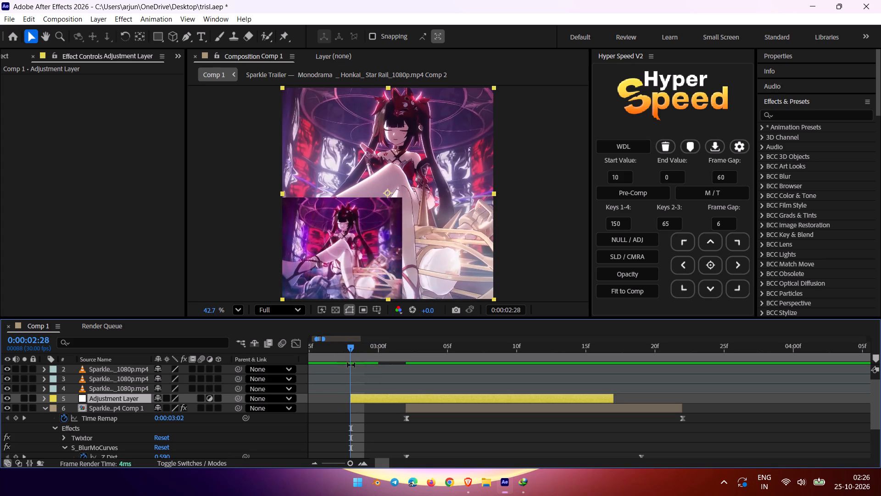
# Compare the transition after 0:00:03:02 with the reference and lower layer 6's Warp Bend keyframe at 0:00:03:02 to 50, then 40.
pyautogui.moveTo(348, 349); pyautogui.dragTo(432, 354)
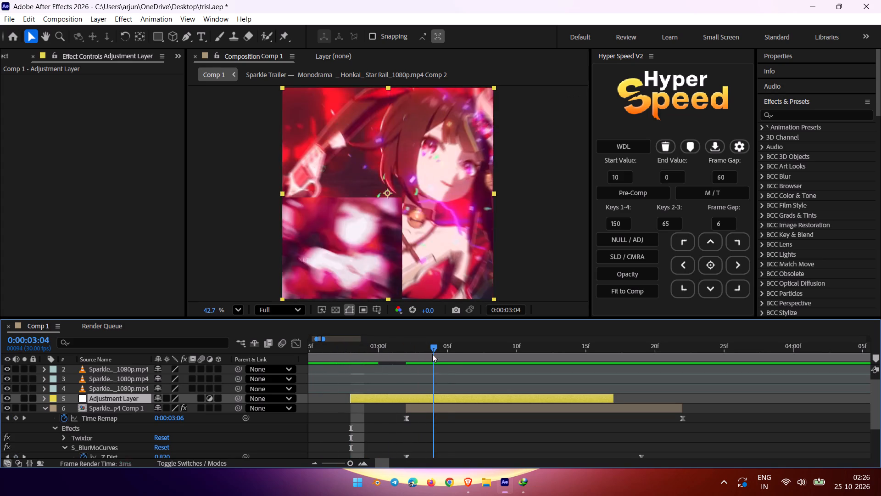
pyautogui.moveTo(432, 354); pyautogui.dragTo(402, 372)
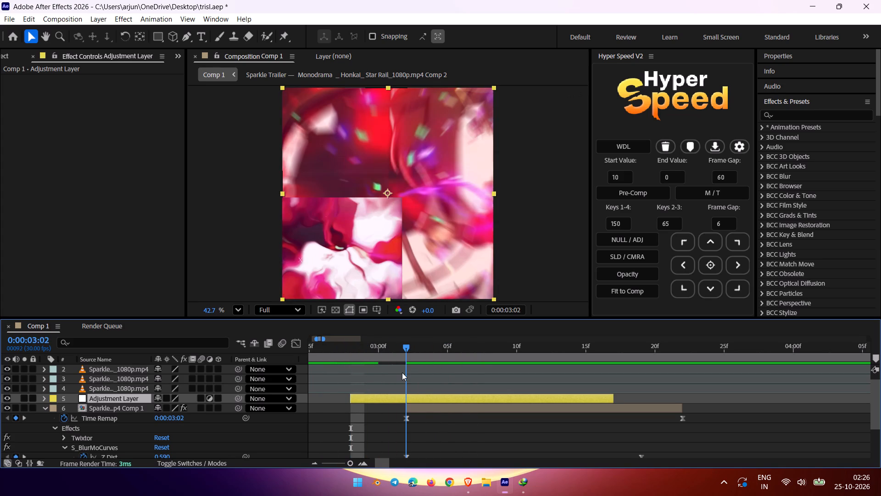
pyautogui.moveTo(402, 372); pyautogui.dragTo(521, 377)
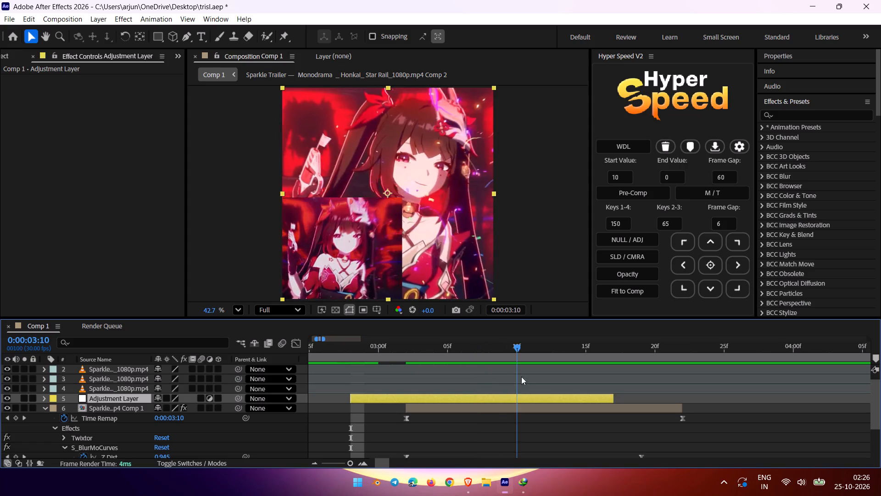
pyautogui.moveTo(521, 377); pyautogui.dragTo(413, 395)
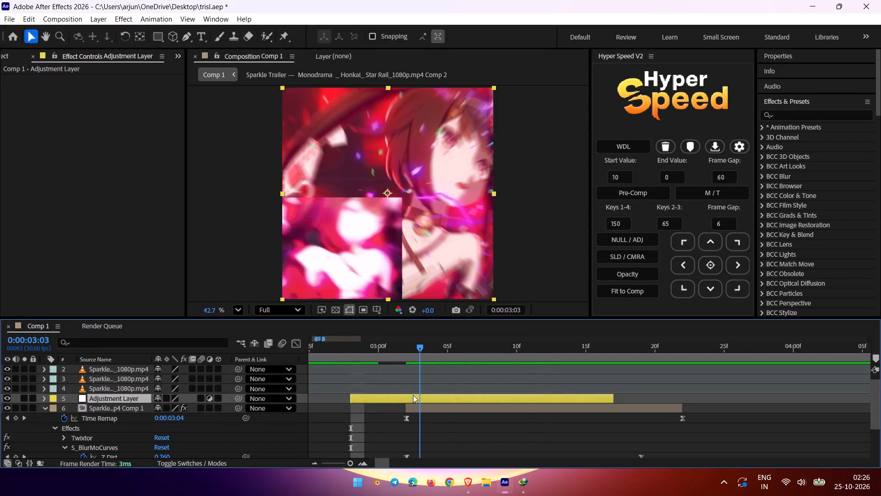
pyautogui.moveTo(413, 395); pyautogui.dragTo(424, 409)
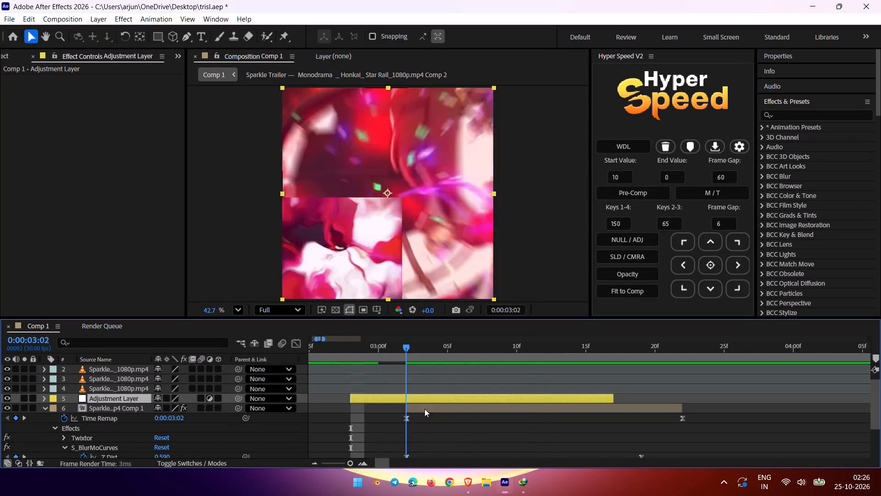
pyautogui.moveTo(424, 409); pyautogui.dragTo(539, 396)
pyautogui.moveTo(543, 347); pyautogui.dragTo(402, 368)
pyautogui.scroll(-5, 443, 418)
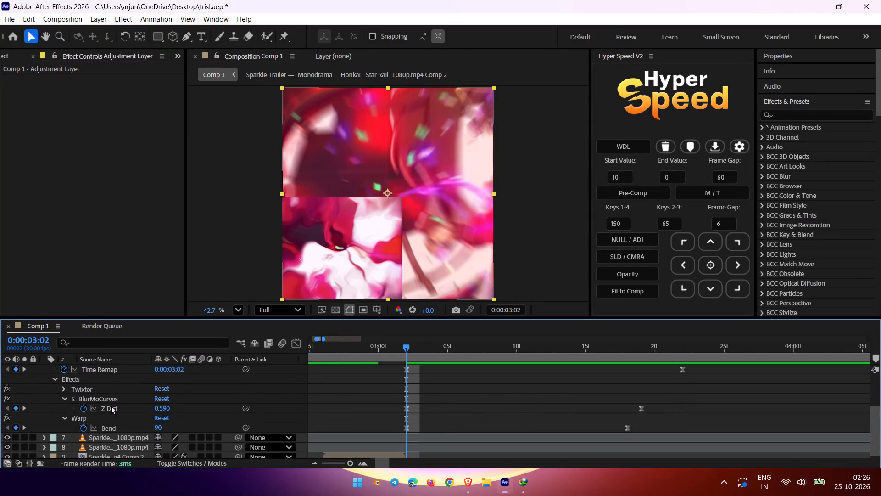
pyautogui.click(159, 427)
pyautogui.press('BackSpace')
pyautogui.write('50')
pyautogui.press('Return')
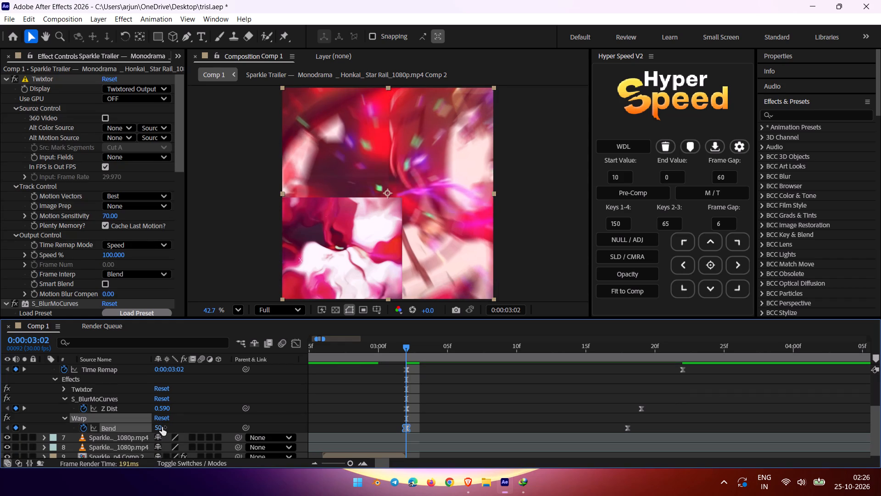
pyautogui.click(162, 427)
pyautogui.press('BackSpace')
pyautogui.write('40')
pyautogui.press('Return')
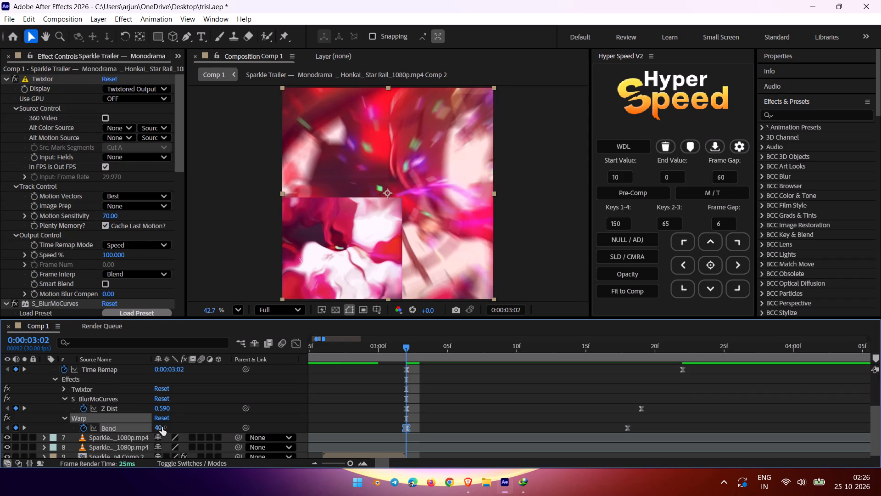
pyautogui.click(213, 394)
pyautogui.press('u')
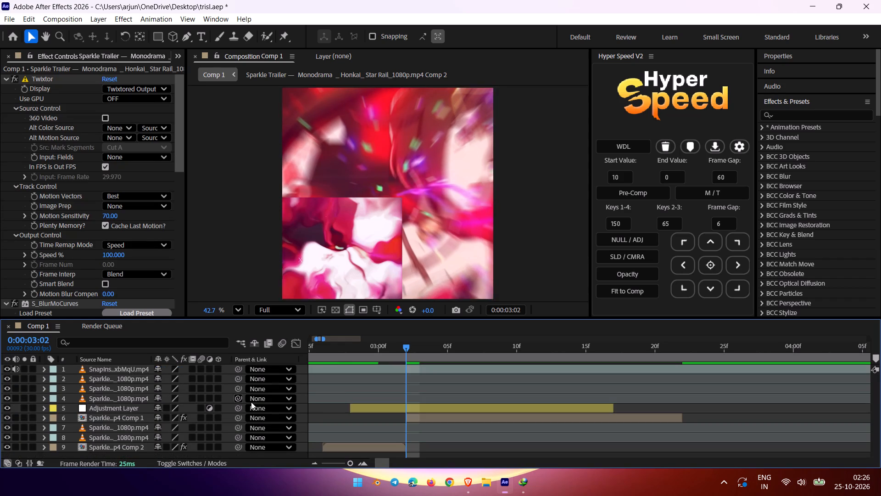
# Examine the transition between 0:00:03:00 and 0:00:03:15, comparing the reduced warp bend and blur with the reference.
pyautogui.scroll(2, 348, 400)
pyautogui.moveTo(407, 349); pyautogui.dragTo(388, 352)
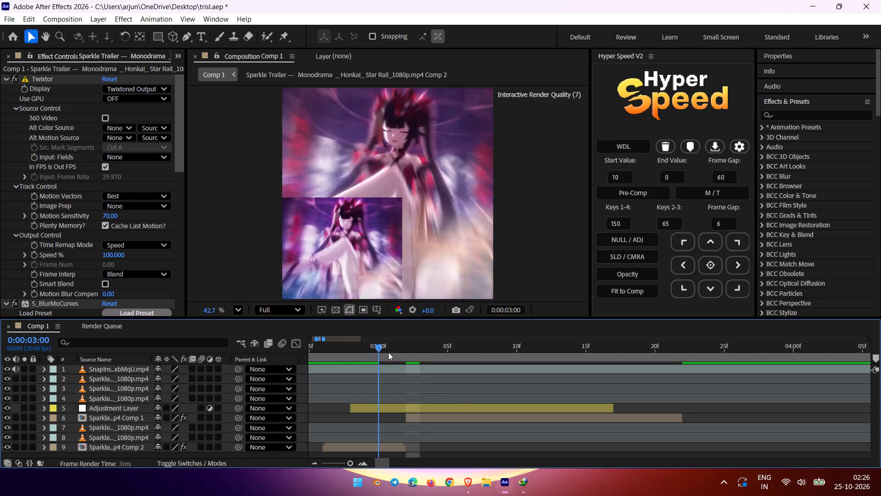
pyautogui.moveTo(388, 352); pyautogui.dragTo(511, 363)
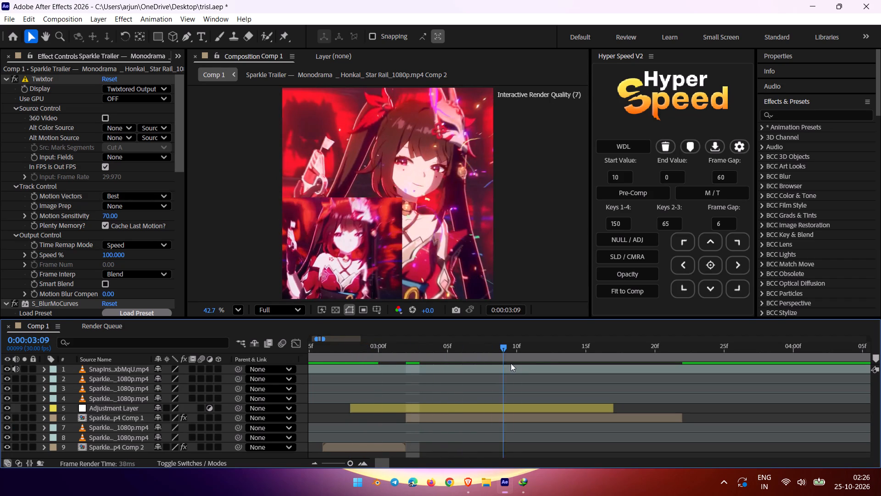
pyautogui.moveTo(511, 363); pyautogui.dragTo(513, 366)
pyautogui.moveTo(513, 366); pyautogui.dragTo(572, 366)
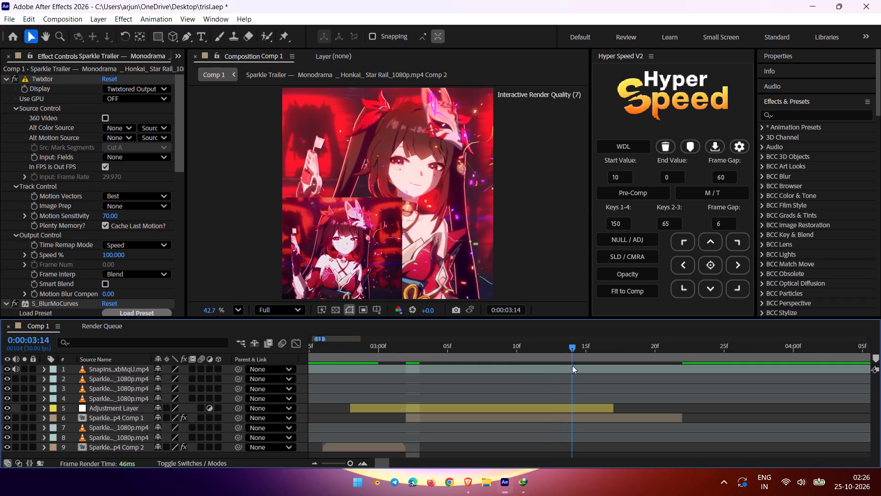
pyautogui.moveTo(572, 366); pyautogui.dragTo(575, 368)
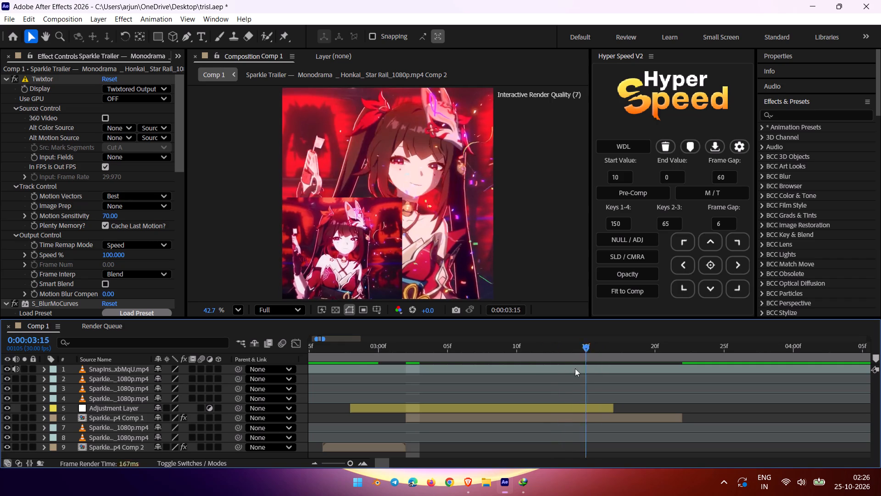
pyautogui.moveTo(575, 368); pyautogui.dragTo(579, 371)
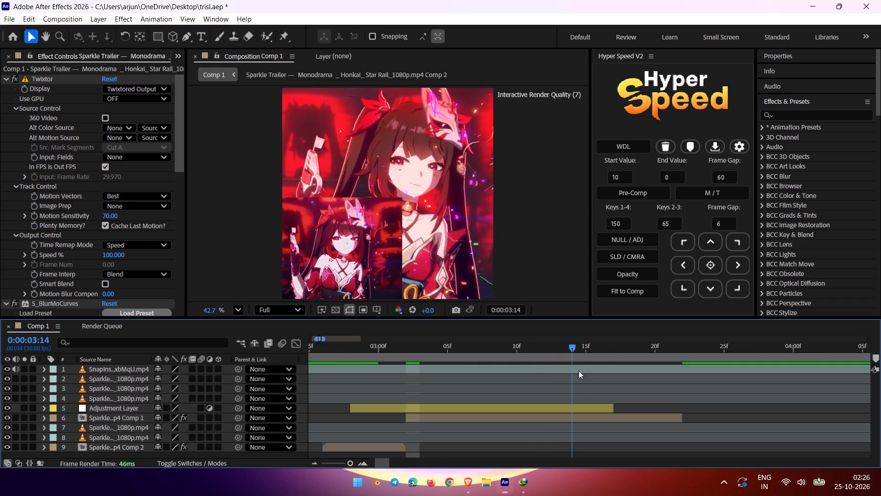
pyautogui.moveTo(579, 371); pyautogui.dragTo(569, 376)
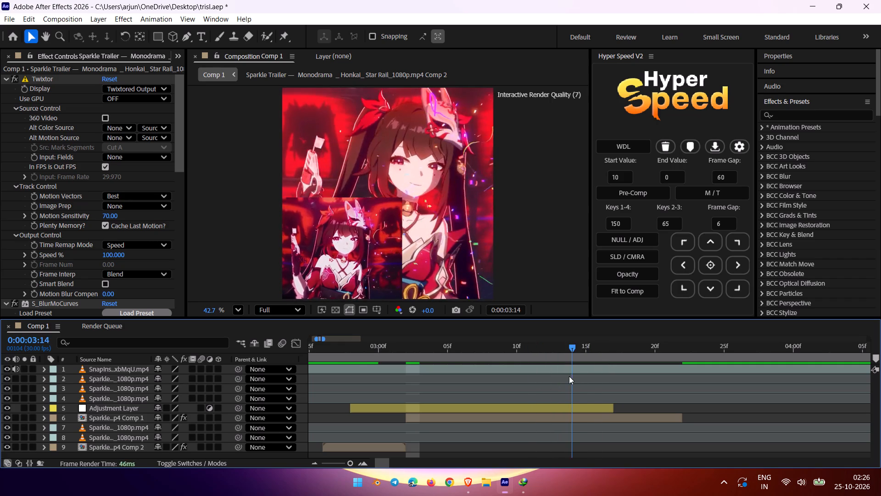
pyautogui.moveTo(569, 376); pyautogui.dragTo(576, 373)
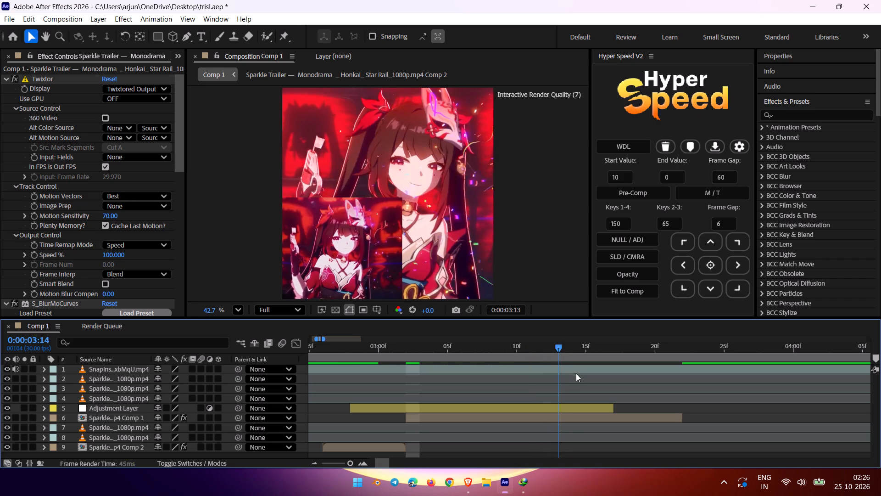
pyautogui.moveTo(576, 373); pyautogui.dragTo(496, 394)
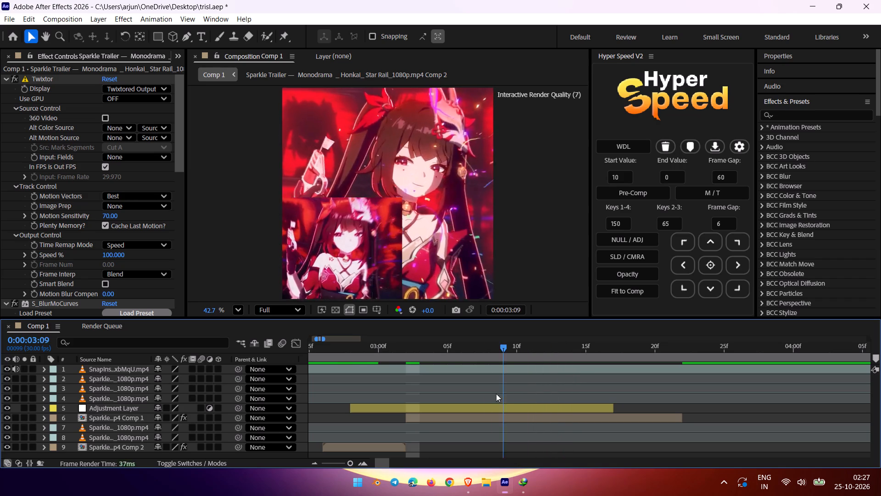
pyautogui.moveTo(496, 394); pyautogui.dragTo(389, 430)
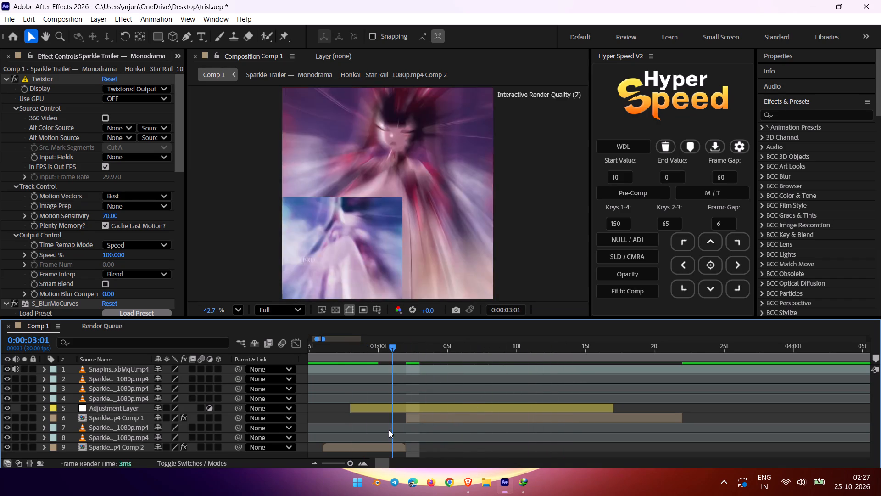
pyautogui.moveTo(389, 430); pyautogui.dragTo(408, 428)
# Delete the Warp effect from layer 6, the Sparkle Comp 1 clip, keeping the layer and its Z Dist keyframes.
pyautogui.click(419, 414)
pyautogui.scroll(-3, 418, 412)
pyautogui.press('u')
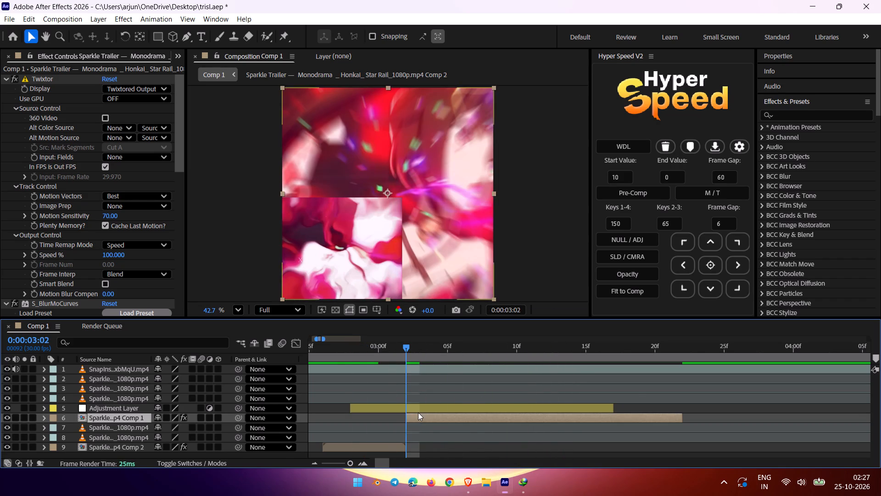
pyautogui.scroll(-5, 375, 410)
pyautogui.click(76, 411)
pyautogui.press('Delete')
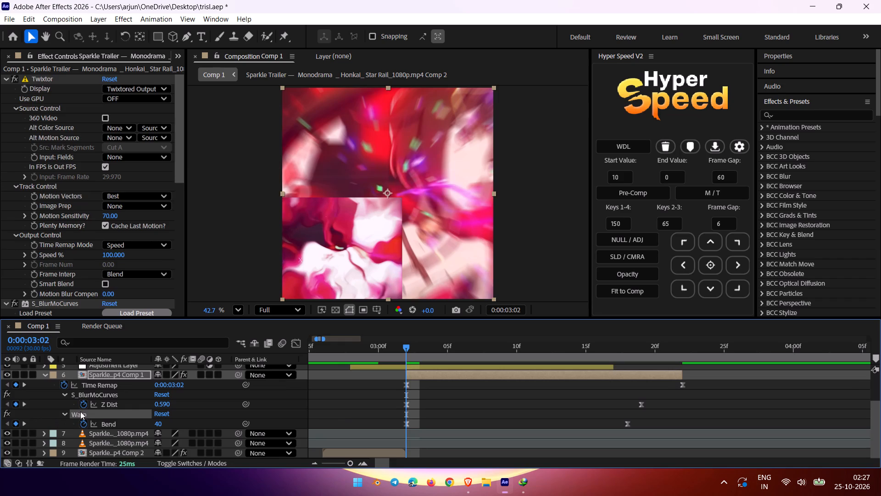
pyautogui.press('Delete')
pyautogui.hotkey('ctrl', 'z')
pyautogui.scroll(-3, 248, 405)
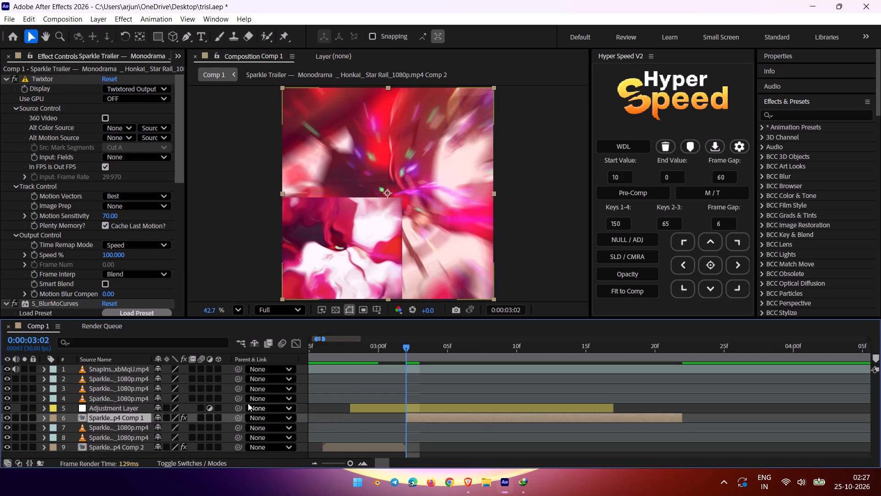
pyautogui.press('u')
pyautogui.scroll(-2, 464, 420)
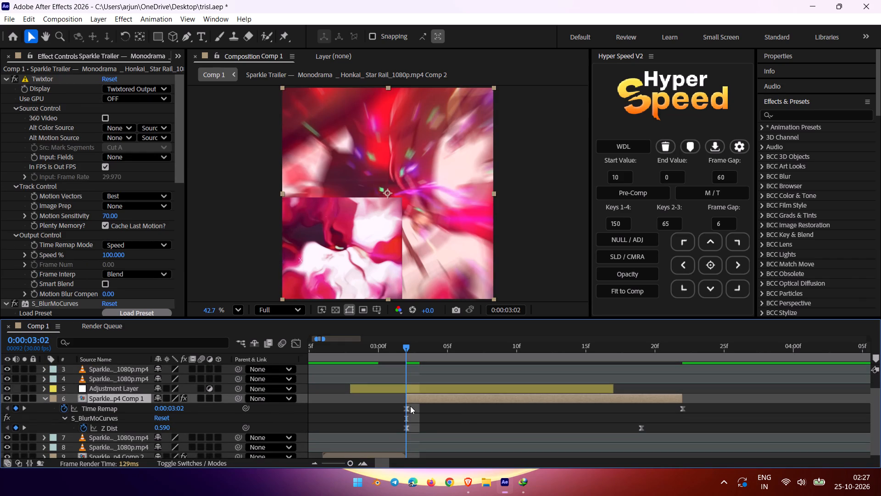
# Save the project.
pyautogui.hotkey('ctrl', 's')
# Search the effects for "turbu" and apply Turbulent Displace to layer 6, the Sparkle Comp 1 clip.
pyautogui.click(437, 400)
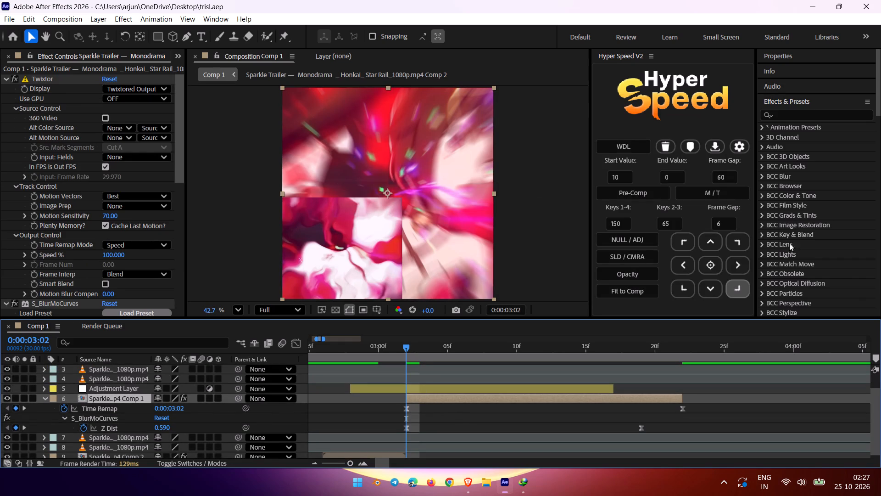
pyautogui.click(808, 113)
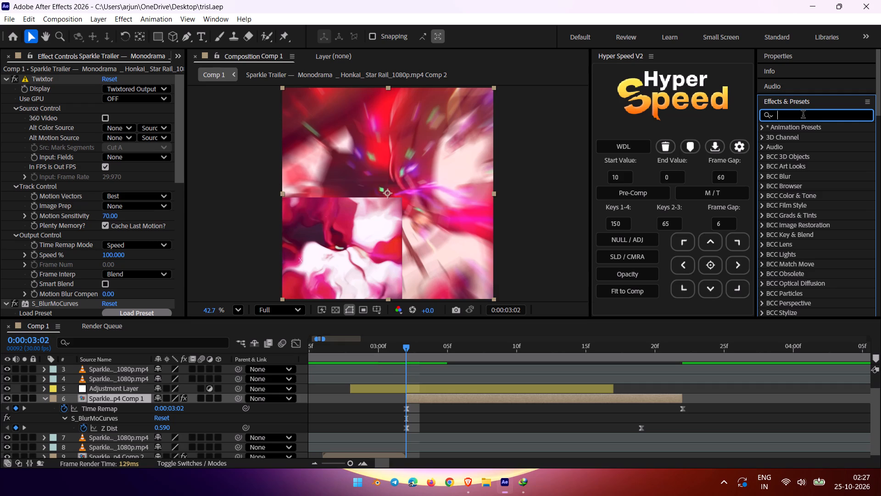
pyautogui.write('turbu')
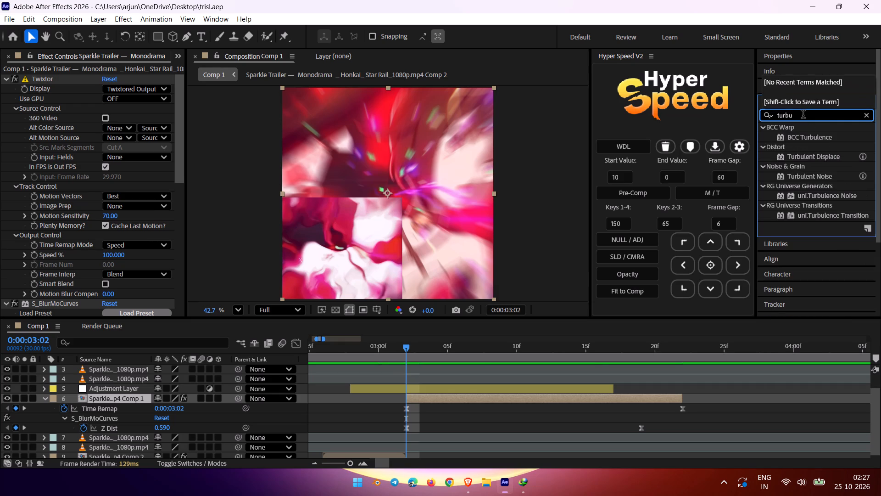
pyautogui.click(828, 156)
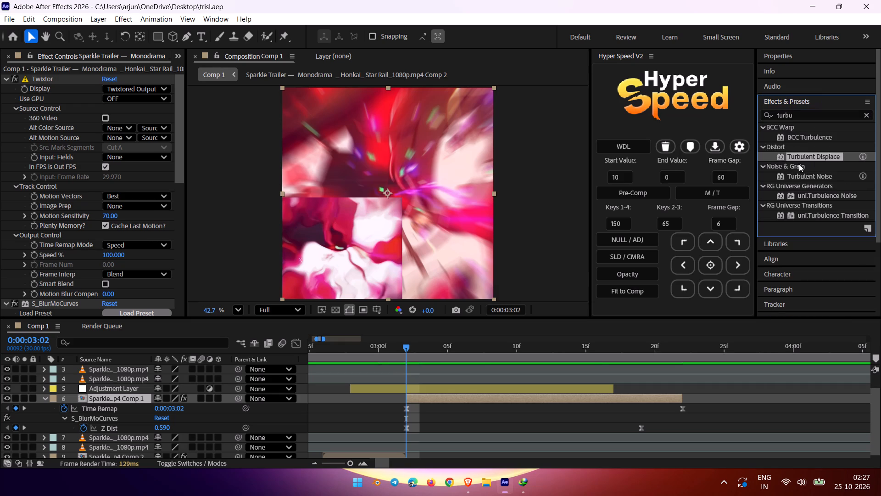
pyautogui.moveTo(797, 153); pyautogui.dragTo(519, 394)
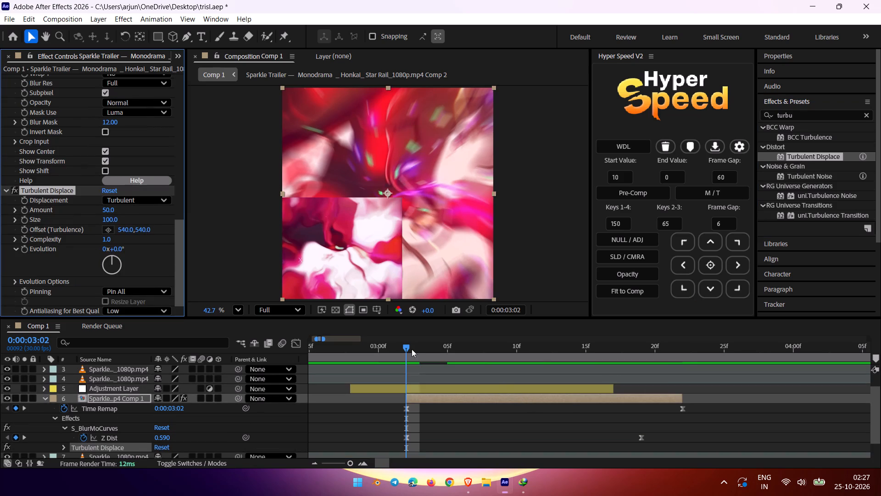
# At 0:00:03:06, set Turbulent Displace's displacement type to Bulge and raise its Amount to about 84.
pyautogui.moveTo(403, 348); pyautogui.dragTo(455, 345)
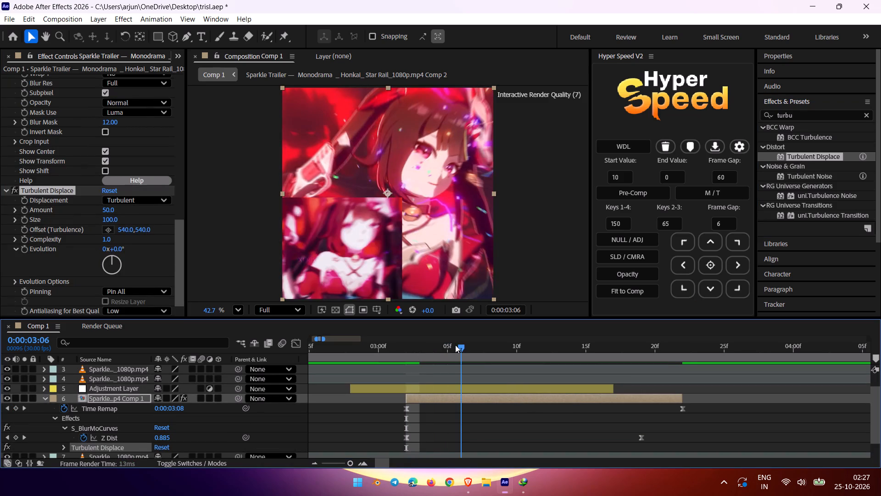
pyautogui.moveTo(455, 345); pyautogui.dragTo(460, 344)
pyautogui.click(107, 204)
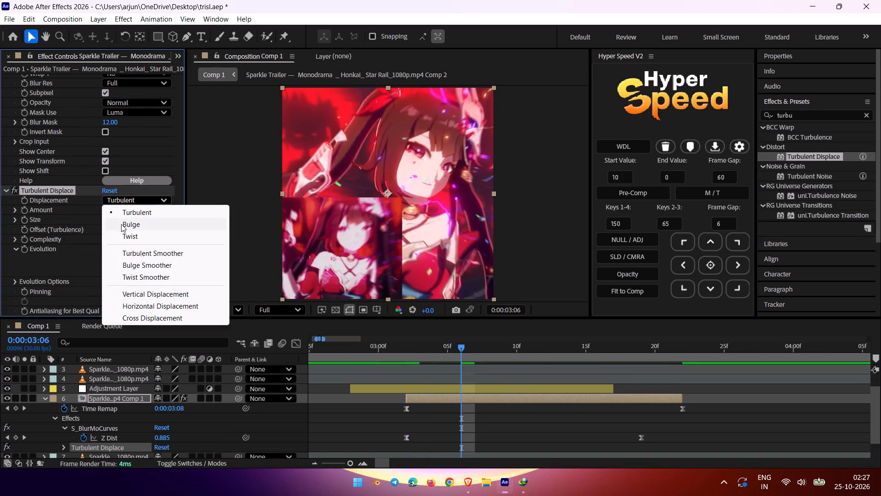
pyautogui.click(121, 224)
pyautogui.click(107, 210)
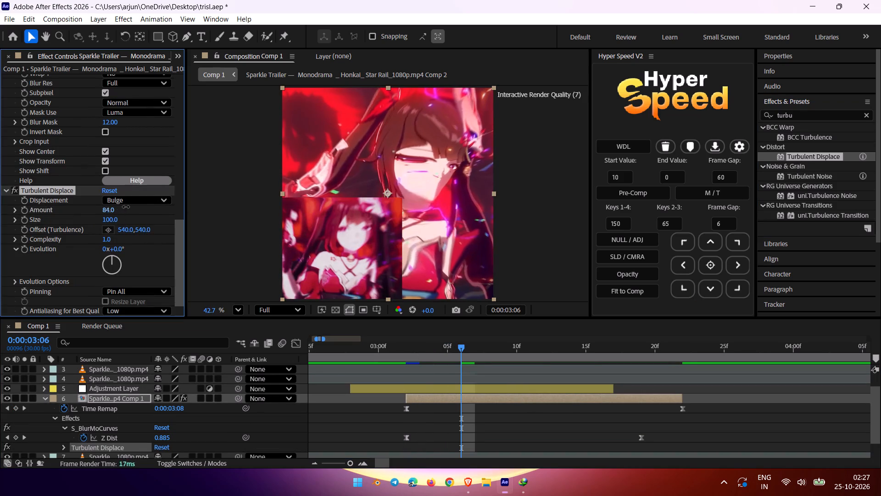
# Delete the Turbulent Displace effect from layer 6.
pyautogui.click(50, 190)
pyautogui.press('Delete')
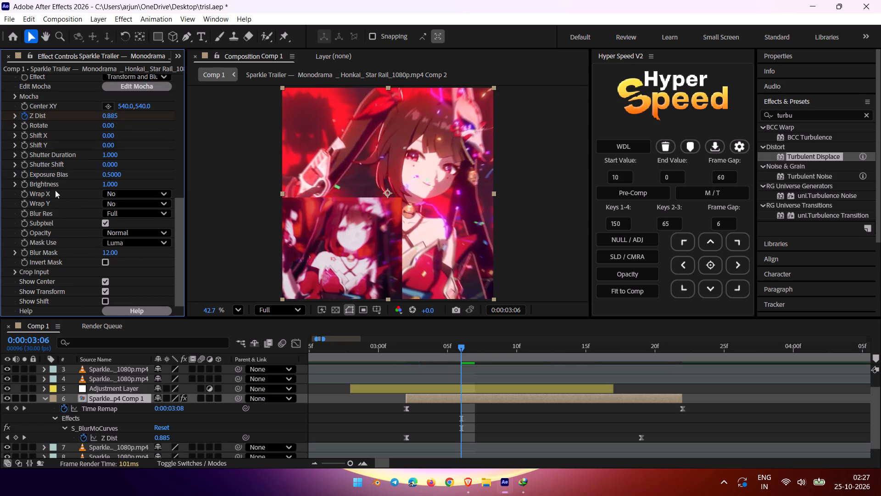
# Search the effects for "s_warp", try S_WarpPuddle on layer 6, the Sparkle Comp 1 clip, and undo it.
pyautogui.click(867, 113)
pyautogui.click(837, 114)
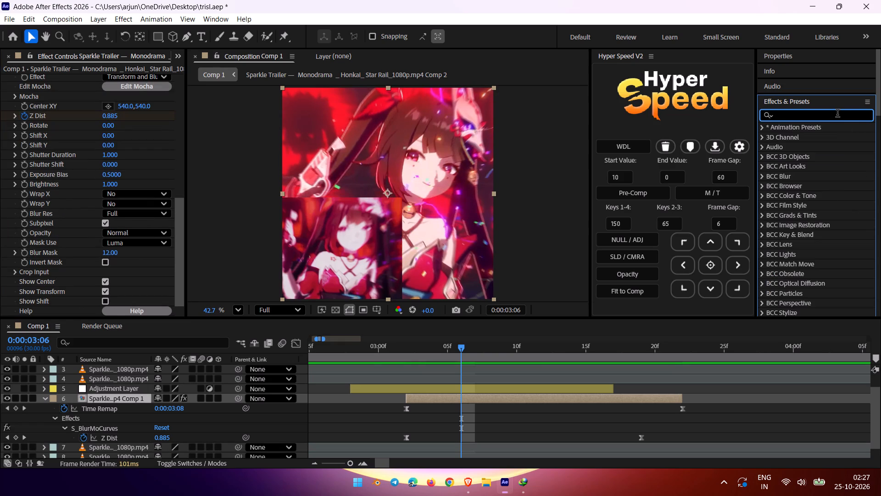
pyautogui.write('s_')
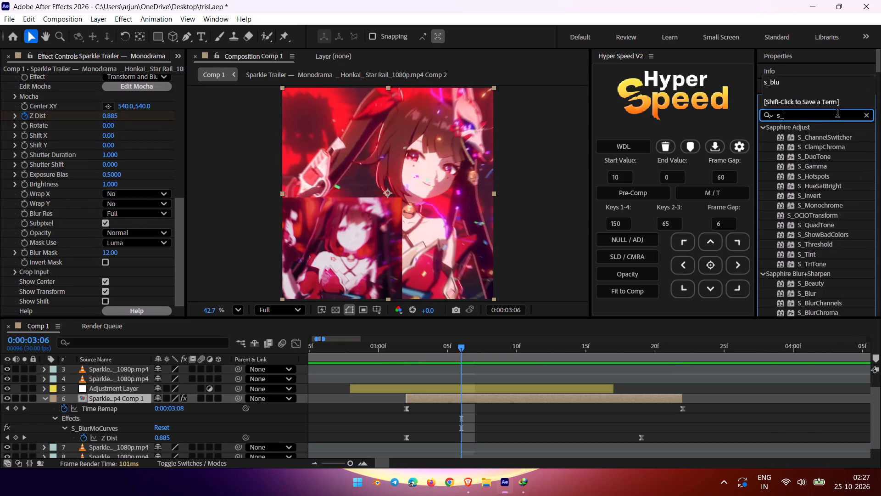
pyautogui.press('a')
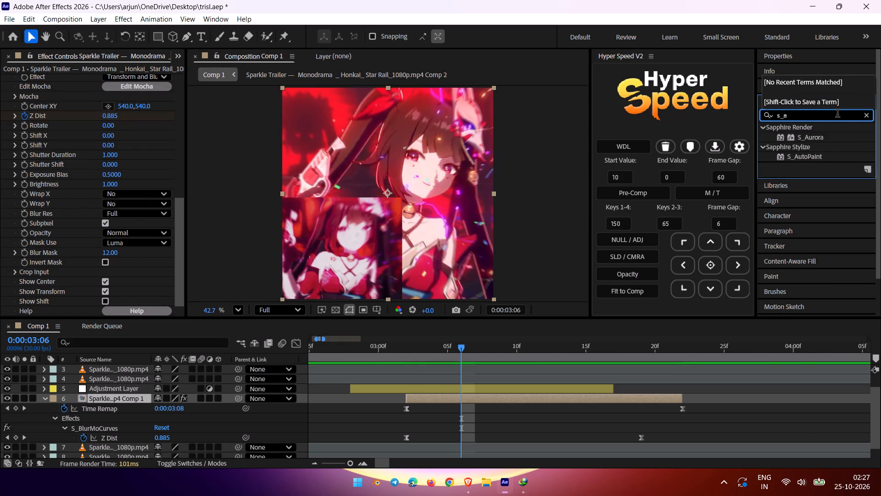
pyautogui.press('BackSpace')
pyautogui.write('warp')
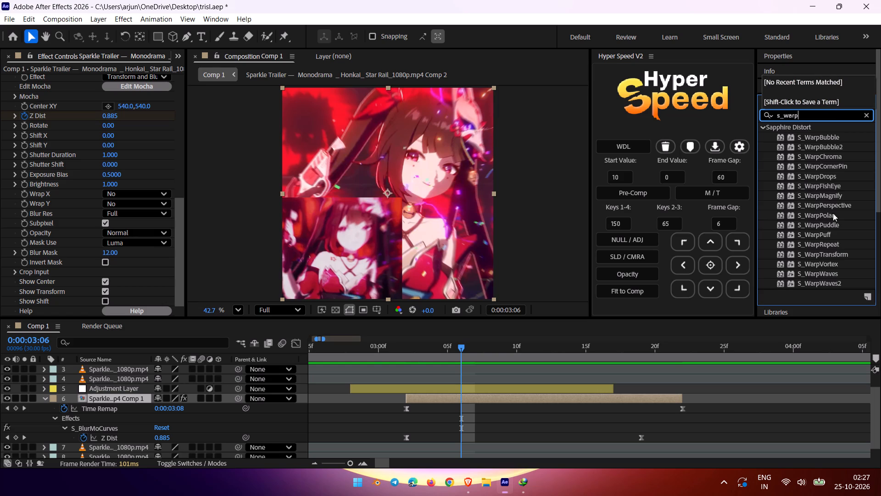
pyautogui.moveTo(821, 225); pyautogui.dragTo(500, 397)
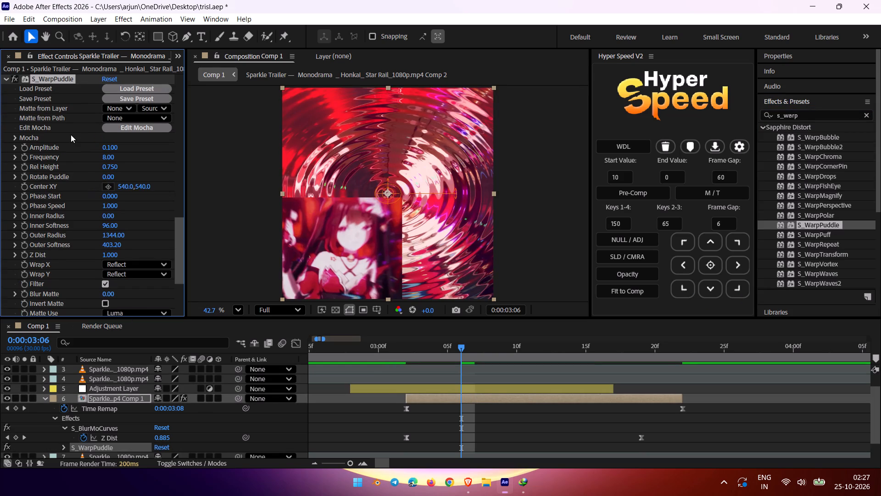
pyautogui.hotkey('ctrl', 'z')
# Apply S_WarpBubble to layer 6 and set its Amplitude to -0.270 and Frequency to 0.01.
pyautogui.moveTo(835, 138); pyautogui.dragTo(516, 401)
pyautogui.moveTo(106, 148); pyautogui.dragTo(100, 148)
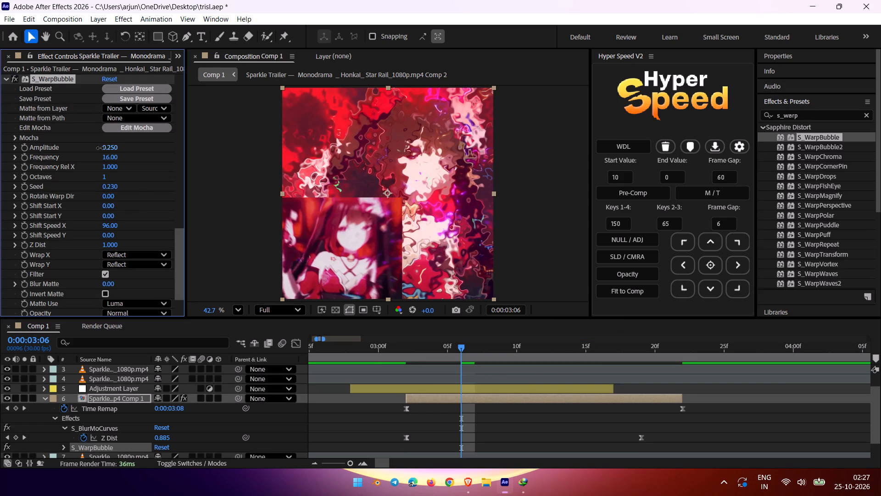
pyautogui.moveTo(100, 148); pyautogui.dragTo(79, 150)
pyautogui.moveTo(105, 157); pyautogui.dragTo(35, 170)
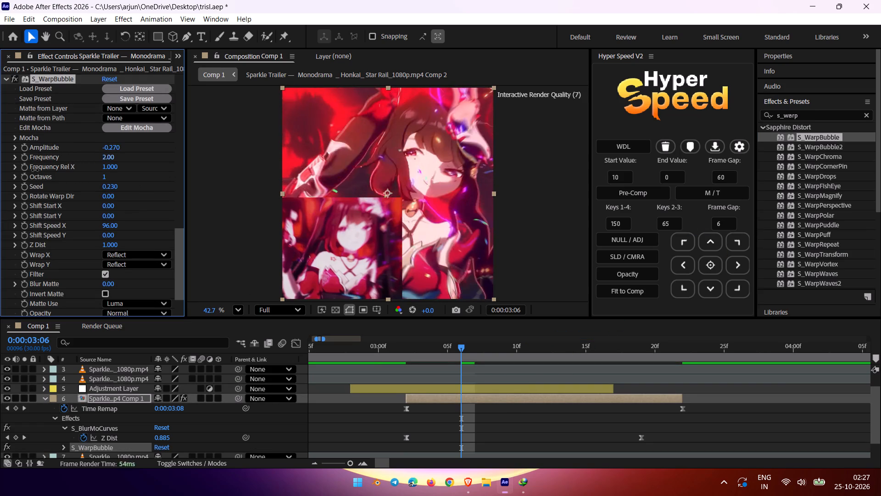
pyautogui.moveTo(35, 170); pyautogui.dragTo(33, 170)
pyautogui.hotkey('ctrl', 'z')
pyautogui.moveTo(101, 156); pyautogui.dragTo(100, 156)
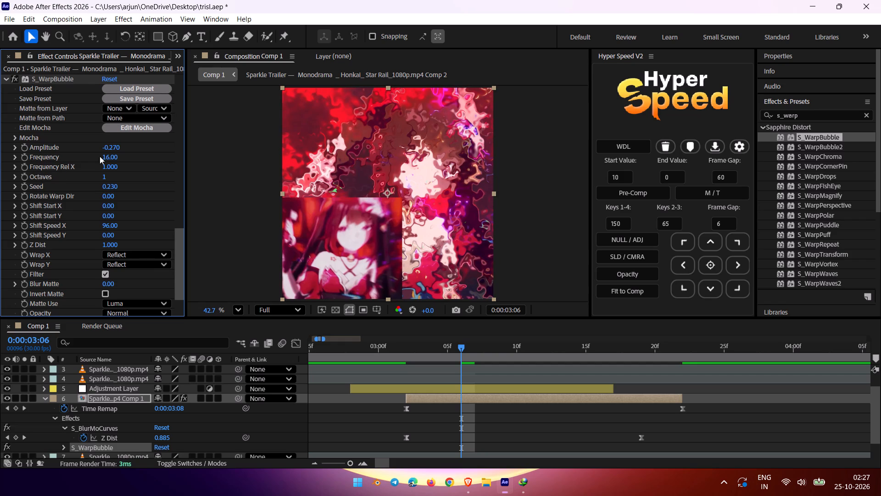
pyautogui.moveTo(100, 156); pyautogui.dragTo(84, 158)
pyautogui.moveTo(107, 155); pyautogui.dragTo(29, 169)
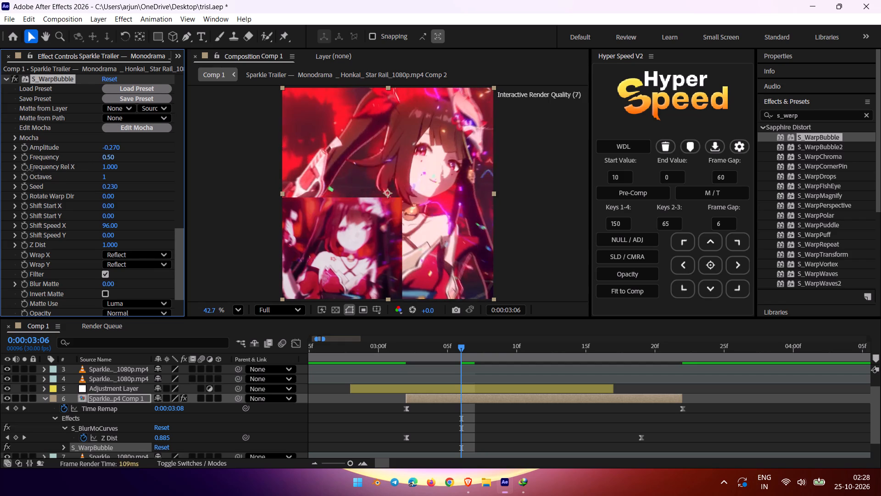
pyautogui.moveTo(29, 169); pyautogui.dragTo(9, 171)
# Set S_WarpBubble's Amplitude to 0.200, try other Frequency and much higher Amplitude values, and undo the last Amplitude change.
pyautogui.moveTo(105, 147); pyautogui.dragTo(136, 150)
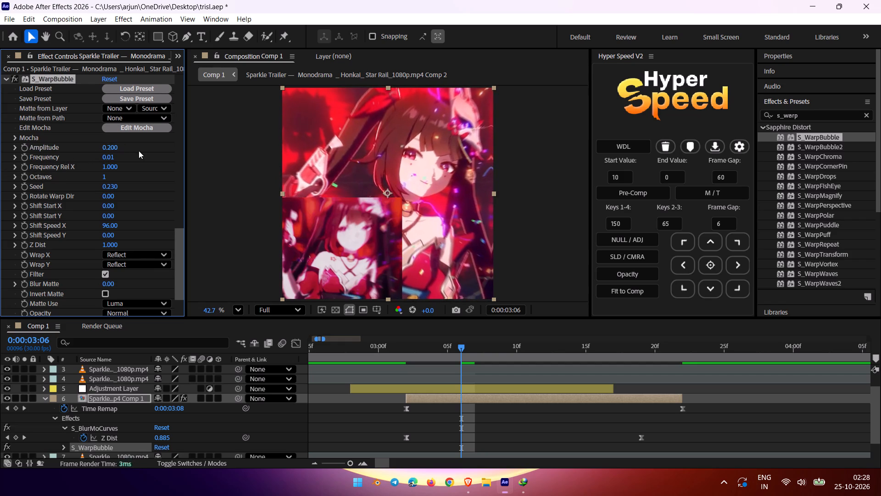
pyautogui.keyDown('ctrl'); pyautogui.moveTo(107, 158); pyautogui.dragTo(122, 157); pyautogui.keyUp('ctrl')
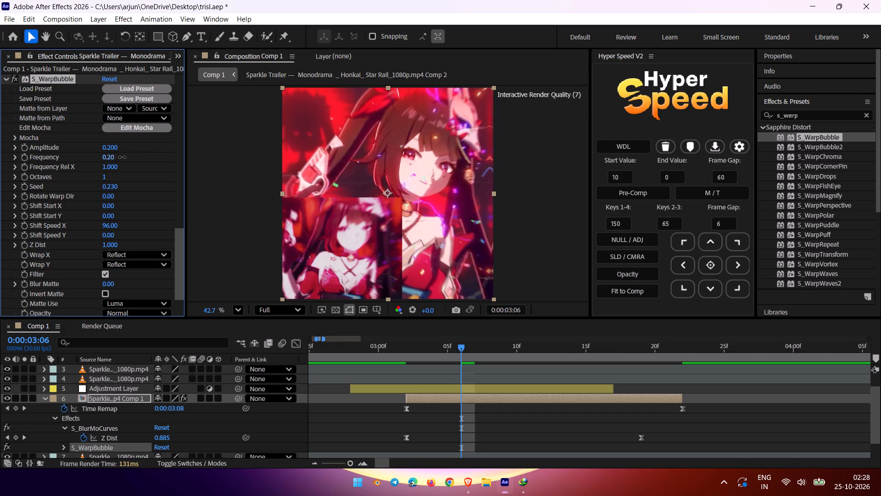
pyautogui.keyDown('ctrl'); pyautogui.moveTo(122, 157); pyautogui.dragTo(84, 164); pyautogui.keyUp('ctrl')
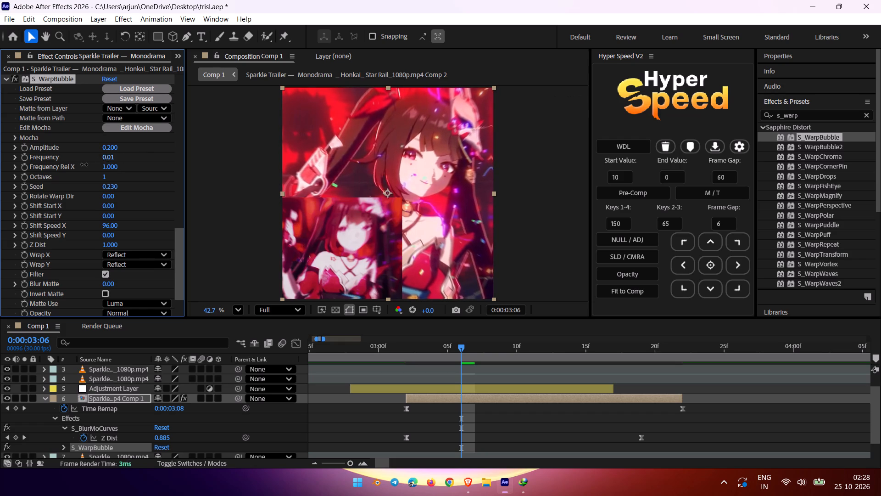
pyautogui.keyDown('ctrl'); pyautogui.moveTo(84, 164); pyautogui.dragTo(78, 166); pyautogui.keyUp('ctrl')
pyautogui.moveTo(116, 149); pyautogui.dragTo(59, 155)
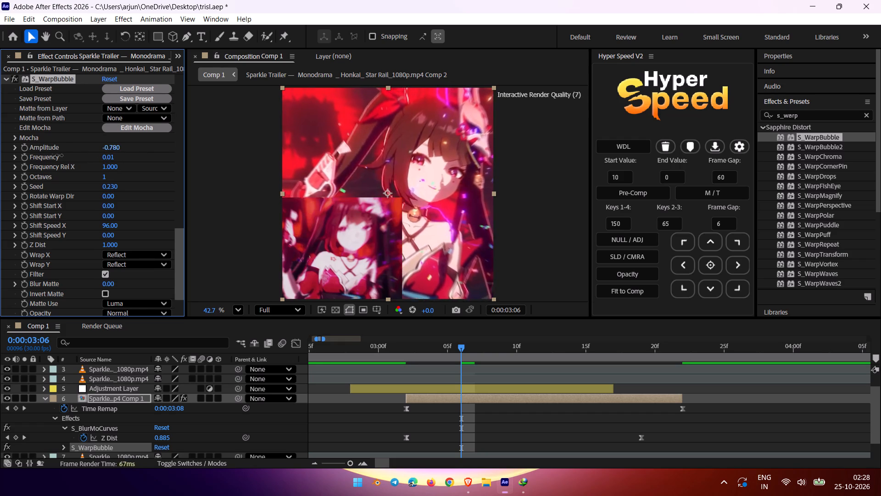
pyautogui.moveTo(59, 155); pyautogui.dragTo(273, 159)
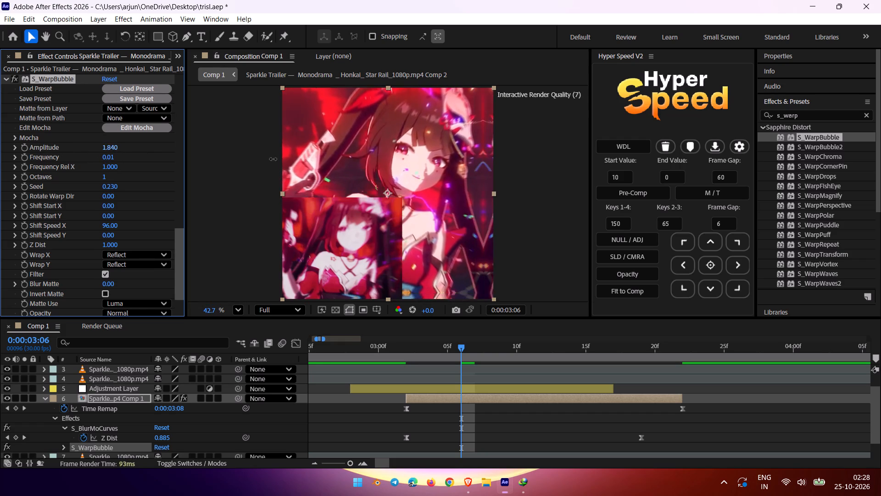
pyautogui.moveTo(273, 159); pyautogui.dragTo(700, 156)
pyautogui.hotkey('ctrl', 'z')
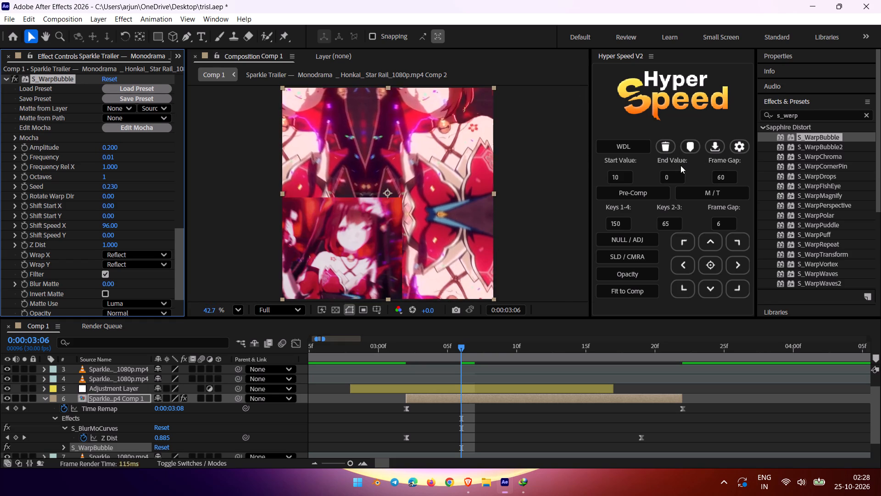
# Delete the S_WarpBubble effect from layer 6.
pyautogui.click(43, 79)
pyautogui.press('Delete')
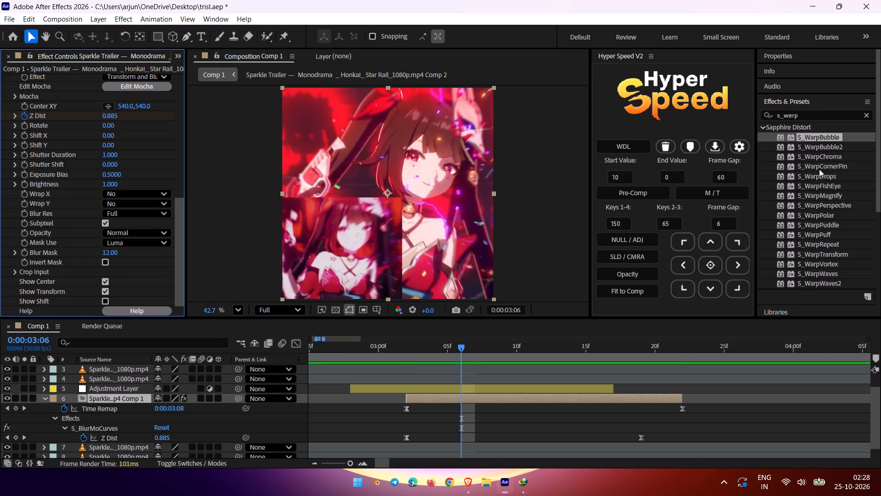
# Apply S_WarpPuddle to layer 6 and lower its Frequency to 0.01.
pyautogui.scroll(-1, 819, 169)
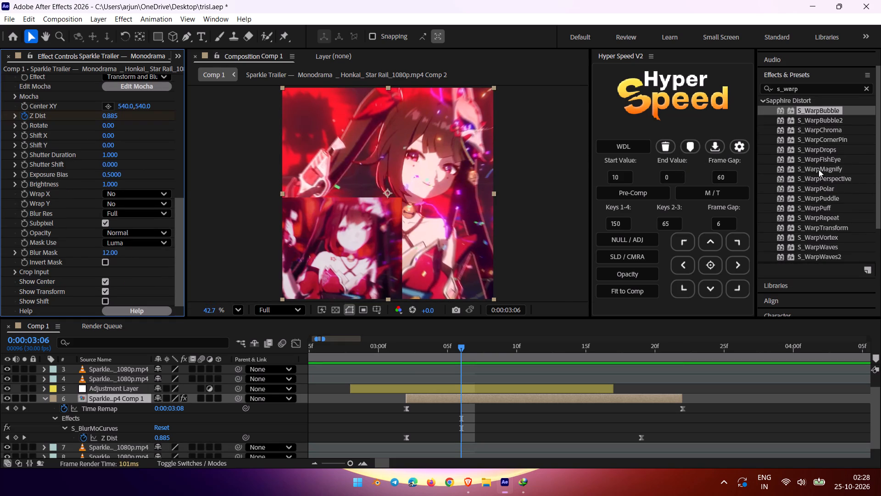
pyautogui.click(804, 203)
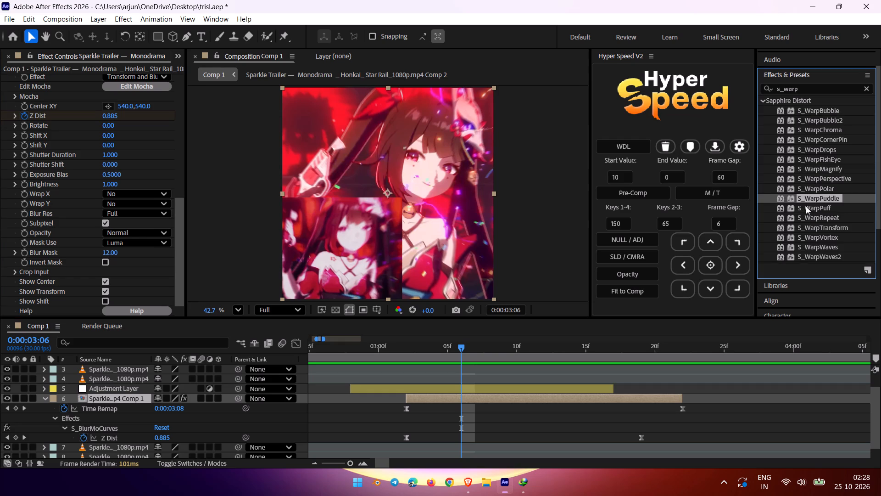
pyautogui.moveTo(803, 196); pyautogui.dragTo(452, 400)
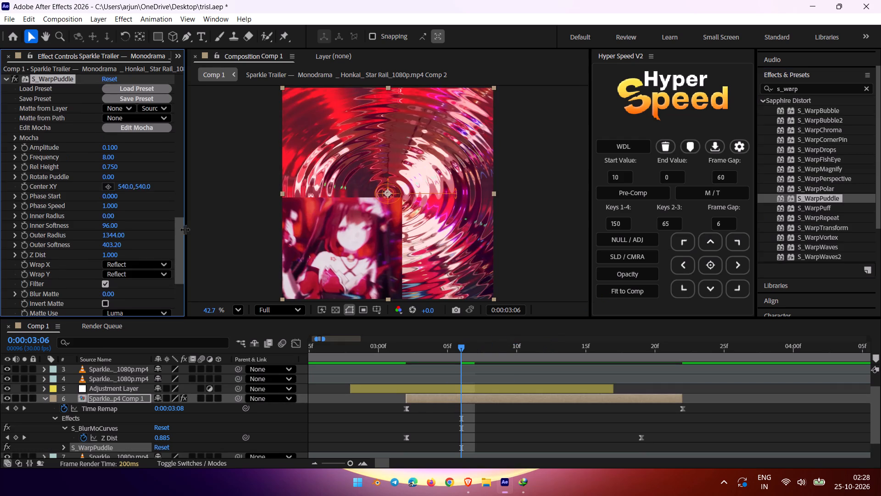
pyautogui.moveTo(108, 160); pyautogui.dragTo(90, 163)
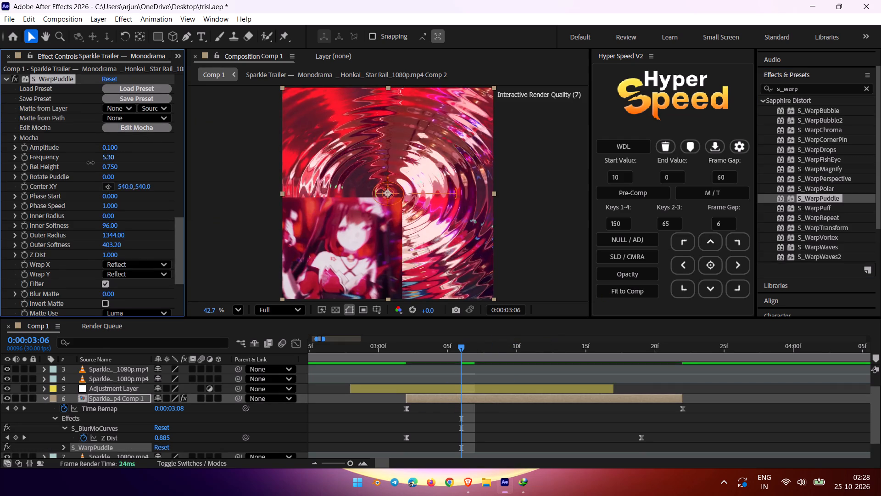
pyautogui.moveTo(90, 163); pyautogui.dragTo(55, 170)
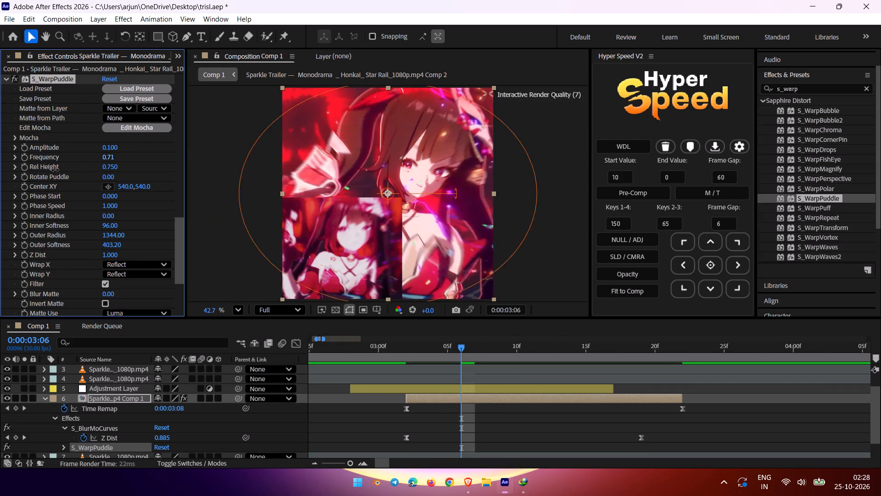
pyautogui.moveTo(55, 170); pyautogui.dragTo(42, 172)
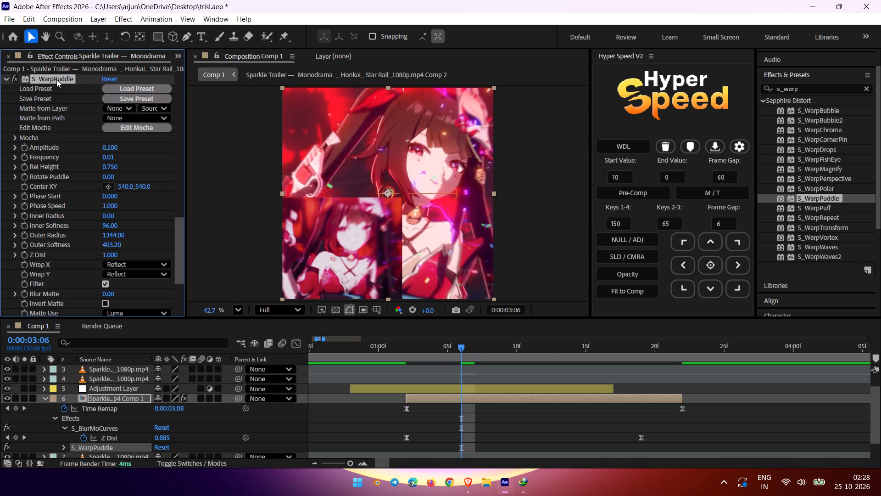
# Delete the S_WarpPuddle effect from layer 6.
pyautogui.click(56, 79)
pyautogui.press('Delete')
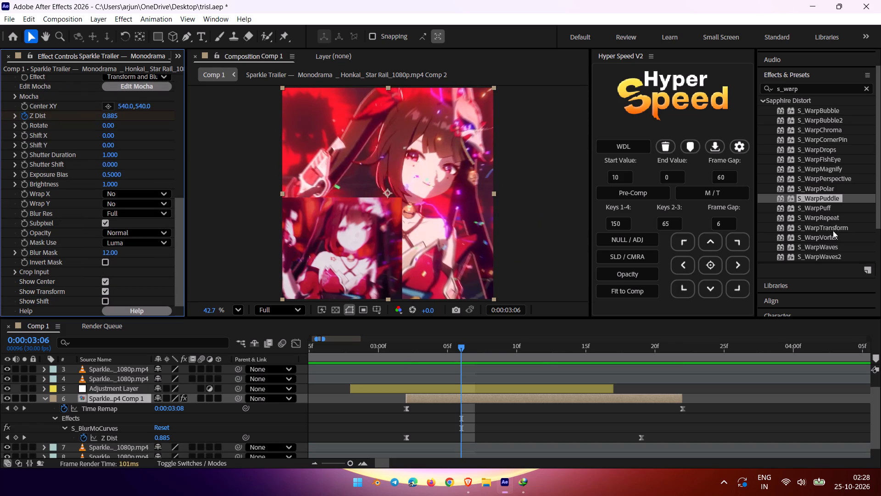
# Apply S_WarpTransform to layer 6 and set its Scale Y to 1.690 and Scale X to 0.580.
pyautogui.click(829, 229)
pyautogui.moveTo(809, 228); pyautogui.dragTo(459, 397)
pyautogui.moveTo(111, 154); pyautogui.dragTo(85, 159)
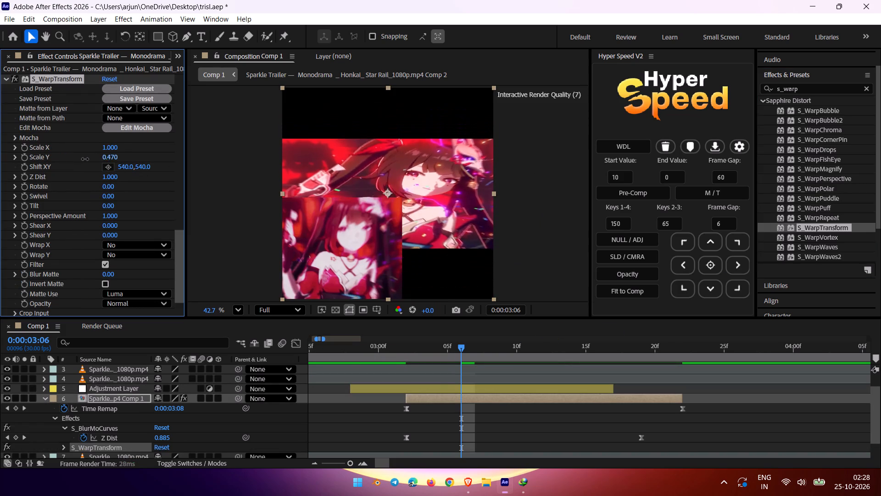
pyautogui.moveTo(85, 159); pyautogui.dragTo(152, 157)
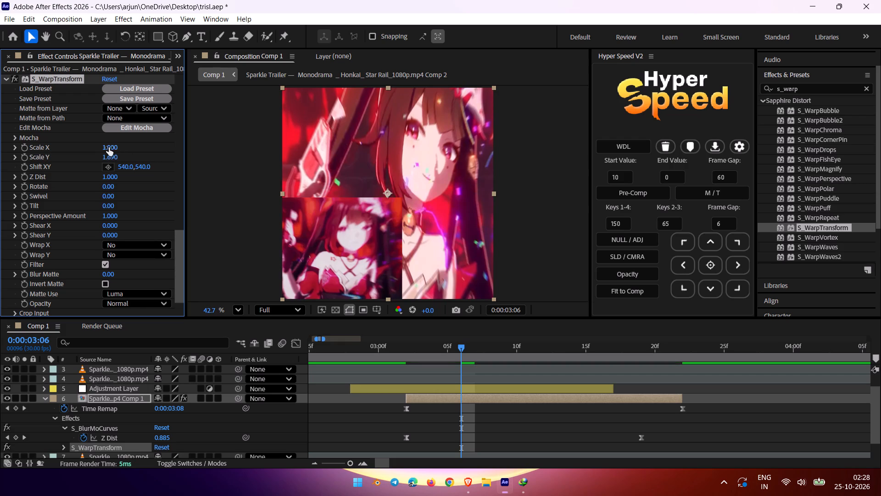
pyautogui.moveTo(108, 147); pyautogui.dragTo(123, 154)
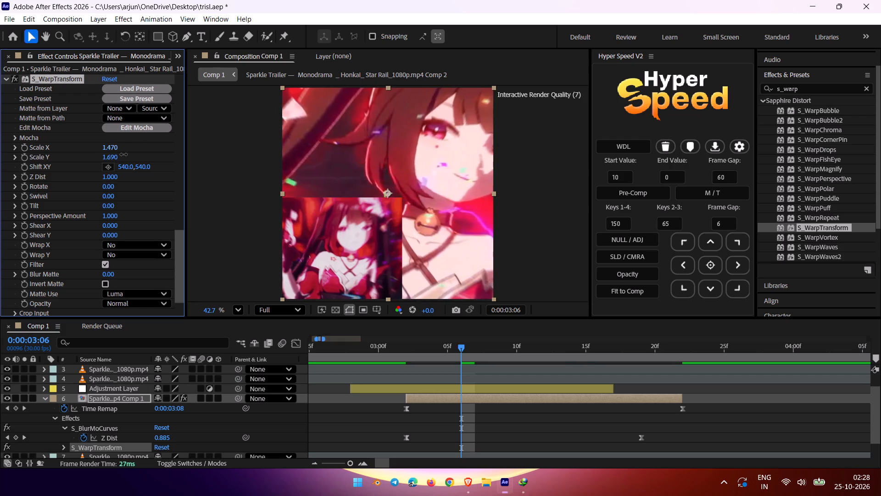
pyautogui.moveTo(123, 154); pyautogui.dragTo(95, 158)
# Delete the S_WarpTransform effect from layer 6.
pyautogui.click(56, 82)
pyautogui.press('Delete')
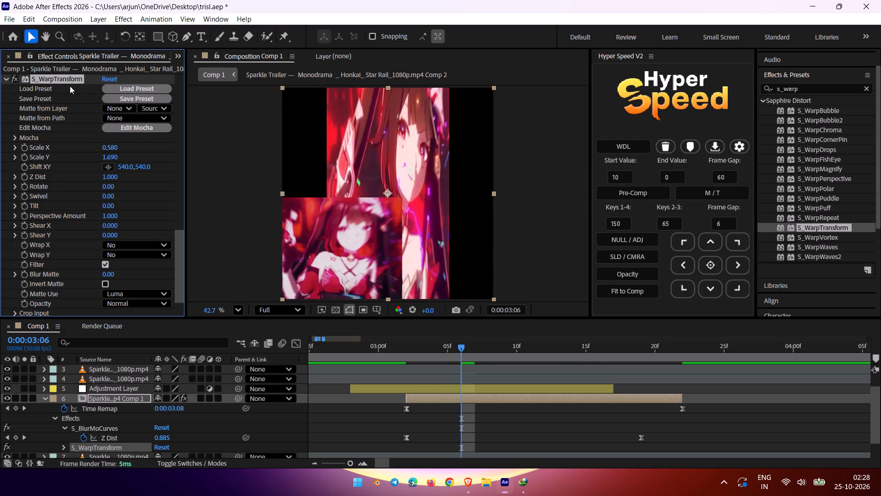
# At 0:00:03:02, search the effects for "optics" and apply Optics Compensation to layer 6, the Sparkle Comp 1 clip.
pyautogui.moveTo(463, 346); pyautogui.dragTo(460, 352)
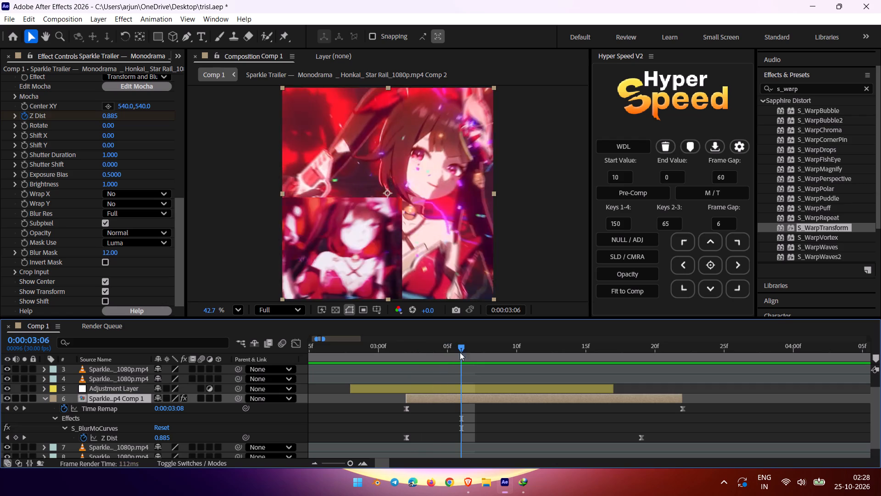
pyautogui.moveTo(460, 352); pyautogui.dragTo(582, 349)
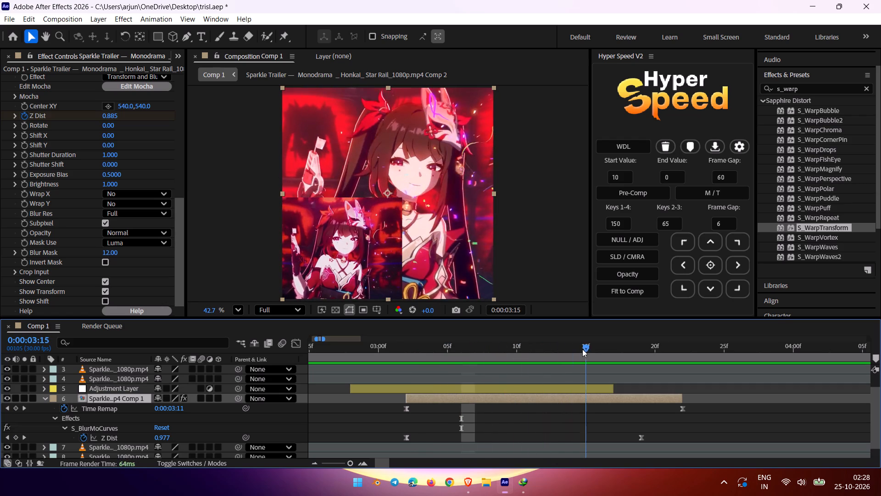
pyautogui.moveTo(582, 349); pyautogui.dragTo(537, 369)
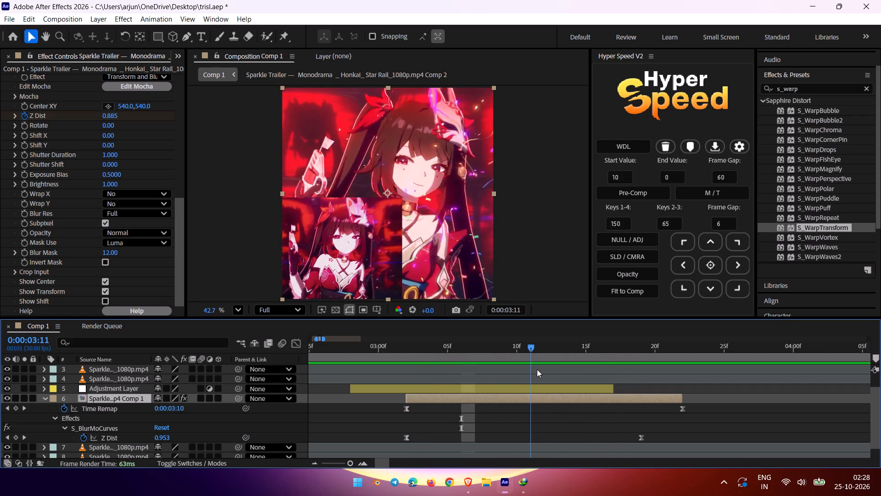
pyautogui.moveTo(537, 369); pyautogui.dragTo(478, 380)
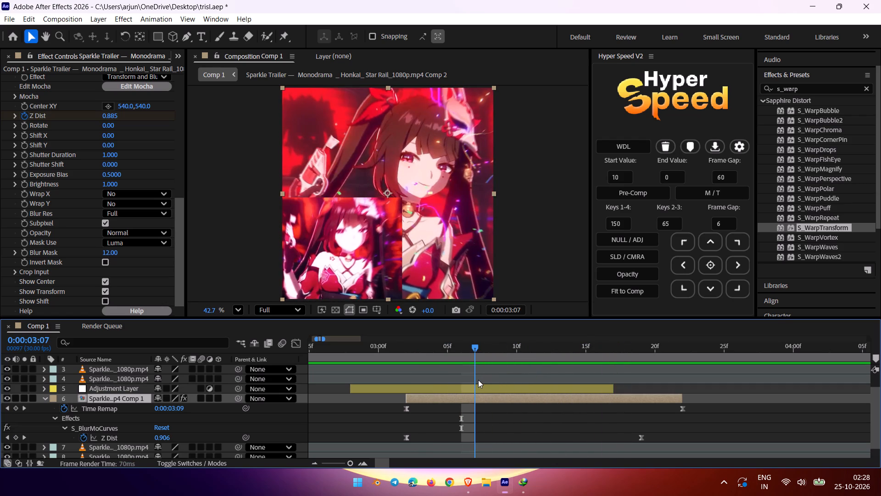
pyautogui.moveTo(478, 380); pyautogui.dragTo(408, 391)
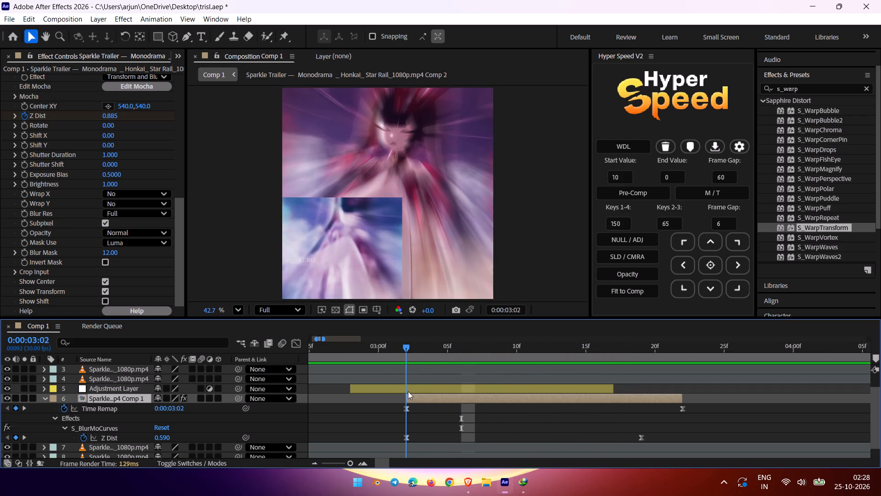
pyautogui.moveTo(408, 391); pyautogui.dragTo(409, 391)
pyautogui.click(822, 92)
pyautogui.press('BackSpace')
pyautogui.press('BackSpace')
pyautogui.press('BackSpace')
pyautogui.press('BackSpace')
pyautogui.press('BackSpace')
pyautogui.press('BackSpace')
pyautogui.press('BackSpace')
pyautogui.press('BackSpace')
pyautogui.press('BackSpace')
pyautogui.press('BackSpace')
pyautogui.press('BackSpace')
pyautogui.press('BackSpace')
pyautogui.press('BackSpace')
pyautogui.press('BackSpace')
pyautogui.press('BackSpace')
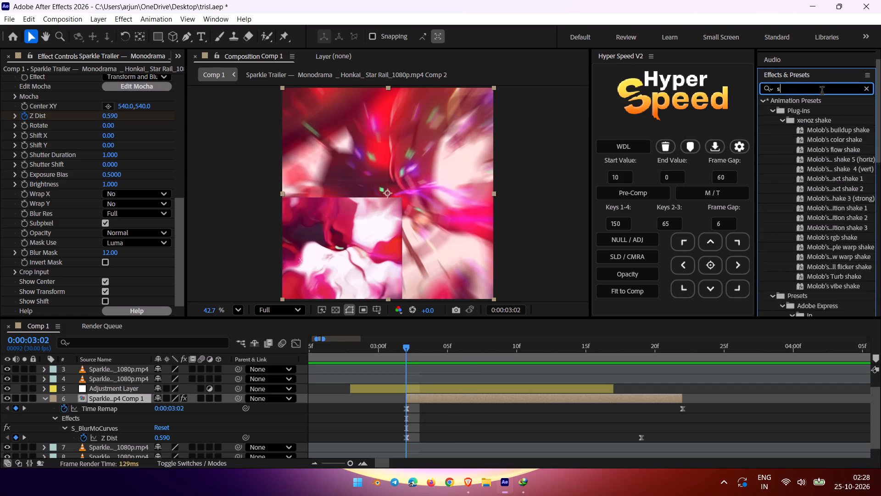
pyautogui.write('optics')
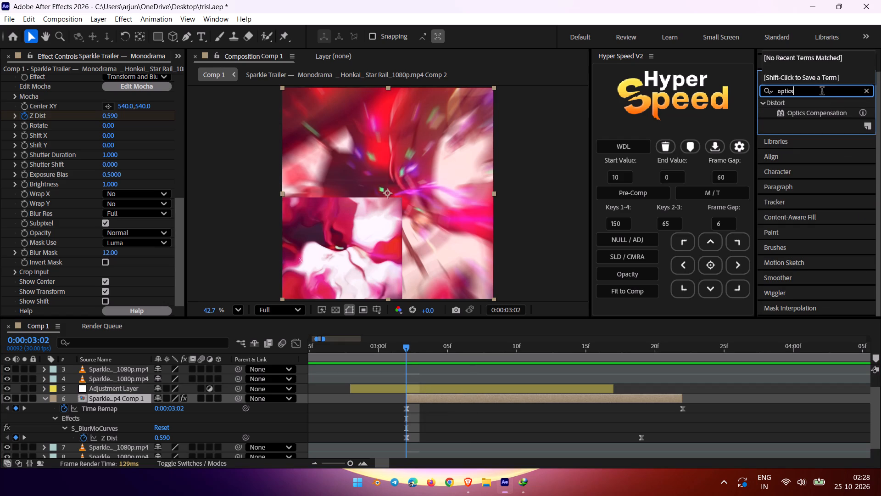
pyautogui.moveTo(826, 116); pyautogui.dragTo(461, 398)
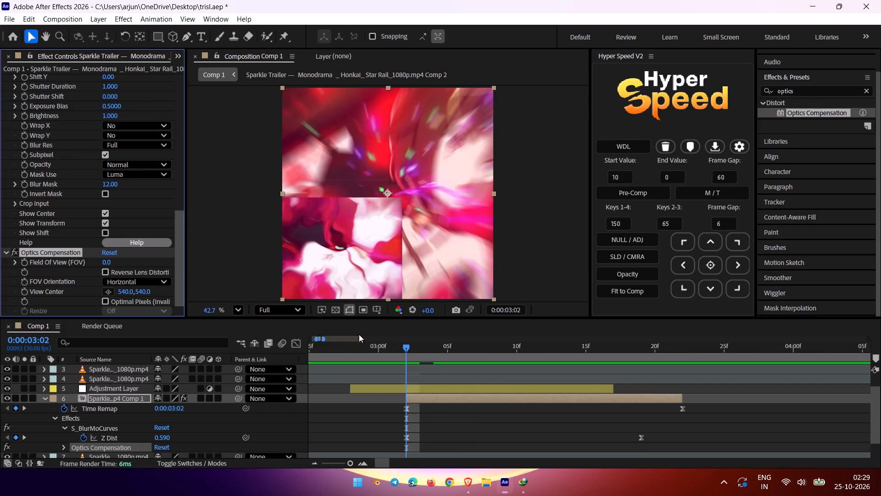
# At 0:00:03:09, turn on Reverse Lens Distortion in layer 6's Optics Compensation and raise Field Of View to 41.0.
pyautogui.moveTo(406, 347); pyautogui.dragTo(486, 363)
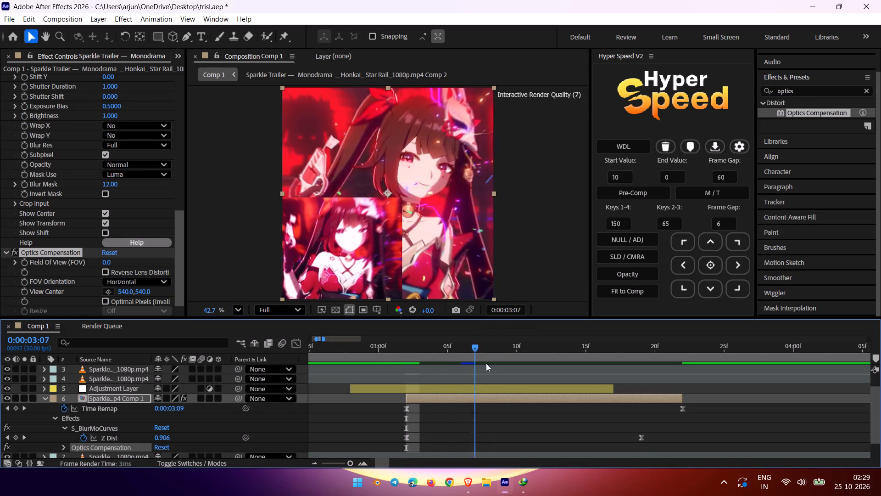
pyautogui.moveTo(486, 363); pyautogui.dragTo(500, 366)
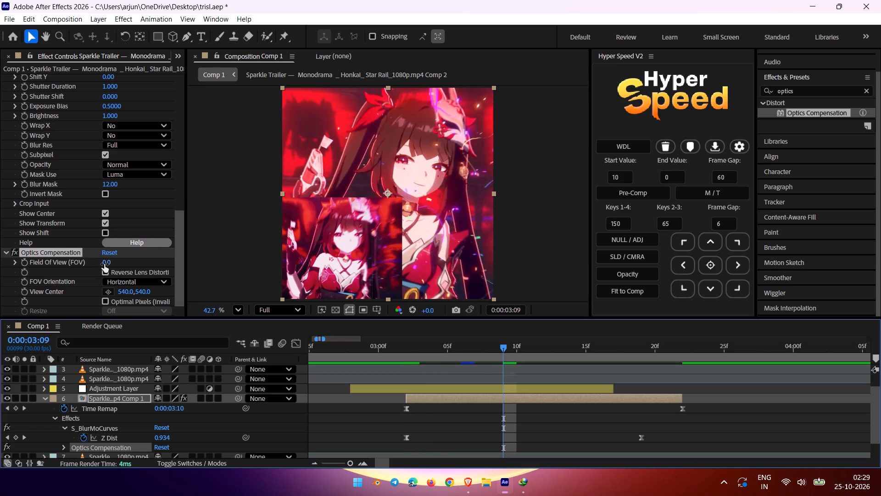
pyautogui.scroll(11, 95, 242)
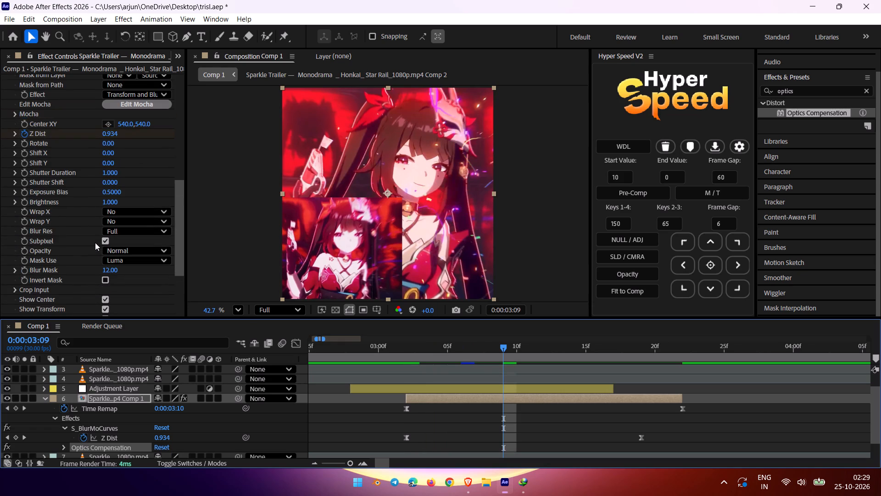
pyautogui.scroll(1, 95, 242)
pyautogui.scroll(-13, 95, 242)
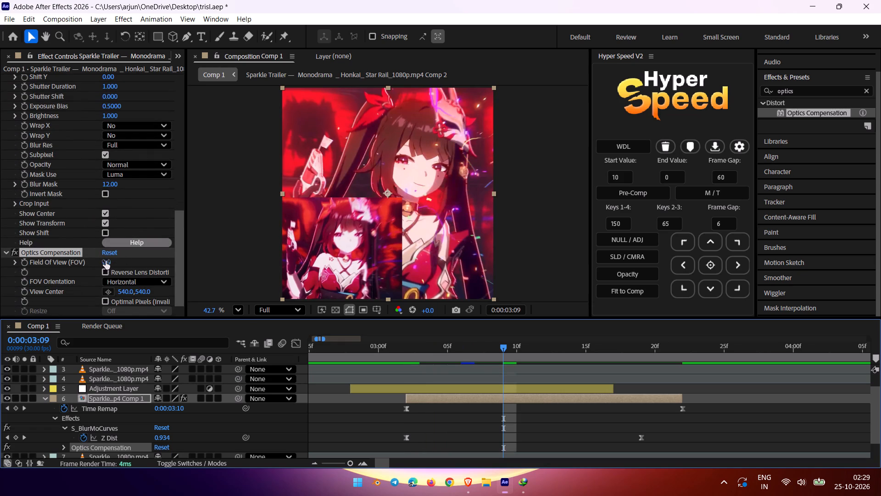
pyautogui.click(106, 261)
pyautogui.click(104, 271)
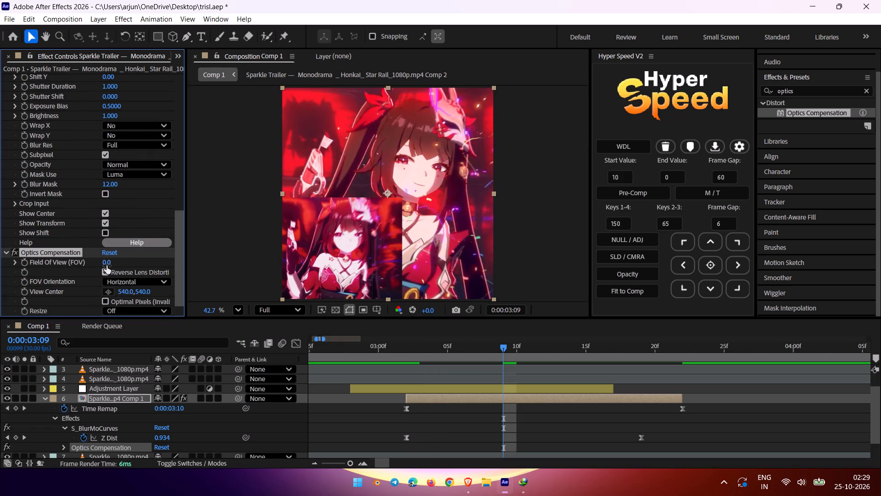
pyautogui.moveTo(106, 265); pyautogui.dragTo(47, 267)
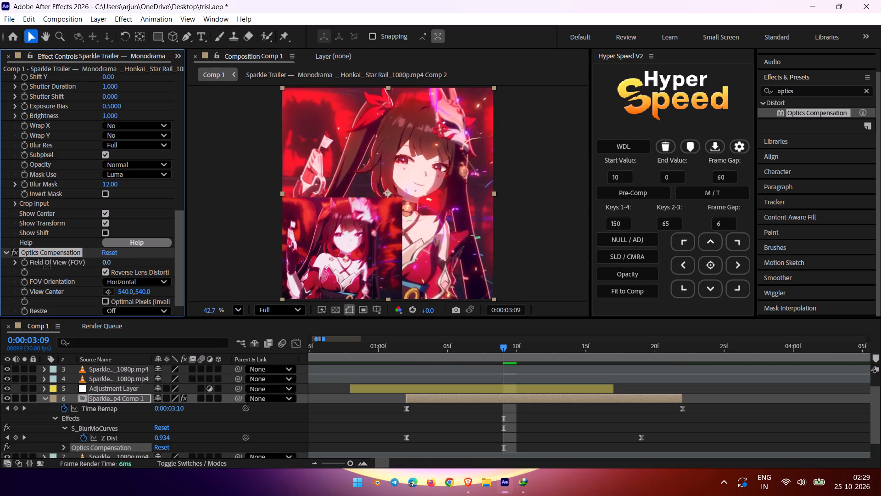
pyautogui.moveTo(47, 267); pyautogui.dragTo(212, 222)
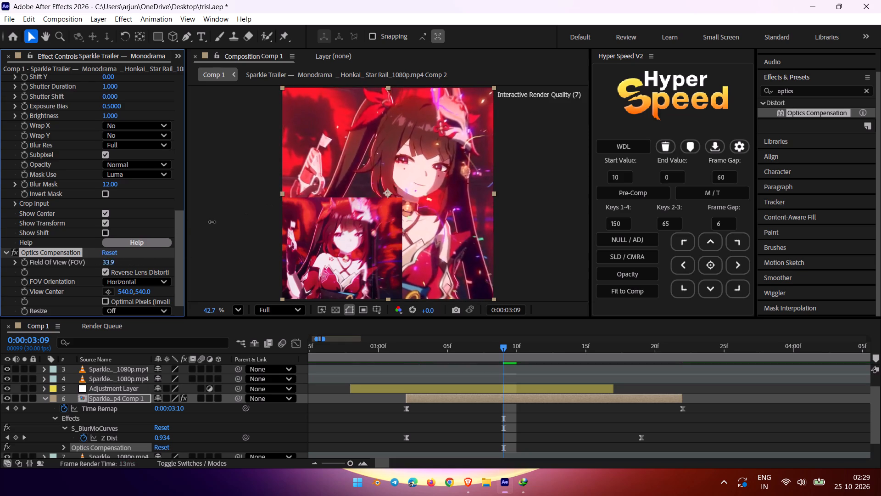
pyautogui.moveTo(212, 222); pyautogui.dragTo(192, 214)
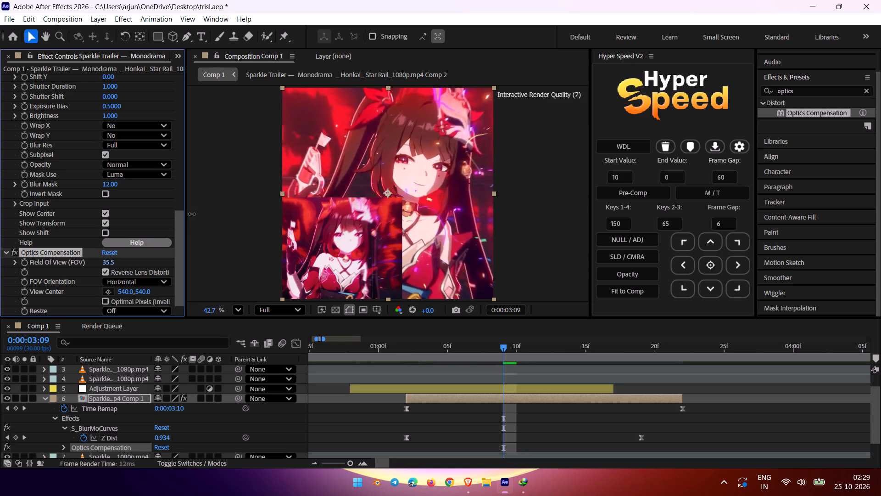
pyautogui.moveTo(192, 214); pyautogui.dragTo(218, 205)
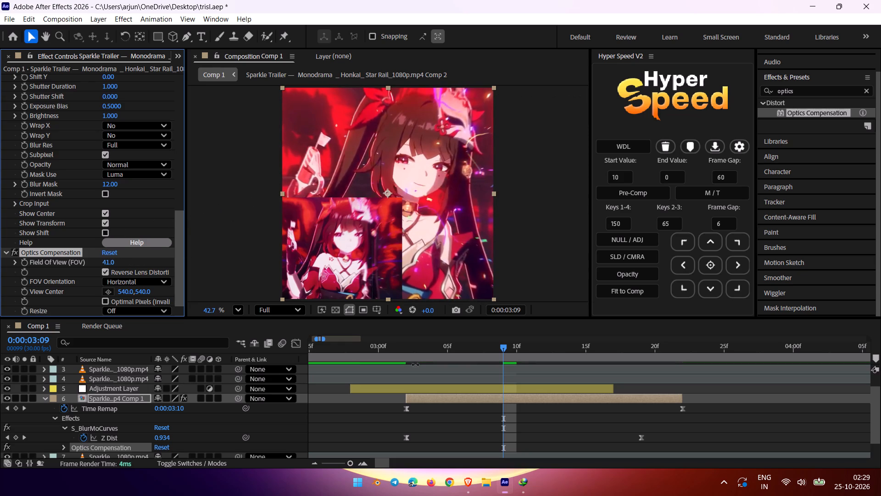
# At 0:00:03:02, start animating the Optics Compensation Field Of View on layer 6 and set its keyframe to 50.
pyautogui.moveTo(503, 345); pyautogui.dragTo(401, 366)
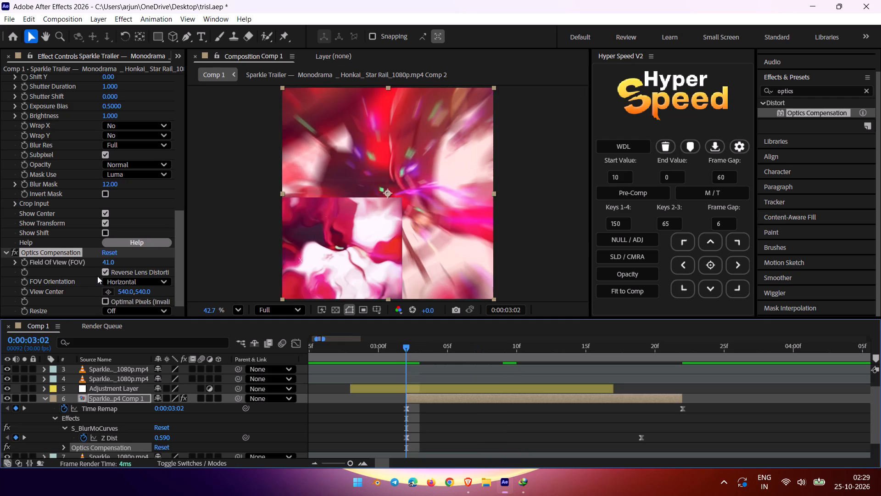
pyautogui.click(22, 261)
pyautogui.moveTo(107, 262); pyautogui.dragTo(125, 258)
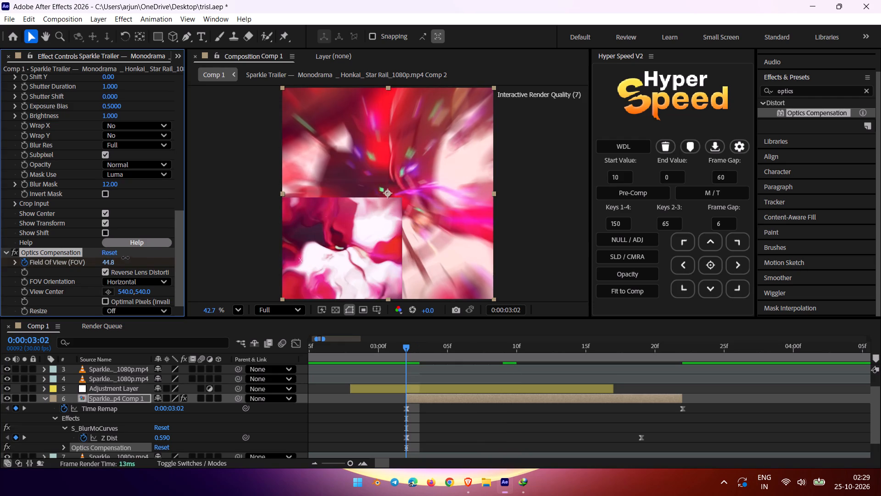
pyautogui.moveTo(125, 258); pyautogui.dragTo(140, 255)
pyautogui.click(101, 264)
pyautogui.click(110, 265)
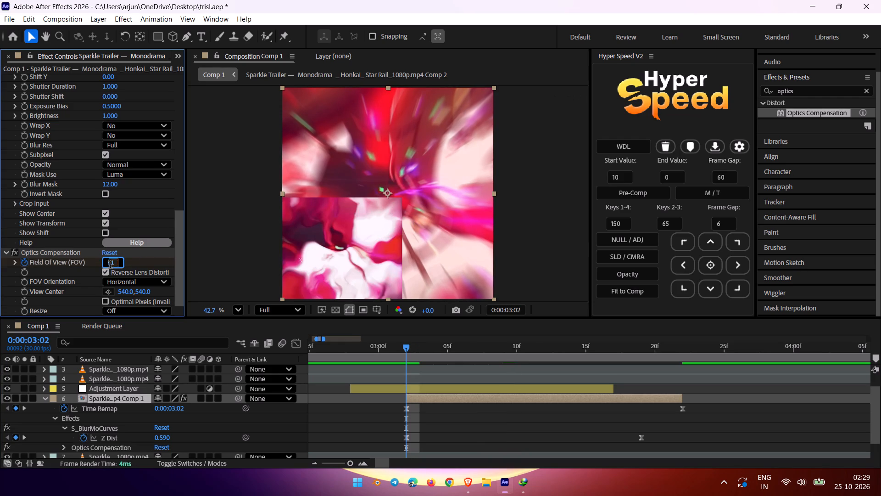
pyautogui.press('BackSpace')
pyautogui.write('50')
pyautogui.press('Return')
# At 0:00:03:19, set the Optics Compensation Field Of View to 0 and scrub through the lens distortion animation.
pyautogui.moveTo(405, 344); pyautogui.dragTo(635, 383)
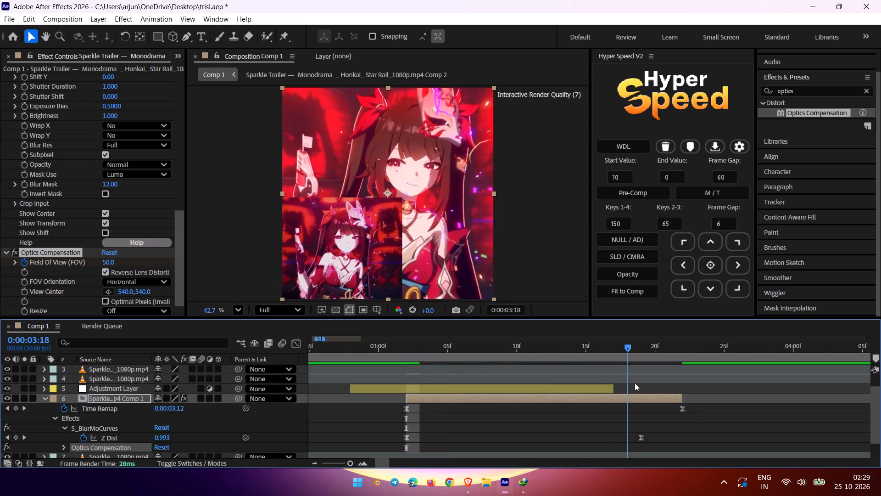
pyautogui.moveTo(635, 383); pyautogui.dragTo(643, 382)
pyautogui.click(113, 263)
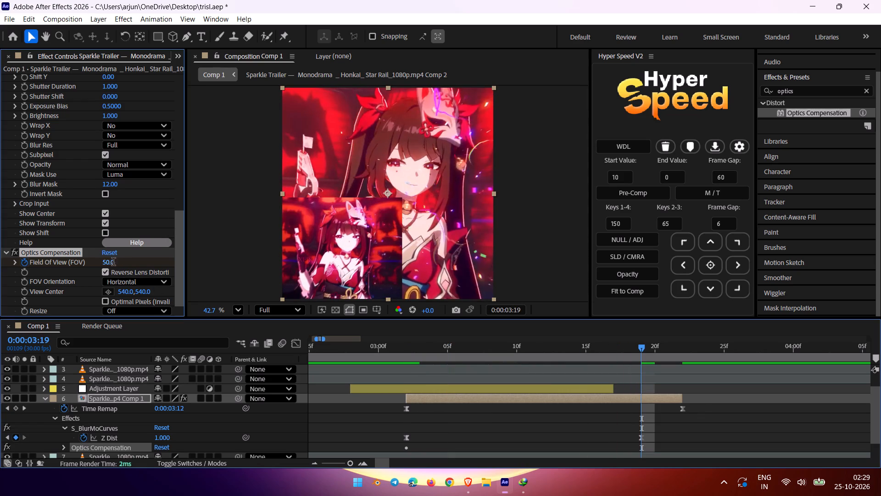
pyautogui.press('BackSpace')
pyautogui.press('0')
pyautogui.press('Return')
pyautogui.moveTo(643, 346); pyautogui.dragTo(350, 369)
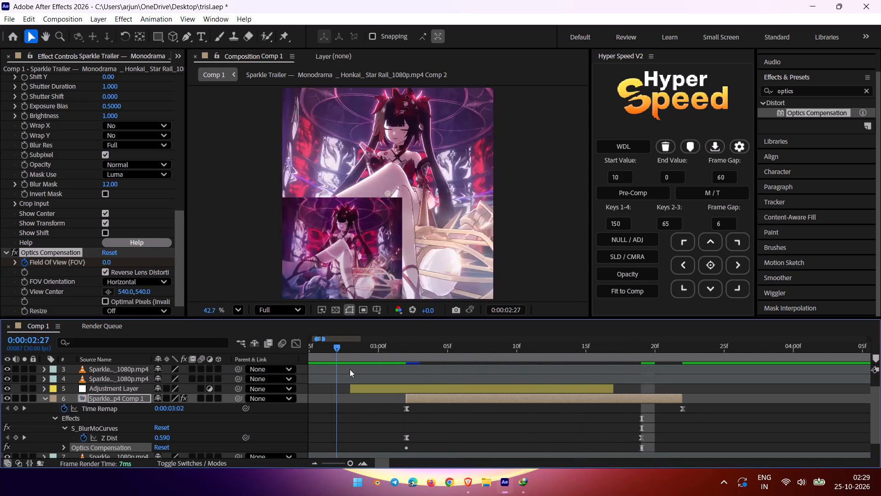
pyautogui.moveTo(350, 369); pyautogui.dragTo(538, 363)
# Reveal layer 6's keyframes and apply Easy Ease to both Field Of View keyframes.
pyautogui.click(500, 402)
pyautogui.press('u')
pyautogui.scroll(-2, 500, 402)
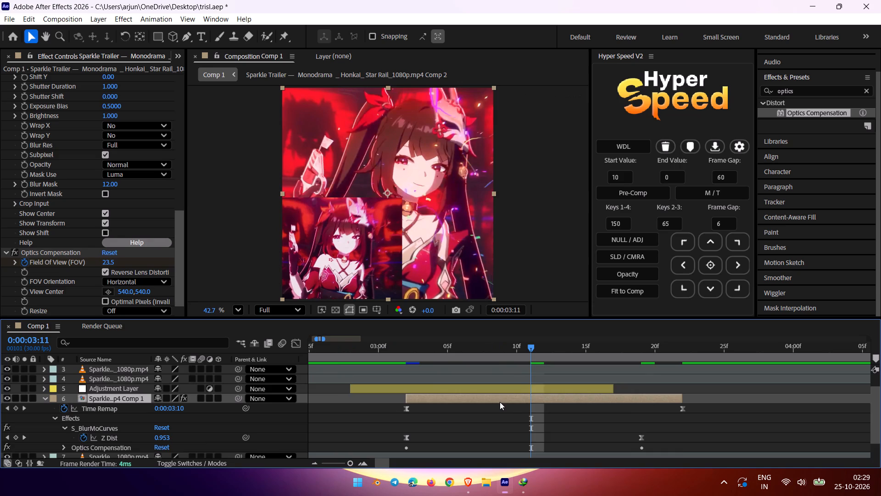
pyautogui.press('u')
pyautogui.scroll(-4, 496, 406)
pyautogui.moveTo(378, 423); pyautogui.dragTo(725, 427)
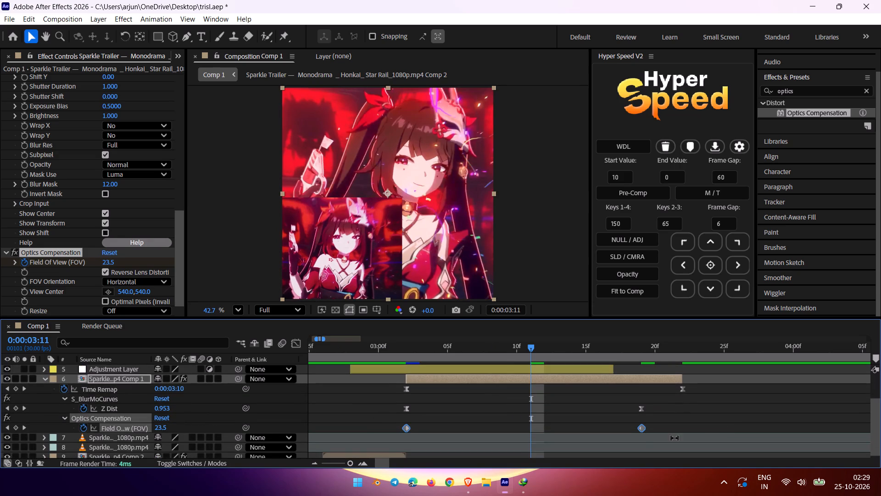
pyautogui.press('F9')
# Reshape the Field Of View curve in the graph view so it drops steeply at first and levels off gradually, and preview the motion.
pyautogui.click(297, 344)
pyautogui.moveTo(379, 382); pyautogui.dragTo(678, 456)
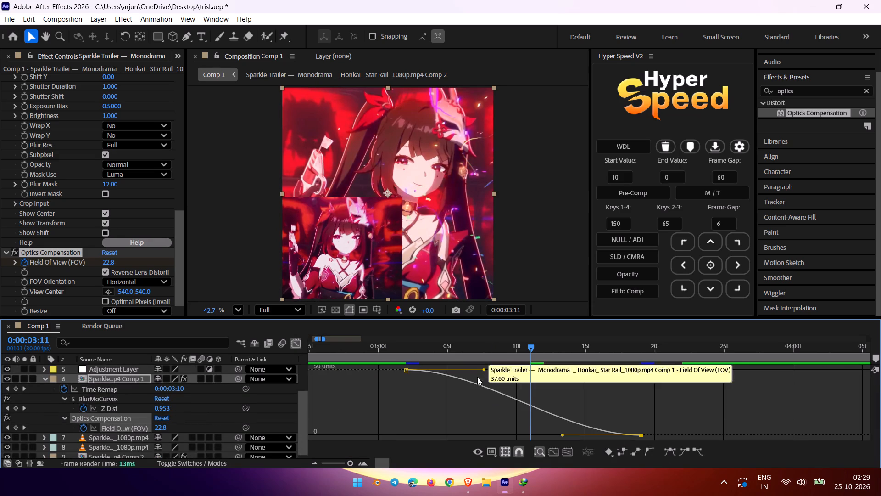
pyautogui.moveTo(483, 369); pyautogui.dragTo(409, 423)
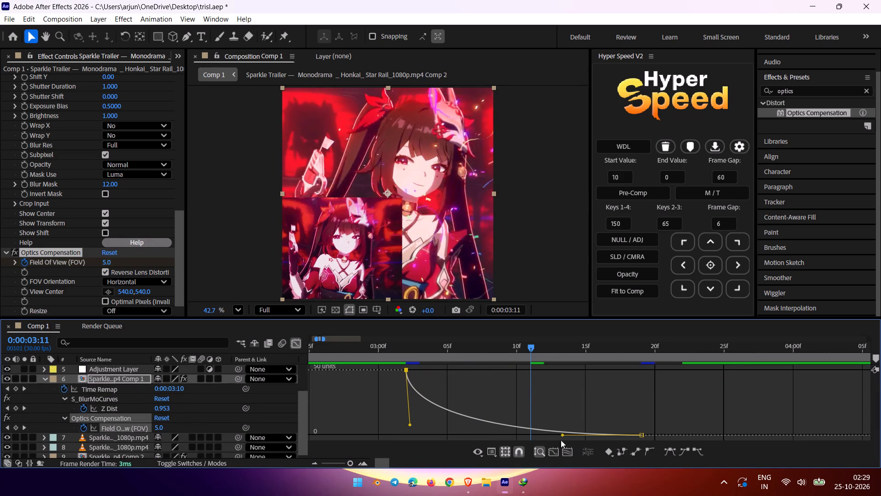
pyautogui.moveTo(564, 434); pyautogui.dragTo(552, 411)
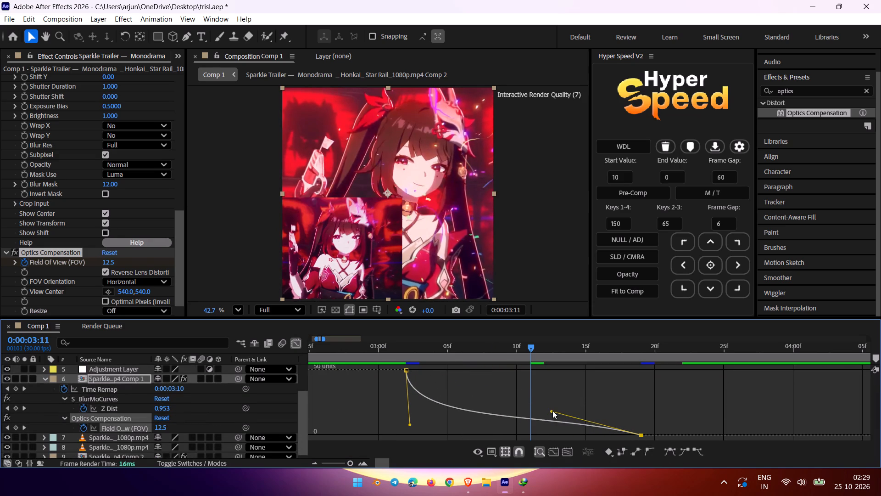
pyautogui.moveTo(552, 411); pyautogui.dragTo(552, 416)
pyautogui.moveTo(410, 424); pyautogui.dragTo(409, 417)
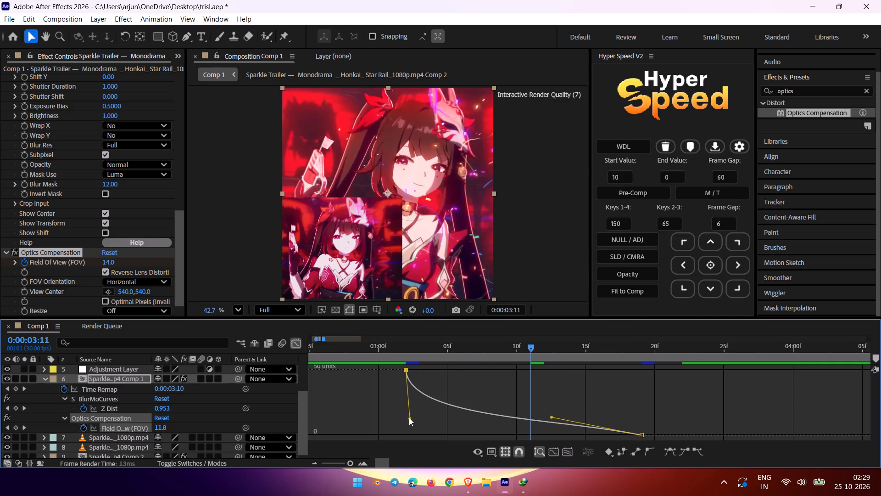
pyautogui.moveTo(409, 417); pyautogui.dragTo(400, 420)
pyautogui.moveTo(551, 417); pyautogui.dragTo(544, 425)
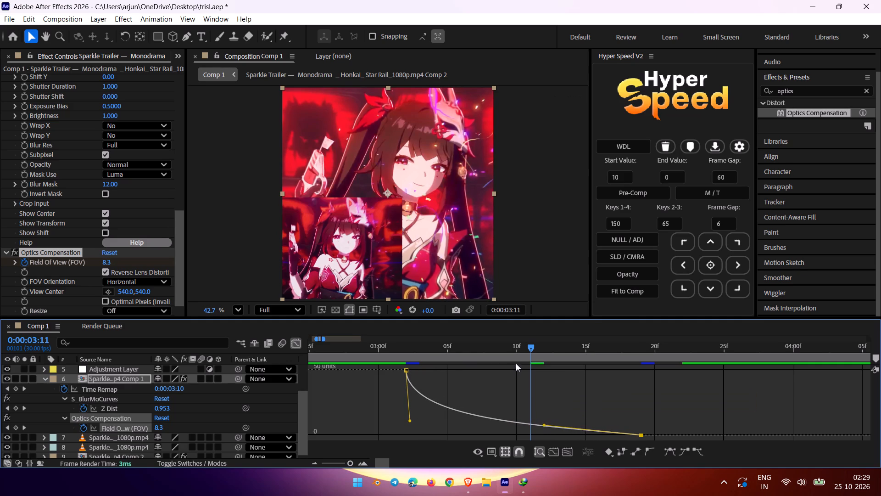
pyautogui.moveTo(531, 348); pyautogui.dragTo(463, 377)
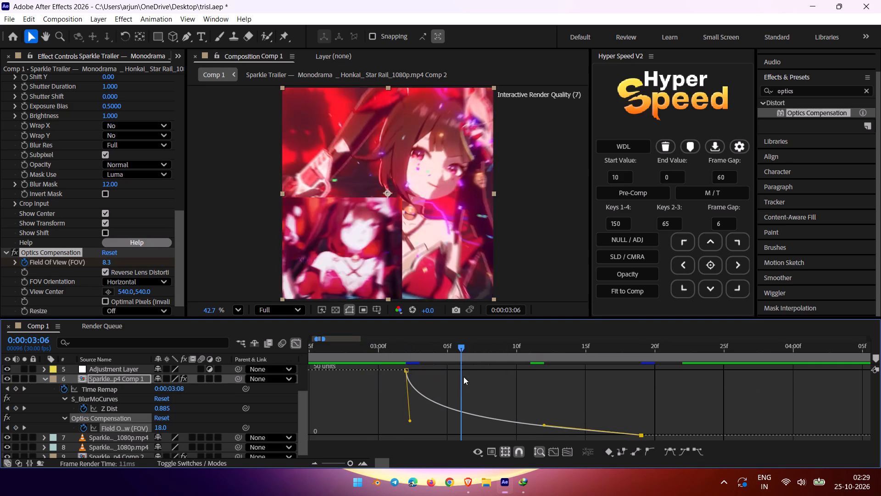
pyautogui.moveTo(463, 377); pyautogui.dragTo(557, 376)
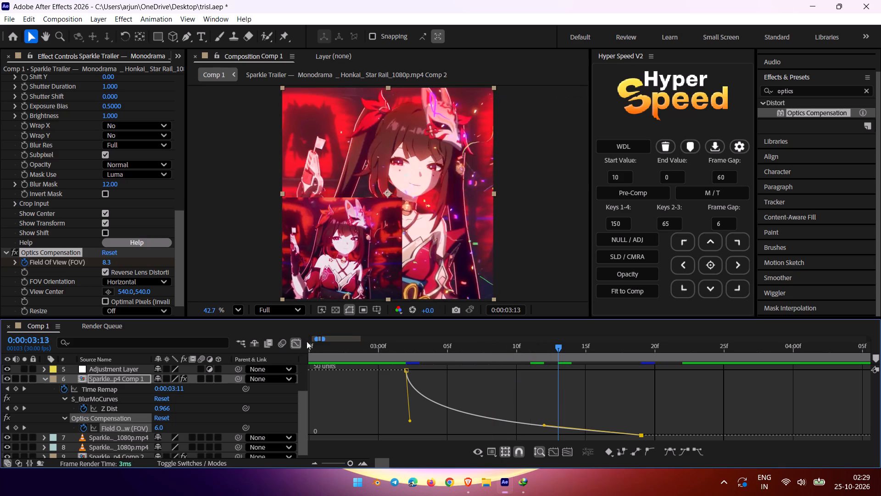
pyautogui.click(297, 344)
pyautogui.click(496, 414)
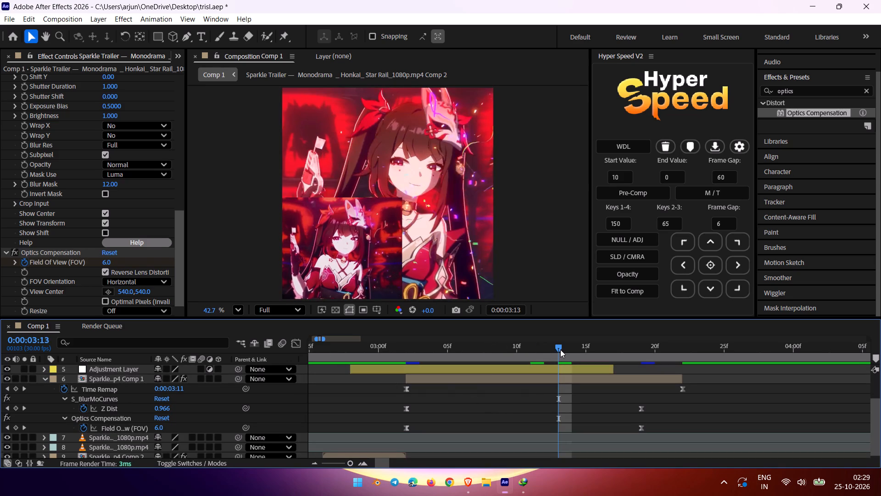
# Trim the end of the Adjustment Layer back to 0:00:03:13.
pyautogui.moveTo(558, 349); pyautogui.dragTo(572, 358)
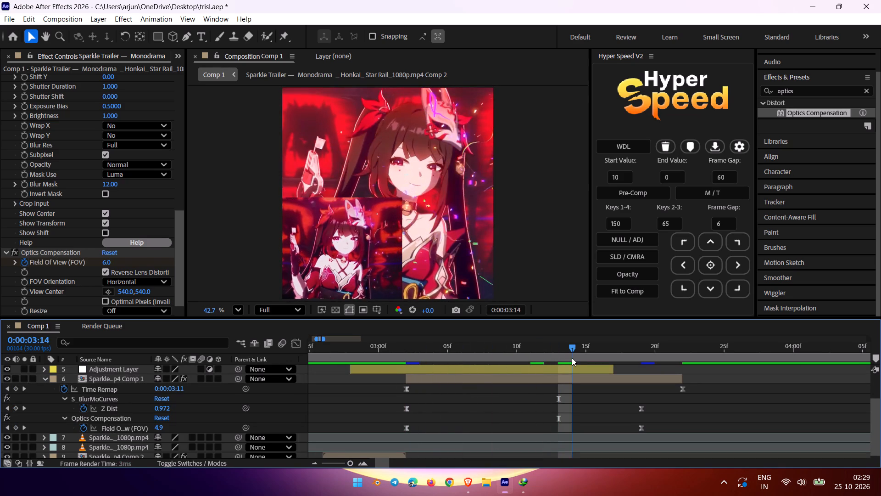
pyautogui.moveTo(572, 358); pyautogui.dragTo(555, 361)
pyautogui.click(539, 371)
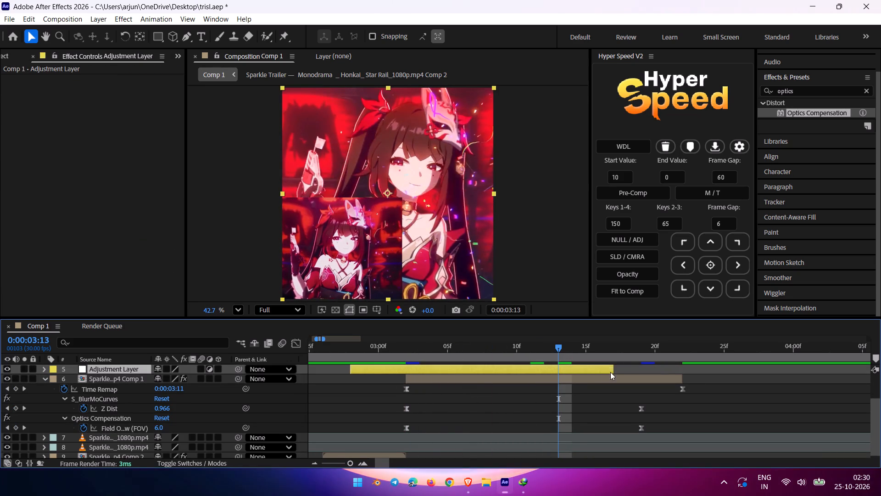
pyautogui.moveTo(612, 371); pyautogui.dragTo(558, 379)
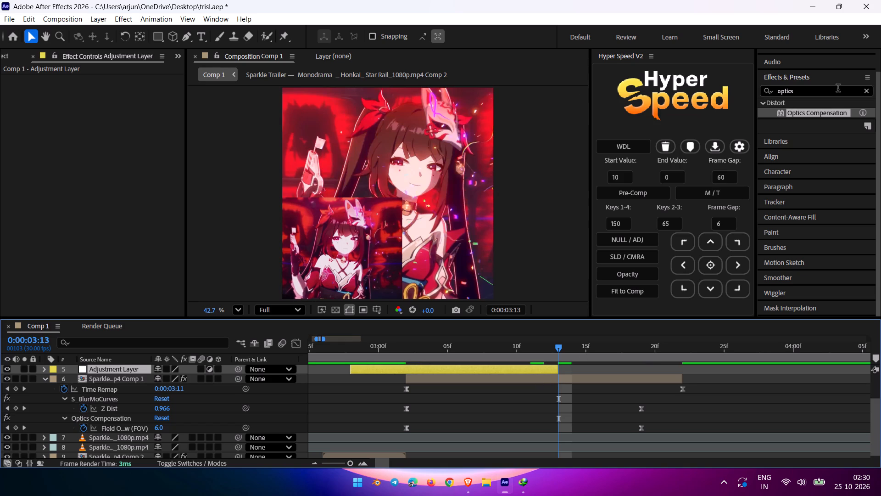
# Search the effects for "twitch" and apply Twitch to the Adjustment Layer.
pyautogui.click(838, 89)
pyautogui.hotkey('ctrl', 'BackSpace')
pyautogui.hotkey('ctrl', 'BackSpace')
pyautogui.hotkey('ctrl', 'BackSpace')
pyautogui.press('BackSpace')
pyautogui.press('BackSpace')
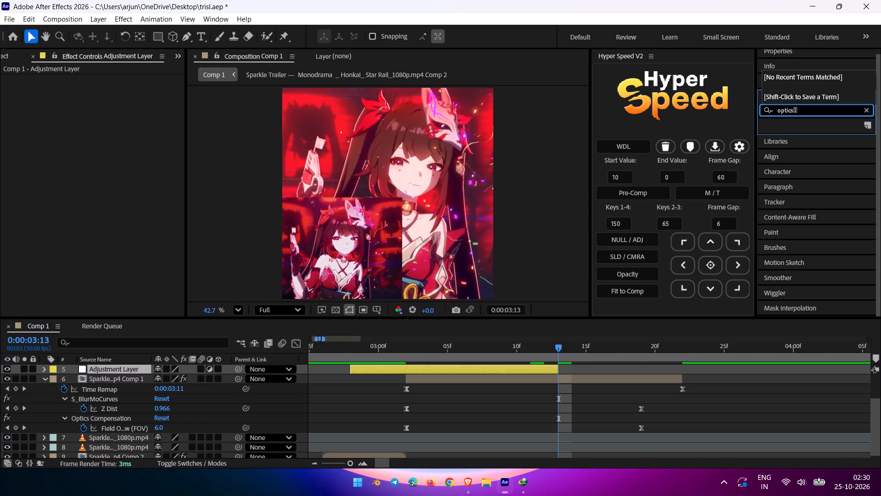
pyautogui.press('BackSpace')
pyautogui.press('BackSpace')
pyautogui.press('BackSpace')
pyautogui.press('BackSpace')
pyautogui.press('BackSpace')
pyautogui.press('BackSpace')
pyautogui.press('BackSpace')
pyautogui.press('BackSpace')
pyautogui.write('twitch')
pyautogui.moveTo(794, 130); pyautogui.dragTo(519, 292)
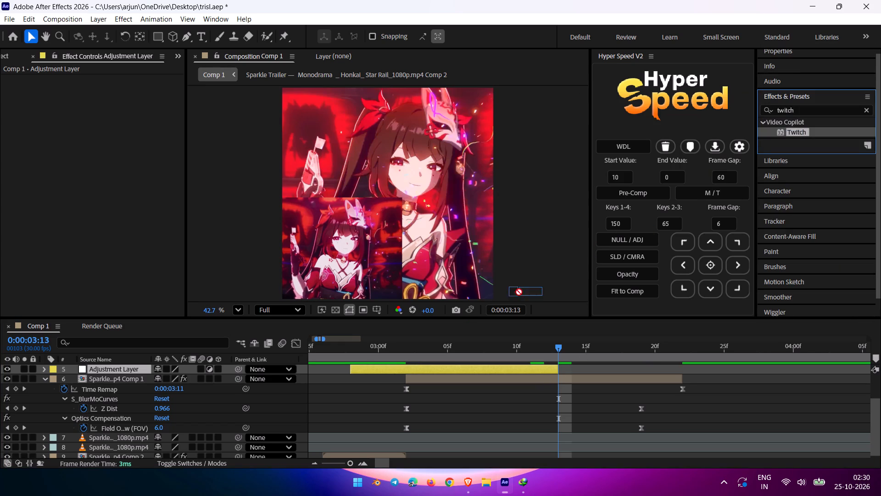
pyautogui.moveTo(519, 292); pyautogui.dragTo(444, 365)
pyautogui.hotkey('ctrl', 'z')
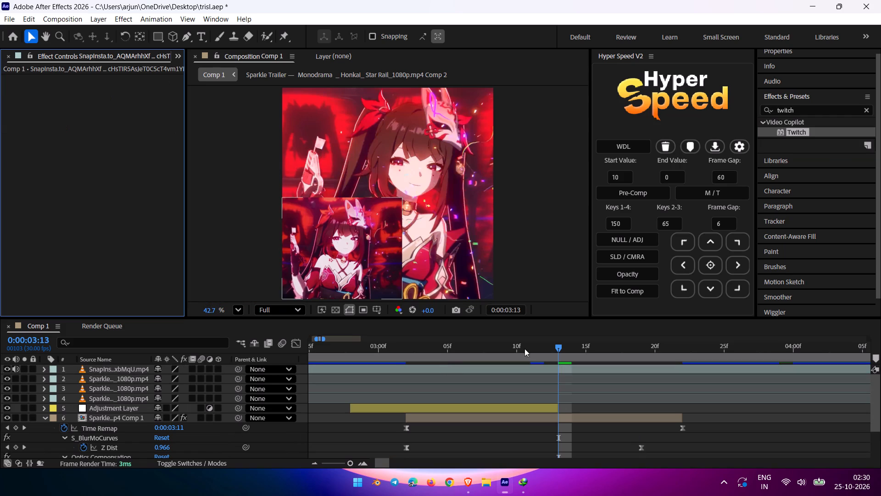
pyautogui.moveTo(793, 132); pyautogui.dragTo(463, 406)
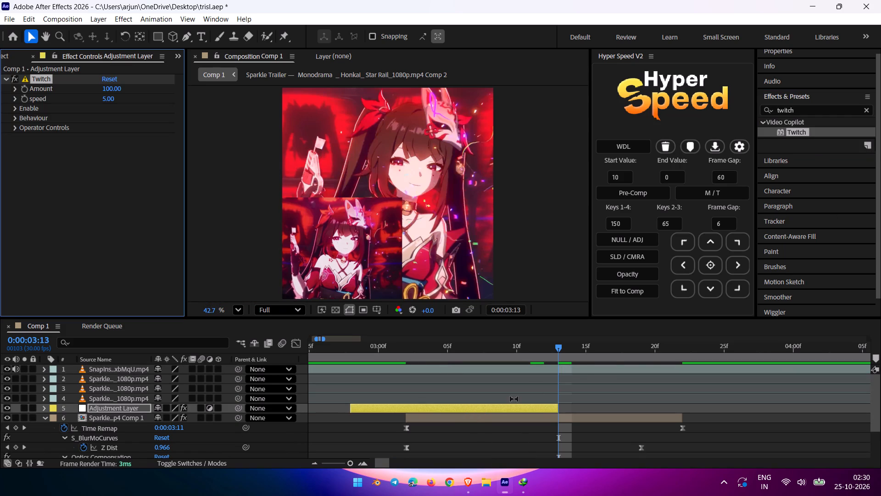
# Enable Blur, Scale and Slide in the Adjustment Layer's Twitch effect, leaving Color, Light and Time off.
pyautogui.moveTo(558, 346); pyautogui.dragTo(402, 407)
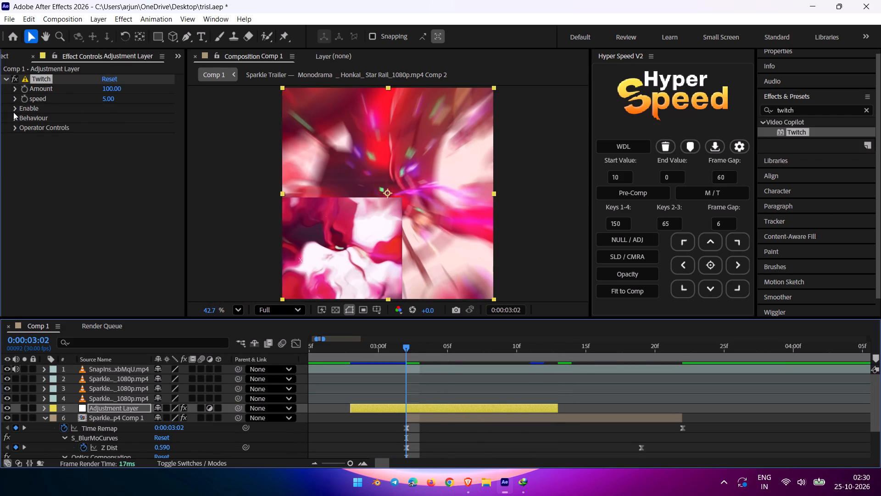
pyautogui.click(13, 112)
pyautogui.click(103, 119)
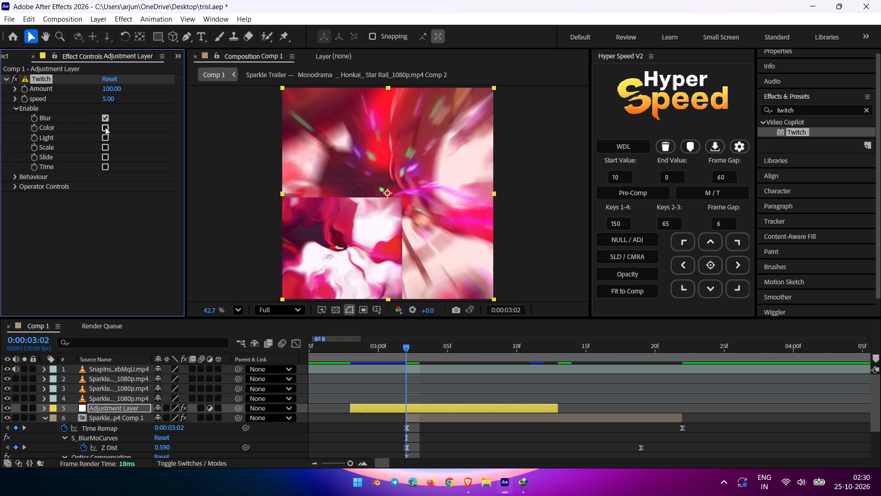
pyautogui.click(105, 127)
pyautogui.click(105, 141)
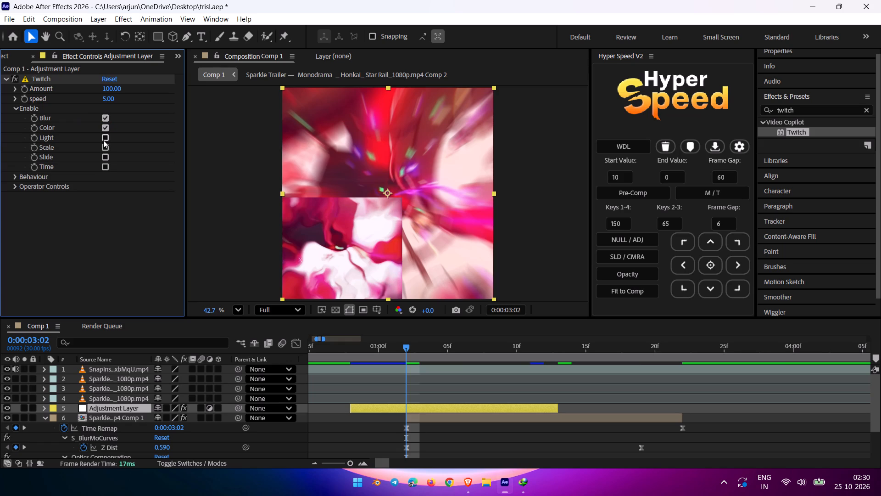
pyautogui.click(102, 128)
pyautogui.click(104, 147)
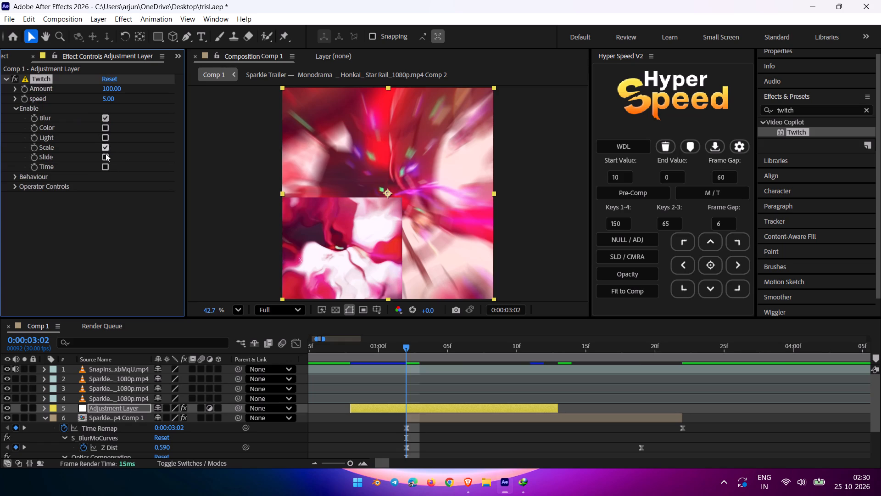
pyautogui.click(104, 158)
# Keyframe Twitch's Amount at 100 at 0:00:03:02, 0 at 0:00:02:28 and 0 at 0:00:03:13.
pyautogui.click(23, 90)
pyautogui.moveTo(409, 348); pyautogui.dragTo(368, 355)
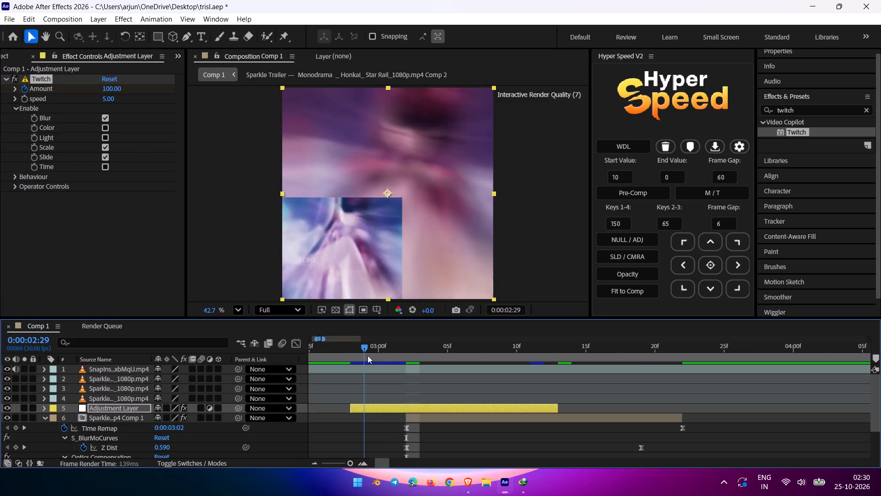
pyautogui.moveTo(368, 355); pyautogui.dragTo(358, 357)
pyautogui.click(107, 91)
pyautogui.press('BackSpace')
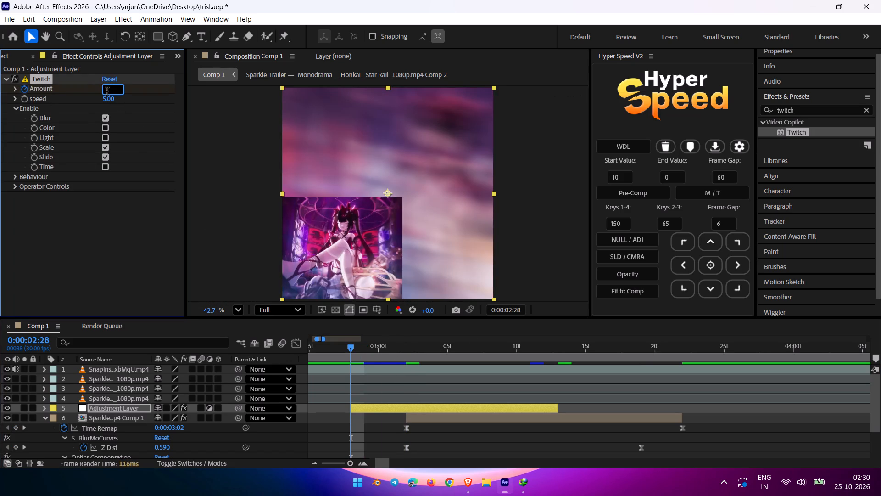
pyautogui.press('0')
pyautogui.press('Return')
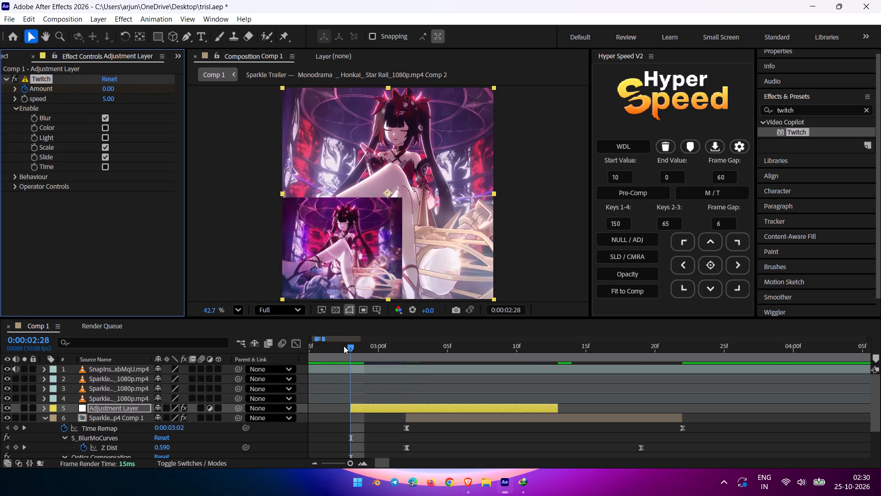
pyautogui.moveTo(351, 347); pyautogui.dragTo(552, 366)
pyautogui.click(112, 89)
pyautogui.press('BackSpace')
pyautogui.press('0')
pyautogui.press('Return')
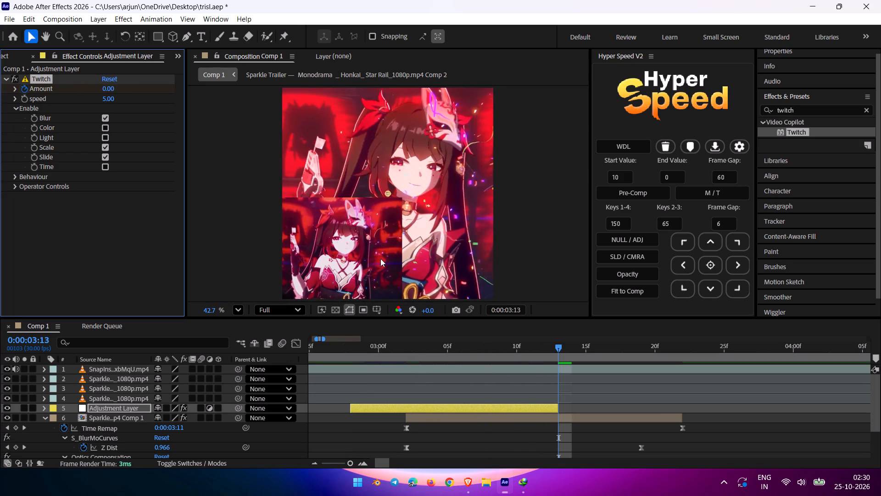
# Preview the twitch across the clip transition and disable Twitch's Slide option, keeping only Blur and Scale enabled.
pyautogui.moveTo(556, 341); pyautogui.dragTo(493, 361)
pyautogui.moveTo(558, 348); pyautogui.dragTo(544, 349)
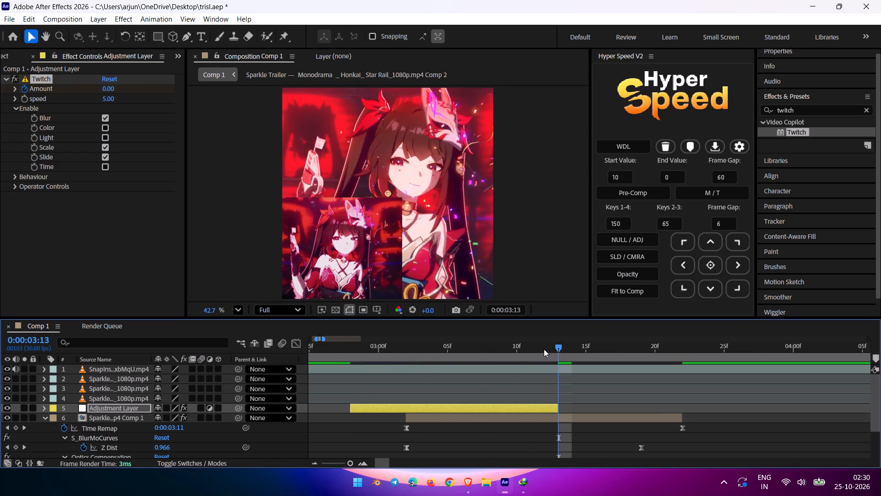
pyautogui.moveTo(544, 349); pyautogui.dragTo(385, 379)
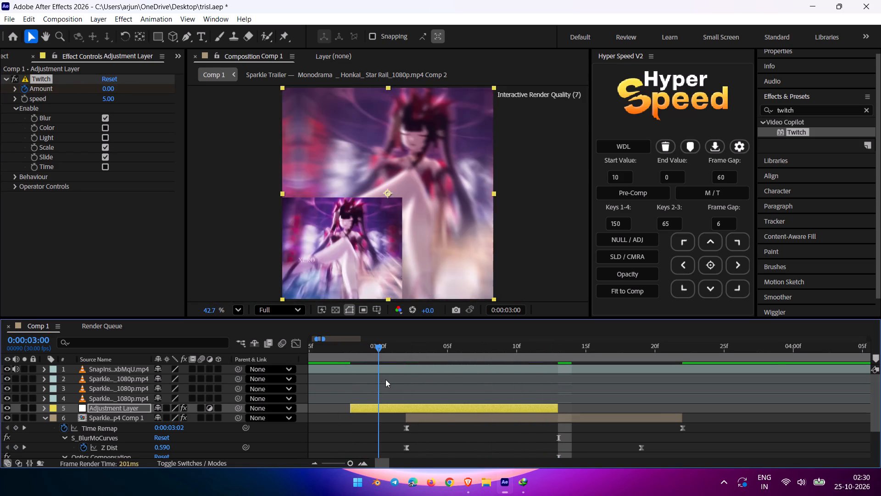
pyautogui.moveTo(385, 379); pyautogui.dragTo(396, 378)
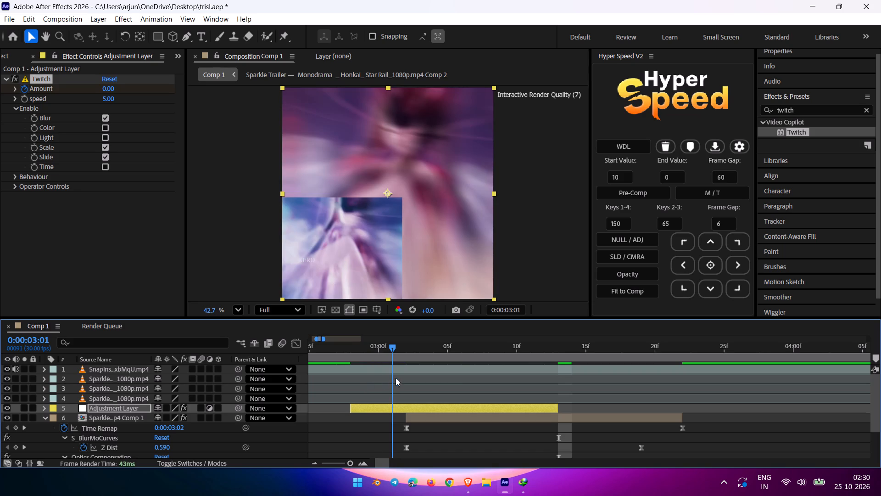
pyautogui.moveTo(396, 378); pyautogui.dragTo(407, 378)
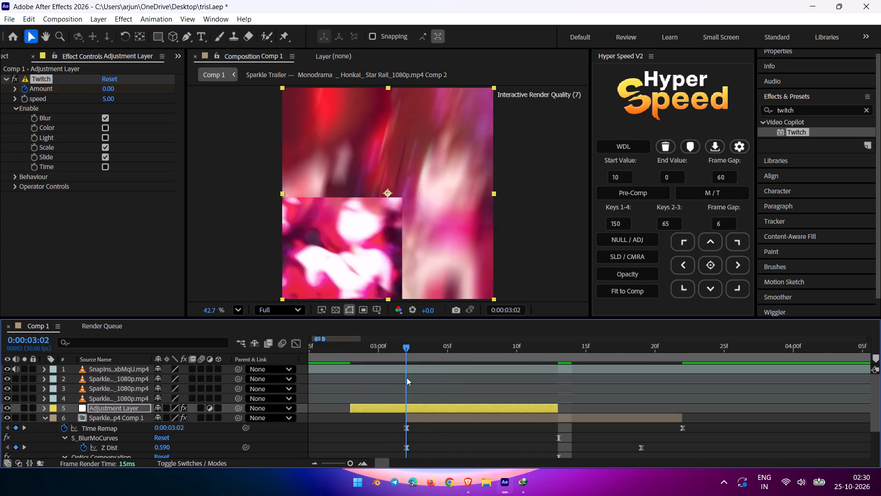
pyautogui.moveTo(407, 378); pyautogui.dragTo(415, 379)
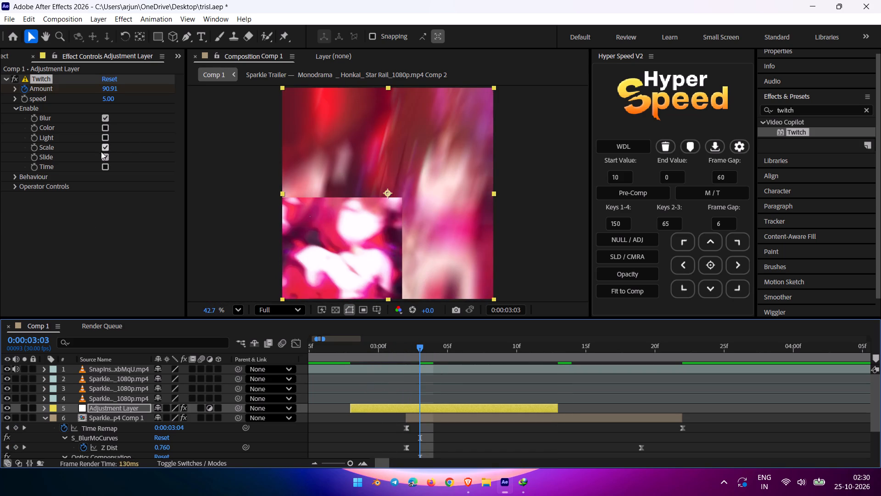
pyautogui.click(105, 159)
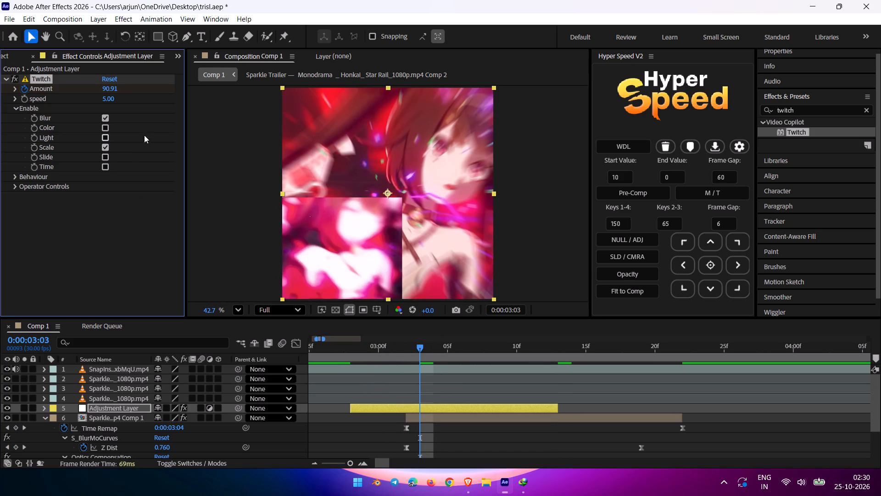
pyautogui.click(103, 125)
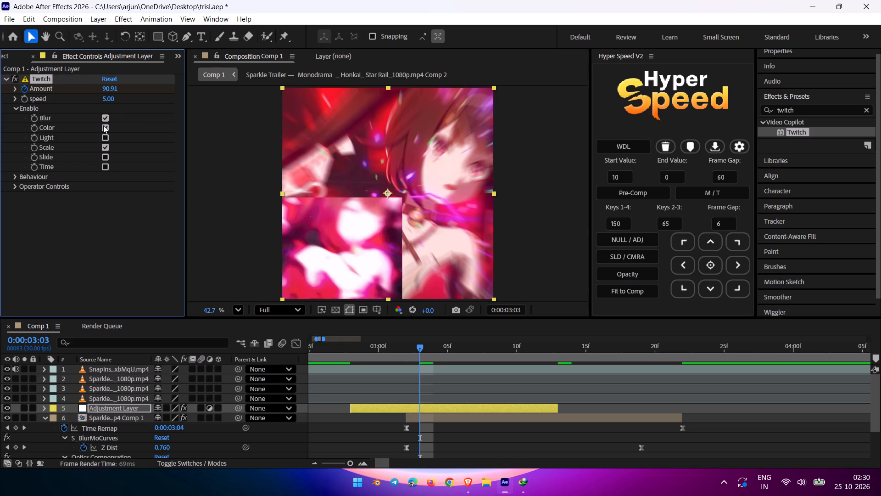
pyautogui.click(104, 127)
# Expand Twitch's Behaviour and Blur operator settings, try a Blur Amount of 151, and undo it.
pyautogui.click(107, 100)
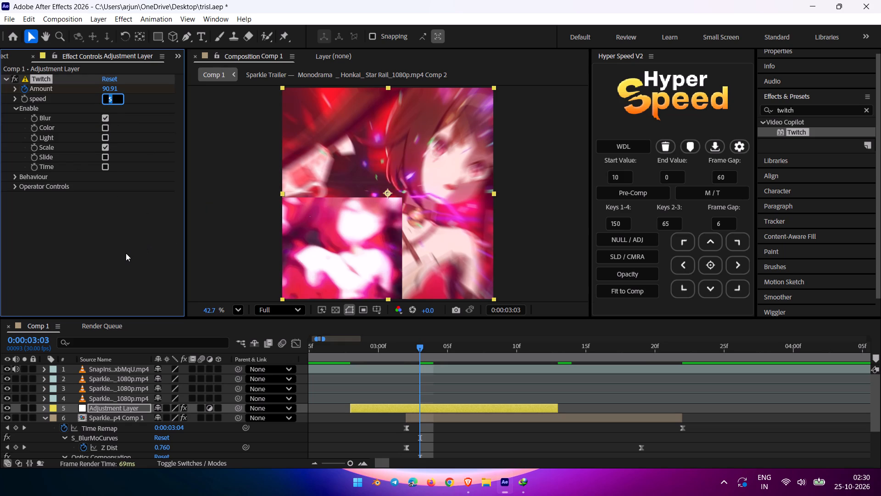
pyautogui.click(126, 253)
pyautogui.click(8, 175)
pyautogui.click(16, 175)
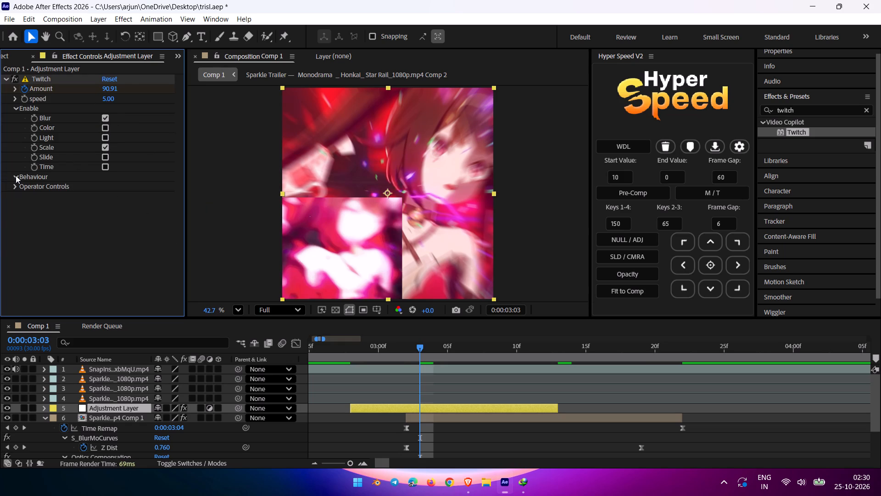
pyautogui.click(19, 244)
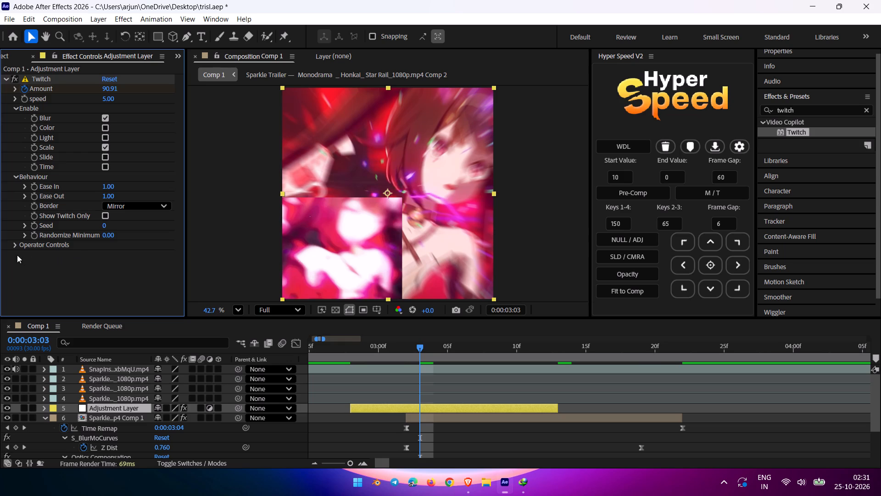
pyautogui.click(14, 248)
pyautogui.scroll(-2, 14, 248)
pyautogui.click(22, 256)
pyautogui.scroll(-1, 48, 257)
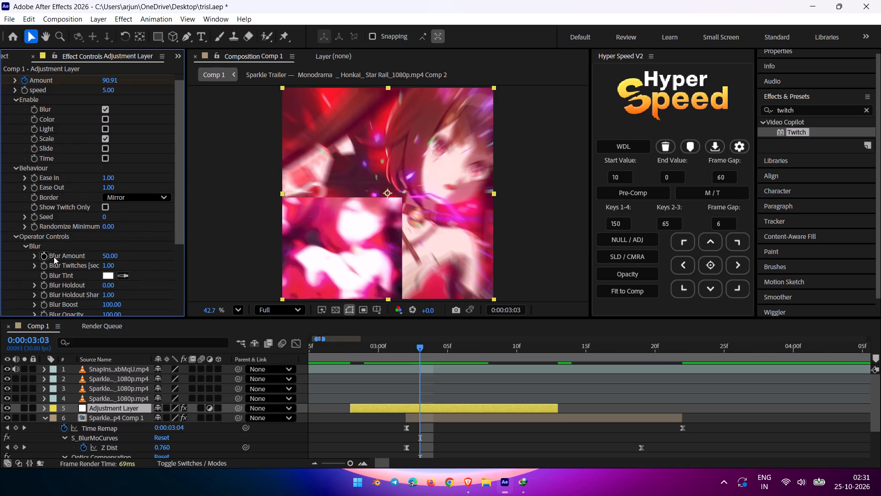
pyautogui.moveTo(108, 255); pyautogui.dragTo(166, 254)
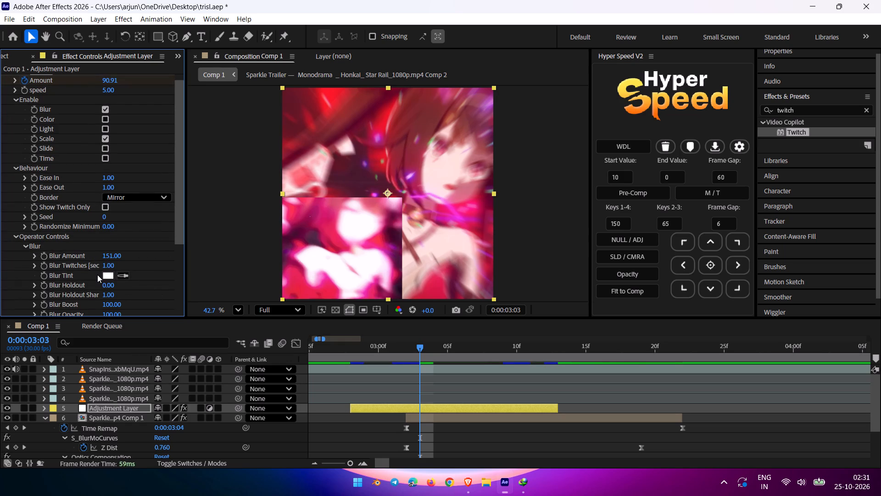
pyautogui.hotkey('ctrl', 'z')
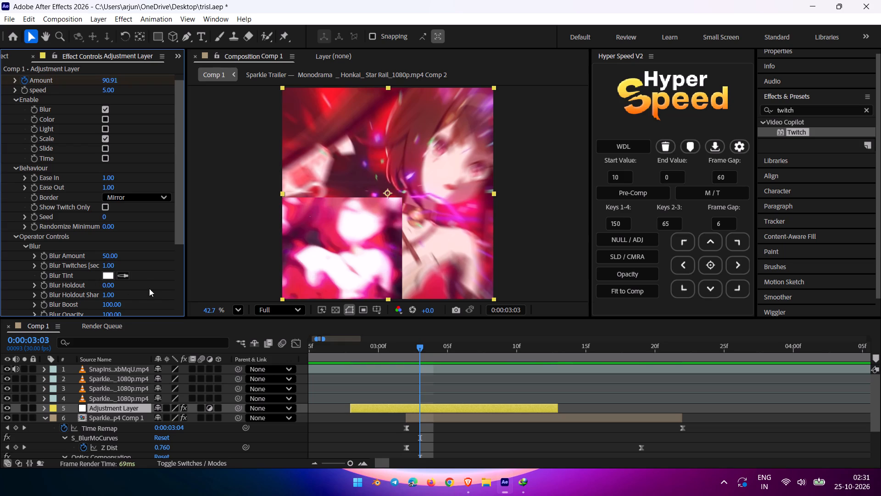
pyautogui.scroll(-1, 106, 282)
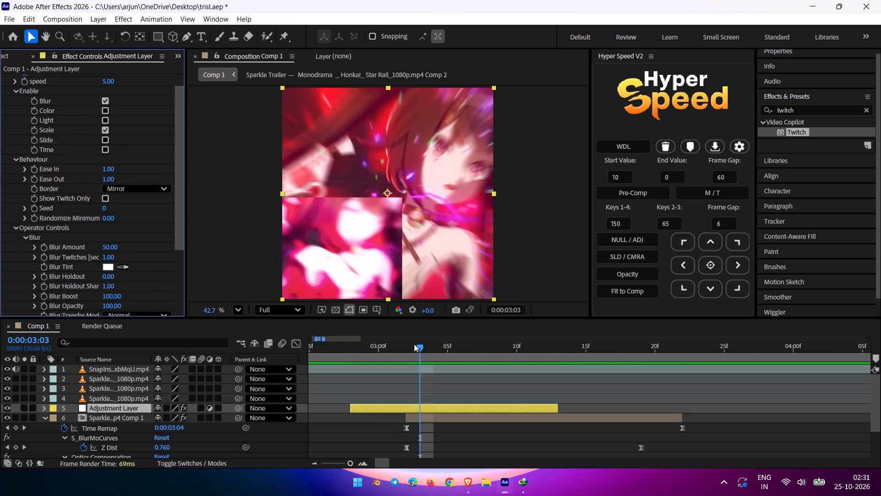
# Examine the twitch blur against the reference by scrubbing between 0:00:02:28 and 0:00:03:07.
pyautogui.moveTo(421, 347); pyautogui.dragTo(481, 349)
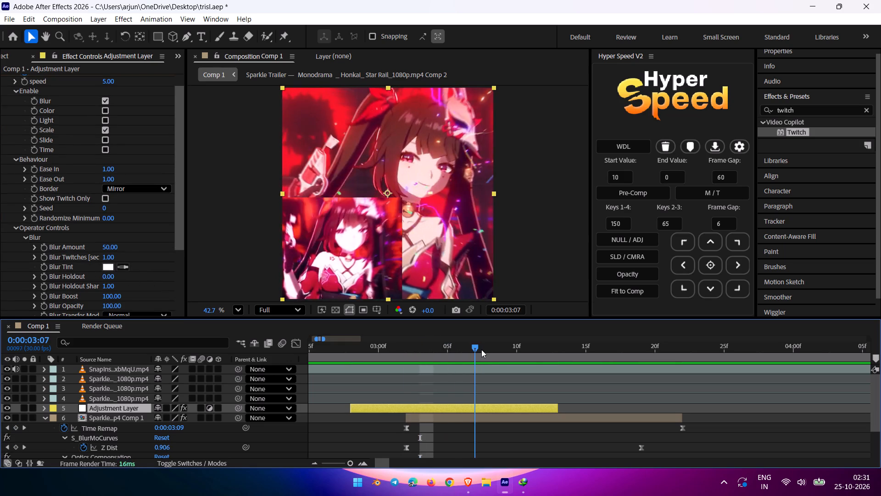
pyautogui.moveTo(481, 349); pyautogui.dragTo(421, 380)
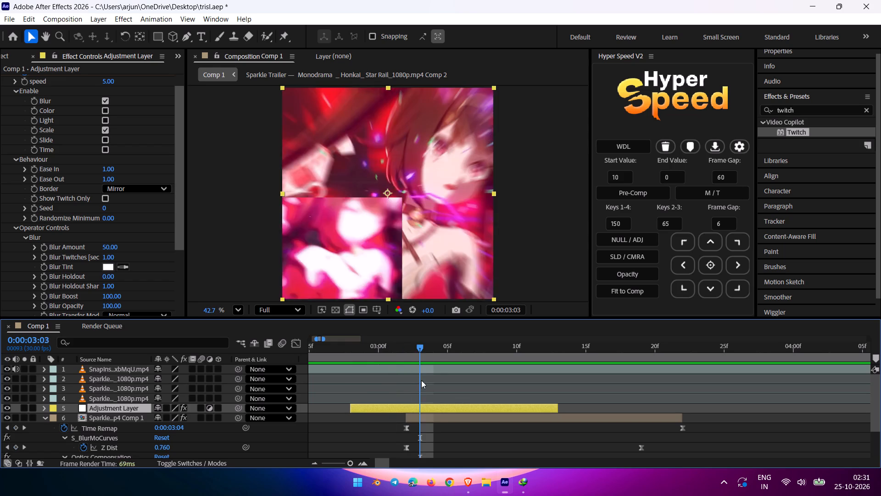
pyautogui.moveTo(421, 380); pyautogui.dragTo(410, 384)
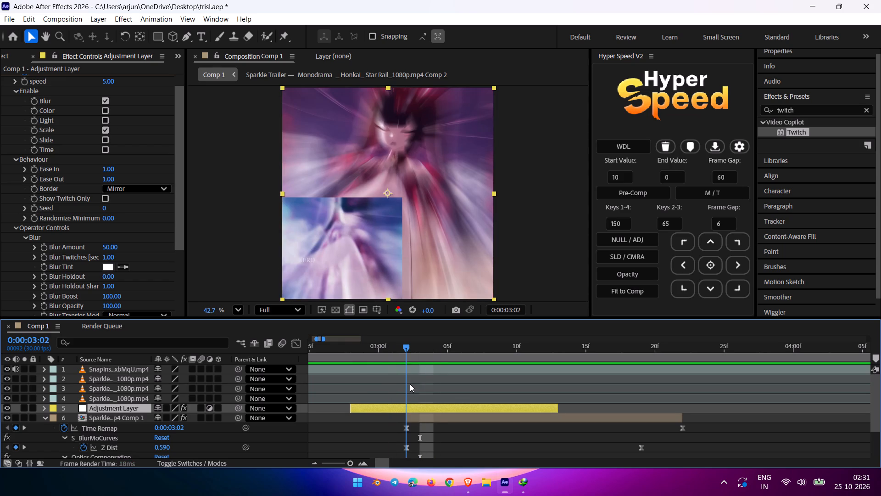
pyautogui.moveTo(410, 384); pyautogui.dragTo(351, 396)
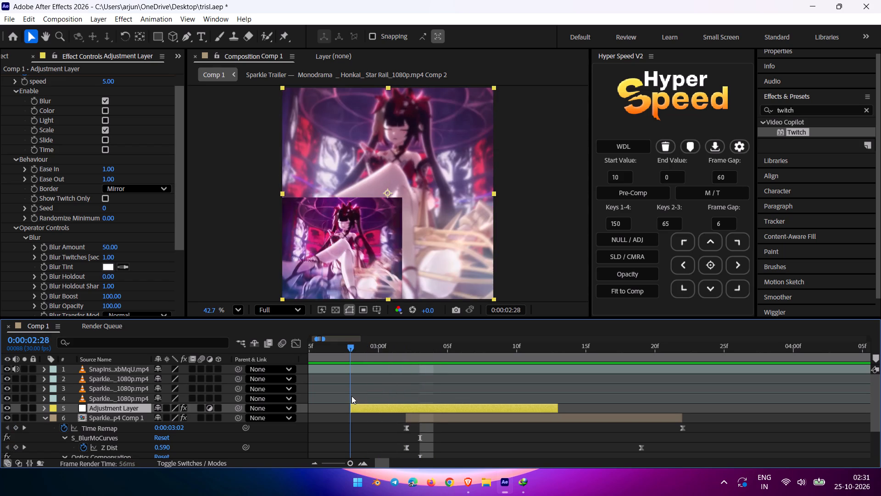
pyautogui.moveTo(351, 396); pyautogui.dragTo(423, 389)
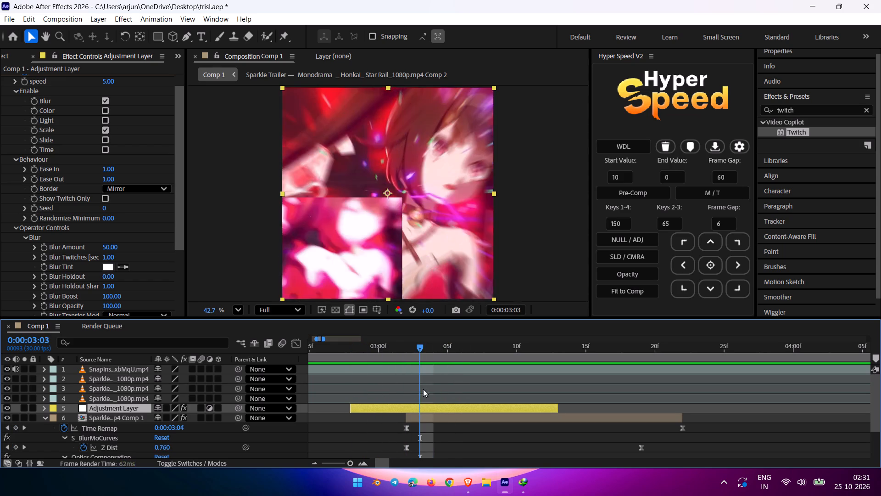
pyautogui.moveTo(423, 389); pyautogui.dragTo(450, 396)
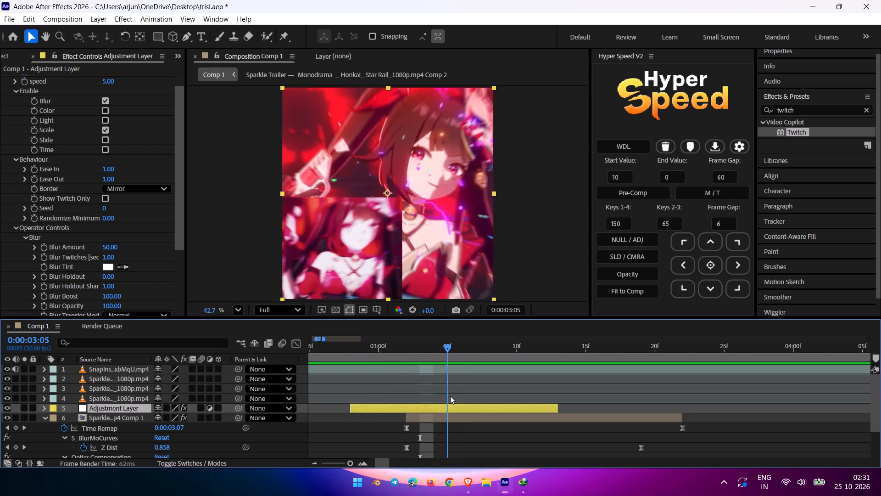
pyautogui.moveTo(450, 396); pyautogui.dragTo(422, 409)
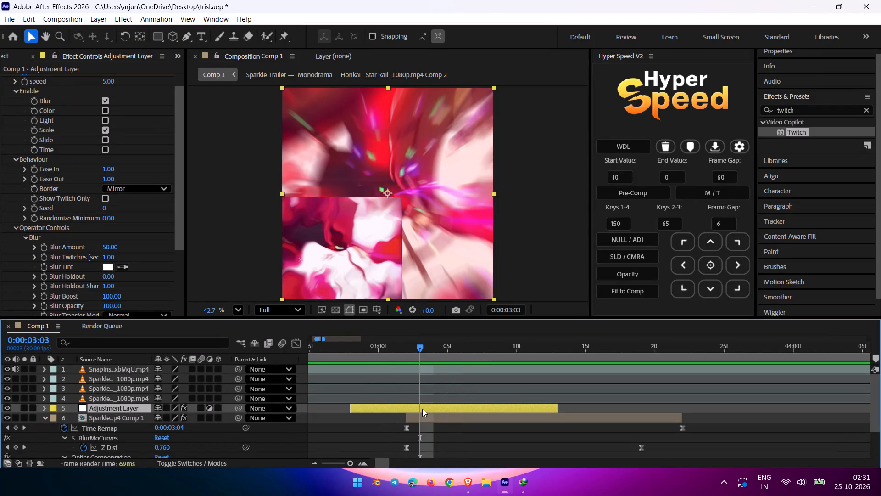
pyautogui.moveTo(422, 409); pyautogui.dragTo(448, 408)
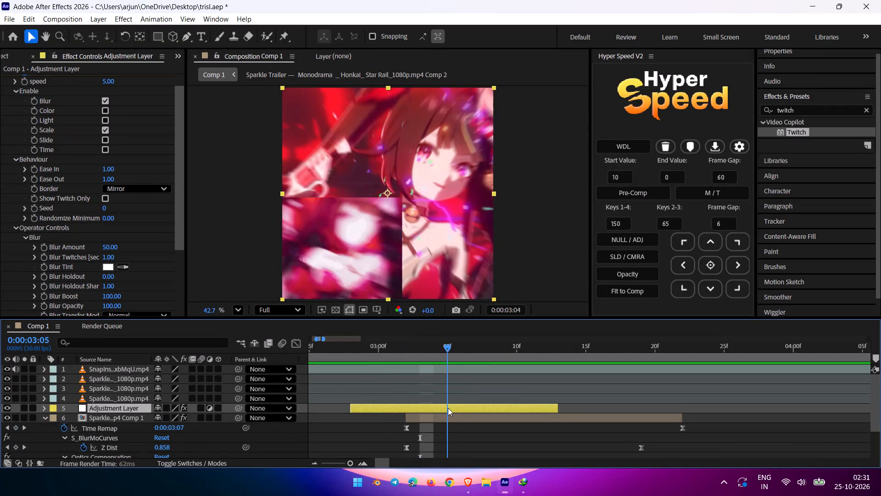
pyautogui.moveTo(448, 408); pyautogui.dragTo(423, 413)
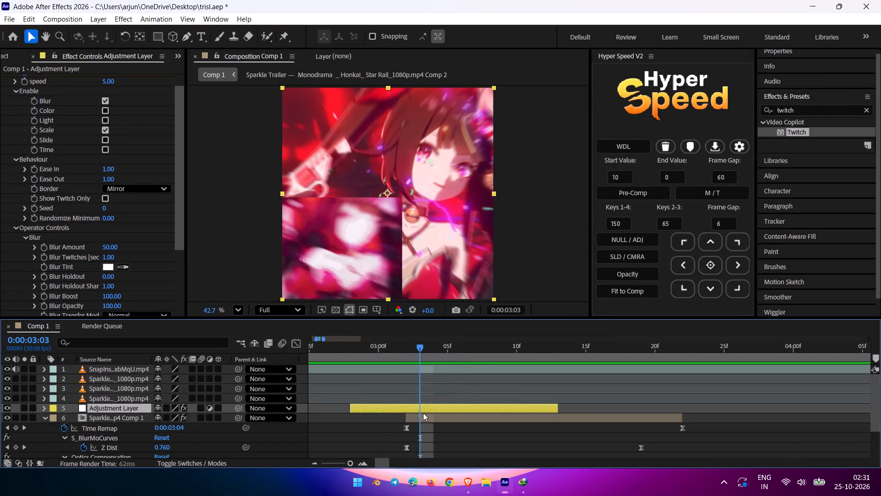
pyautogui.moveTo(423, 413); pyautogui.dragTo(413, 413)
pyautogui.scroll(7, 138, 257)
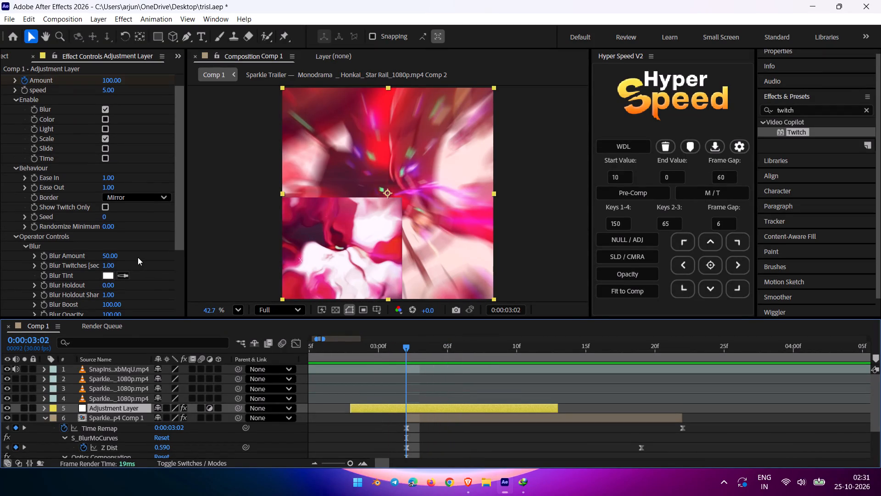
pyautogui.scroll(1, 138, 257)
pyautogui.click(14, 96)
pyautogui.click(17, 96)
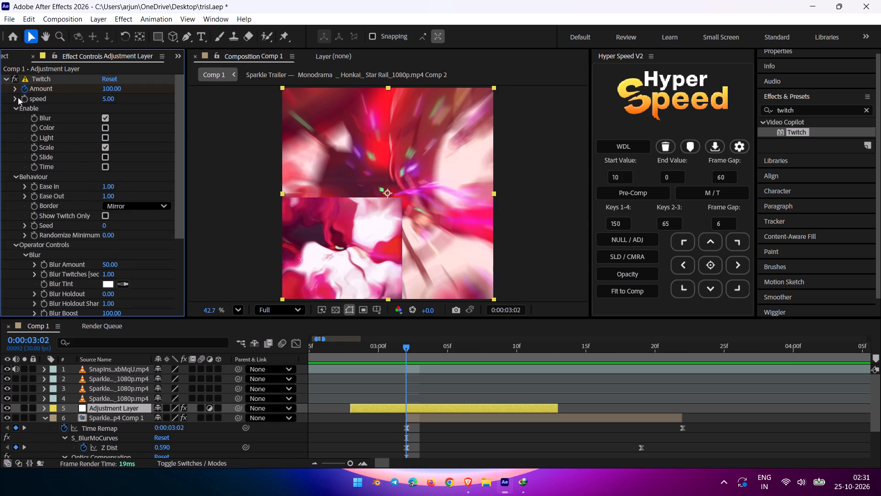
# Set Twitch's speed to 10 and check the clip transition between 0:00:03:02 and 0:00:03:04.
pyautogui.click(106, 99)
pyautogui.press('BackSpace')
pyautogui.write('10')
pyautogui.press('Return')
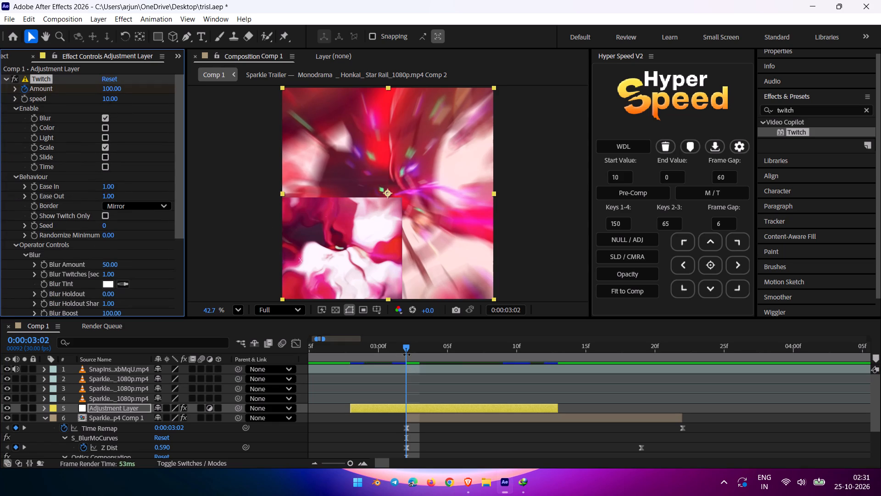
pyautogui.moveTo(406, 352); pyautogui.dragTo(407, 364)
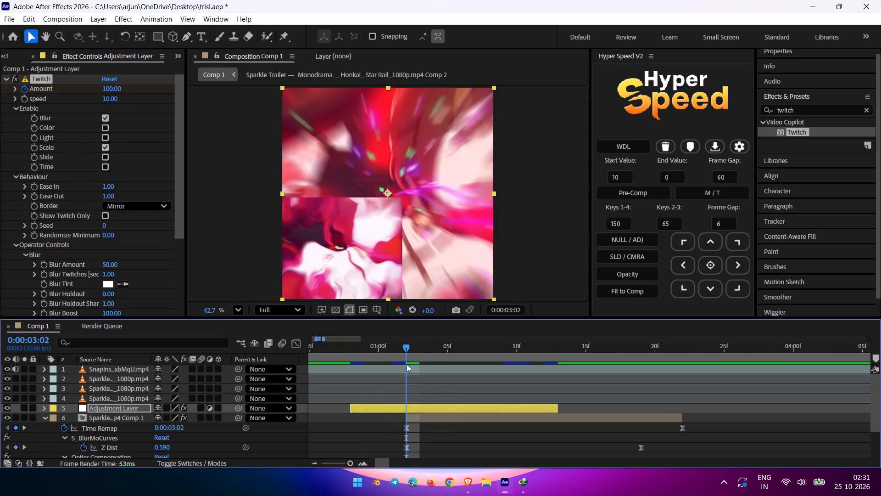
pyautogui.moveTo(407, 364); pyautogui.dragTo(424, 363)
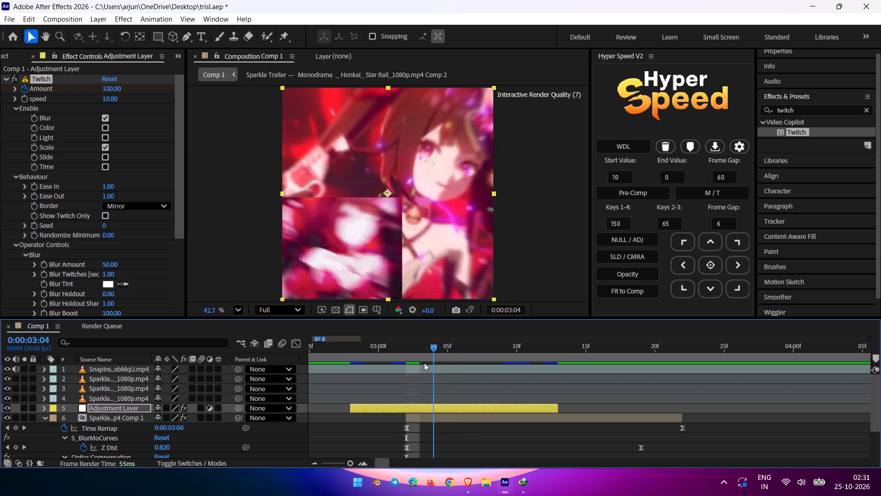
pyautogui.moveTo(424, 363); pyautogui.dragTo(402, 357)
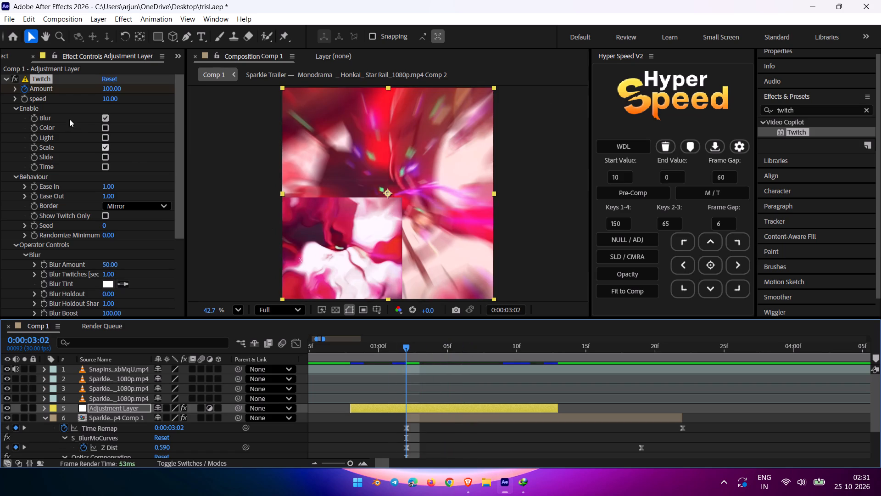
# Compare Twitch's Slide and Scale options on and off at 0:00:03:02, leaving Slide enabled together with Blur and Scale.
pyautogui.click(6, 77)
pyautogui.click(5, 77)
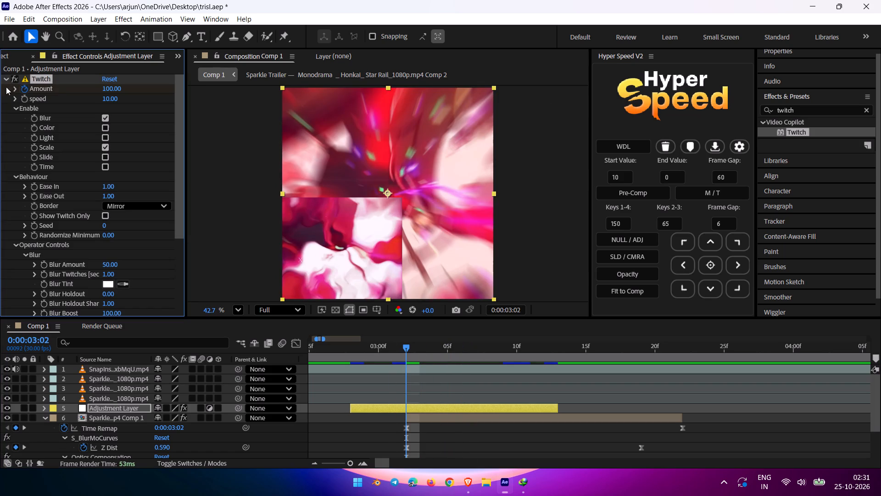
pyautogui.scroll(-9, 37, 197)
pyautogui.scroll(3, 37, 197)
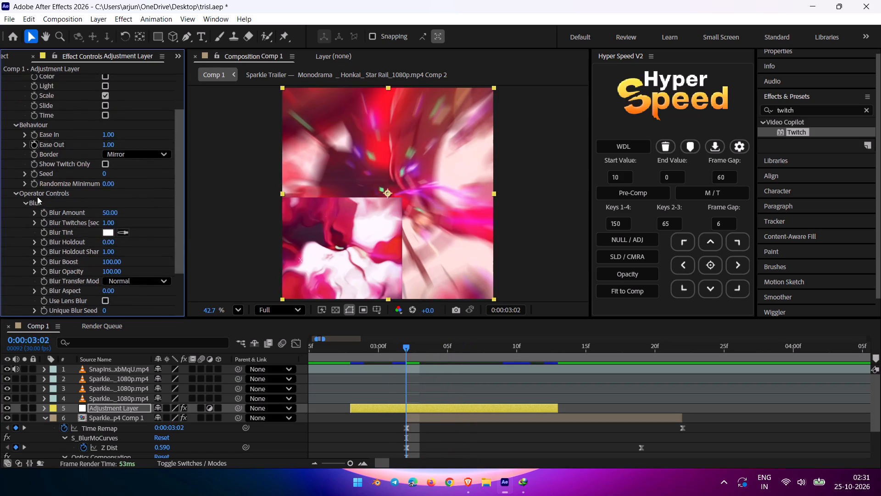
pyautogui.scroll(4, 37, 197)
pyautogui.click(17, 227)
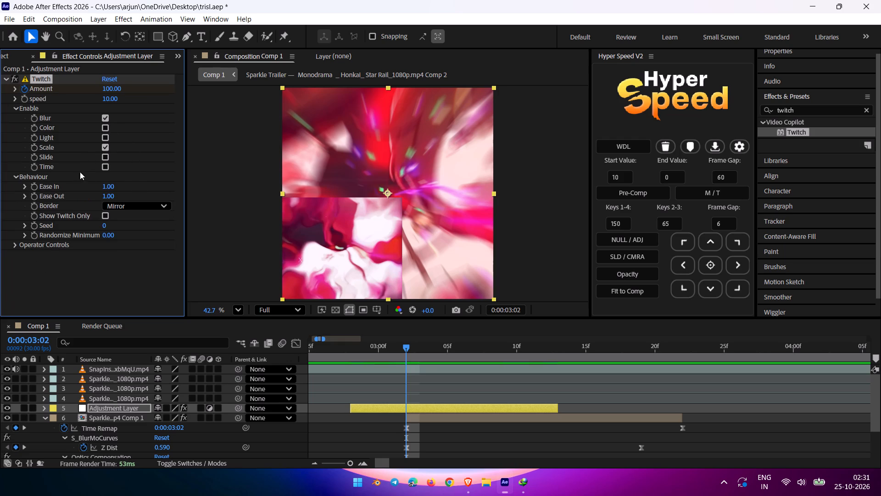
pyautogui.click(106, 157)
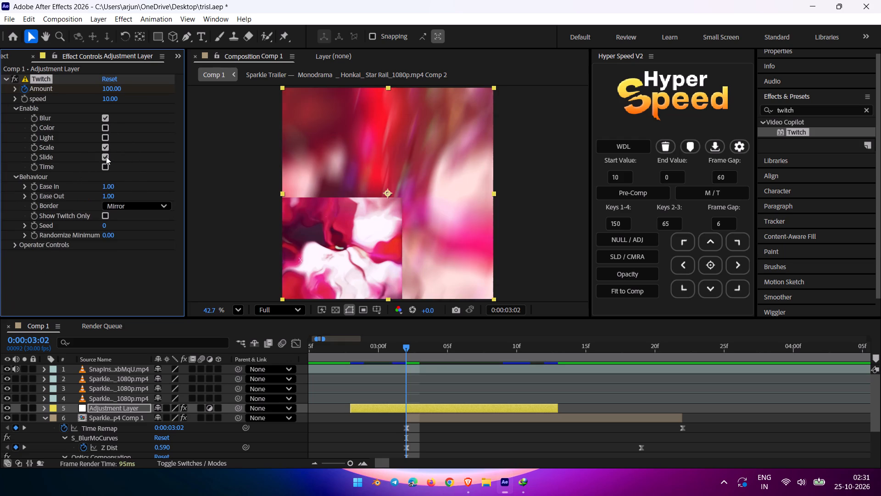
pyautogui.click(106, 157)
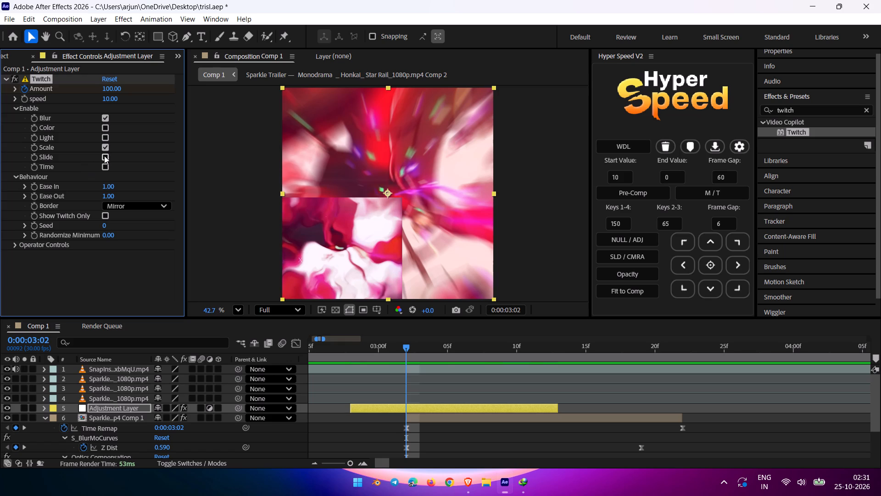
pyautogui.click(105, 144)
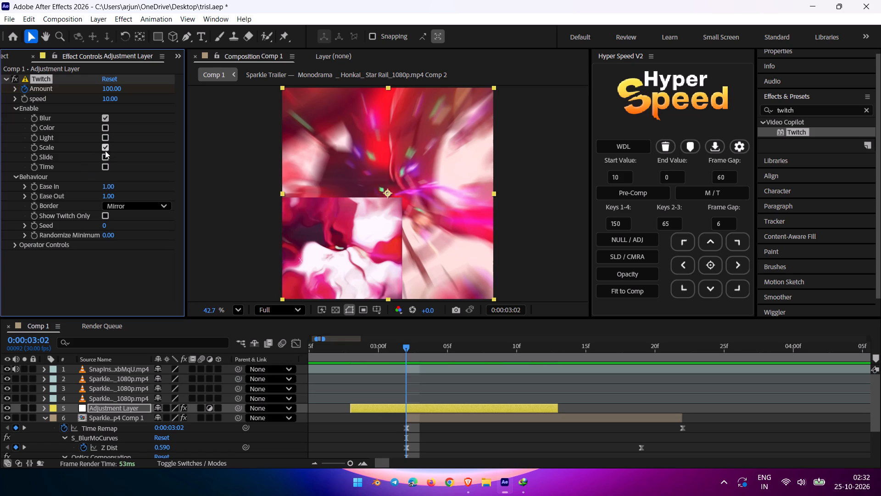
pyautogui.click(105, 148)
pyautogui.click(105, 148)
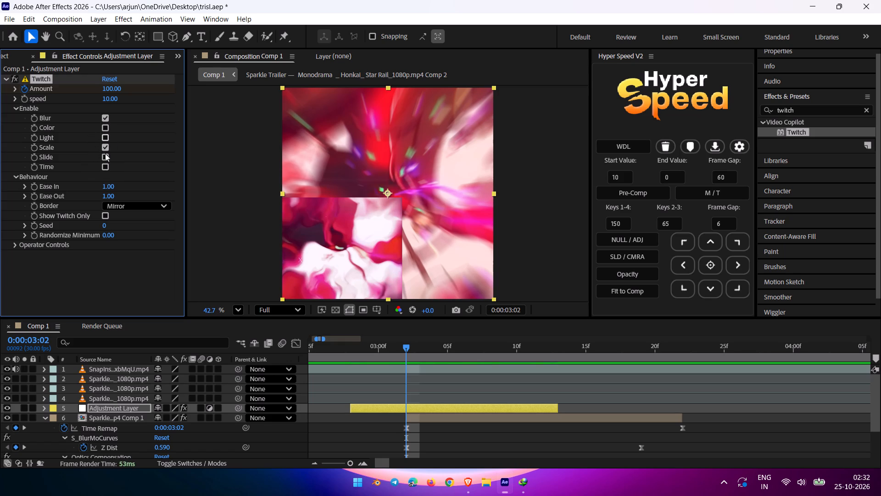
pyautogui.click(105, 153)
pyautogui.click(106, 154)
# Expand Twitch's Slide operator settings and set the Slide Amount to 10.
pyautogui.click(18, 247)
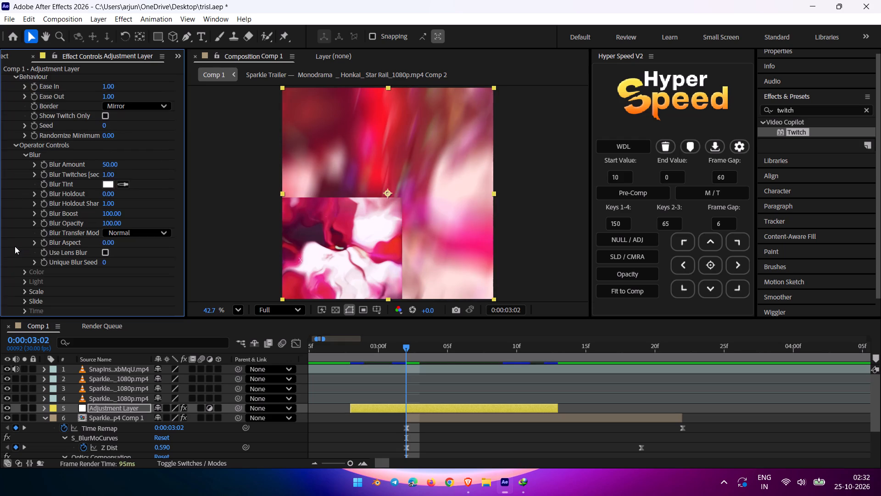
pyautogui.scroll(-13, 24, 264)
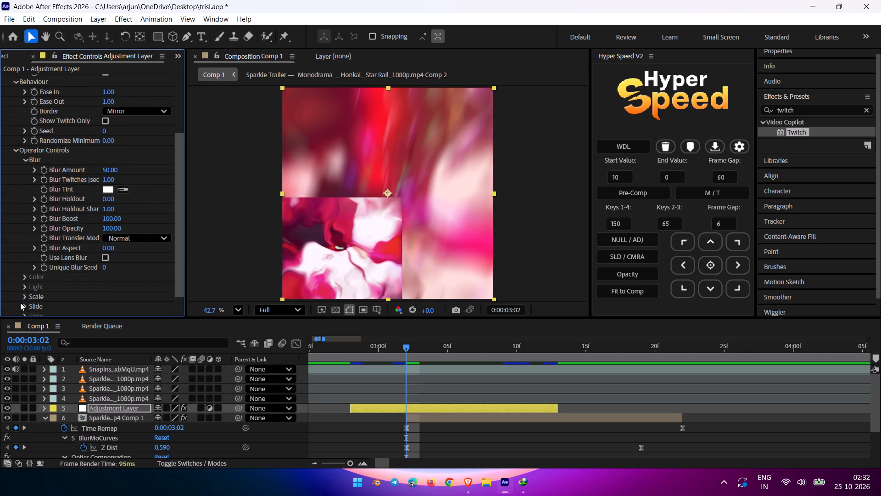
pyautogui.click(22, 301)
pyautogui.scroll(-3, 29, 299)
pyautogui.moveTo(107, 237); pyautogui.dragTo(96, 237)
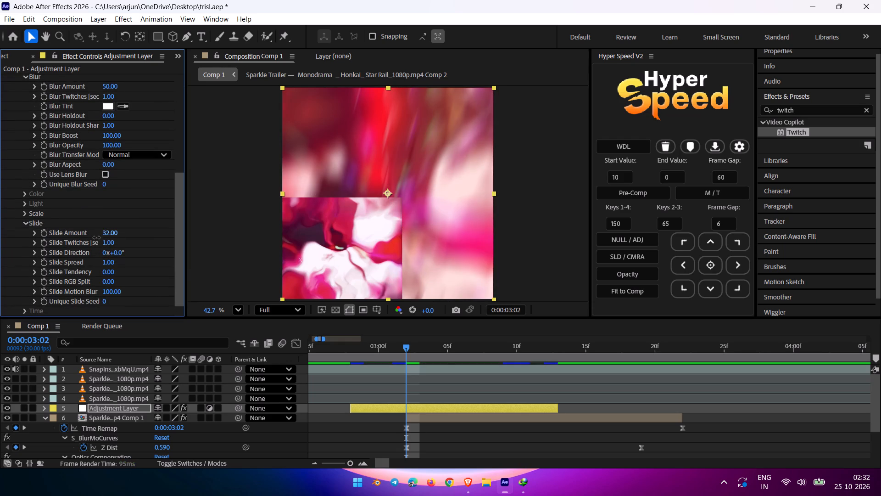
pyautogui.moveTo(96, 237); pyautogui.dragTo(81, 240)
pyautogui.click(103, 232)
pyautogui.press('BackSpace')
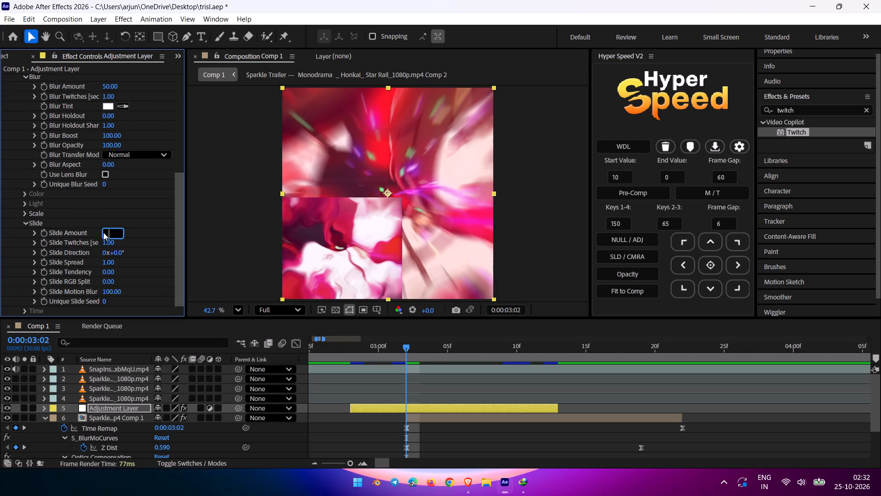
pyautogui.write('10')
pyautogui.press('Return')
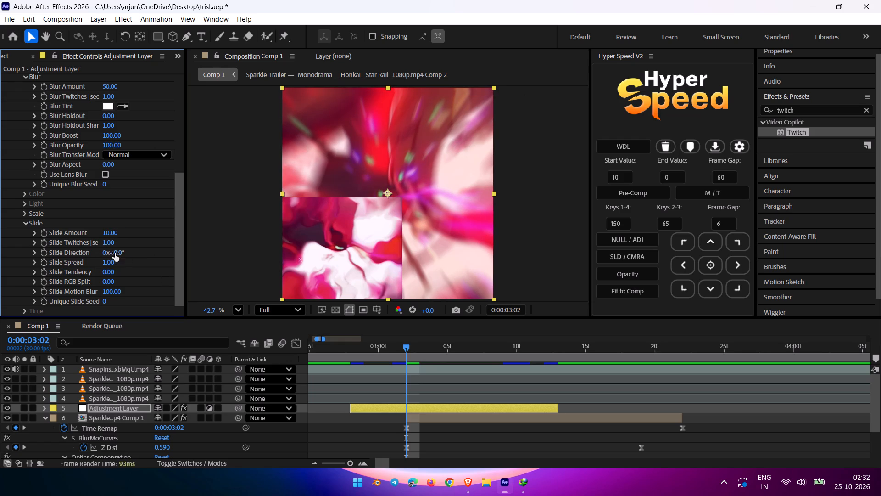
# Set Twitch's Slide Direction to 45°.
pyautogui.click(115, 253)
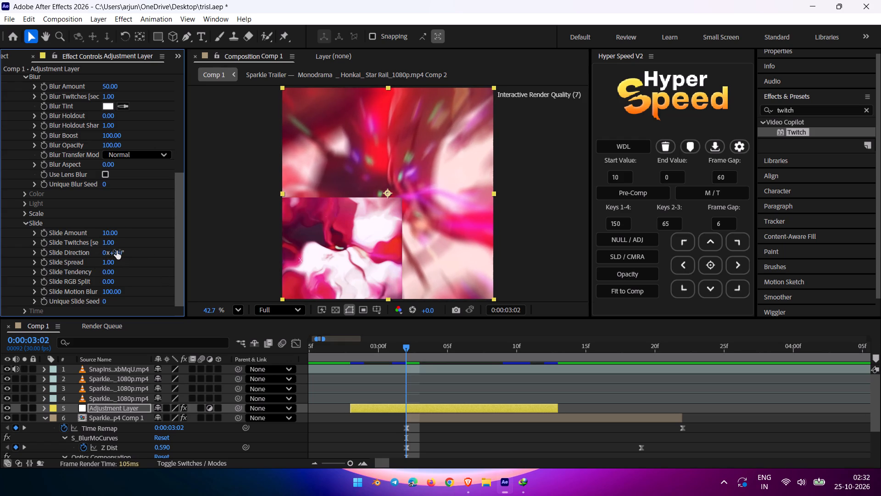
pyautogui.click(117, 253)
pyautogui.press('BackSpace')
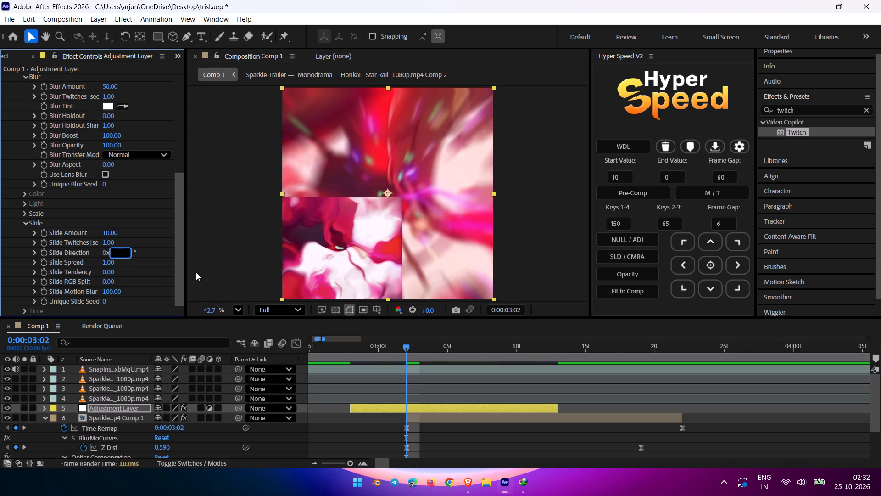
pyautogui.press('-')
pyautogui.press('BackSpace')
pyautogui.press('BackSpace')
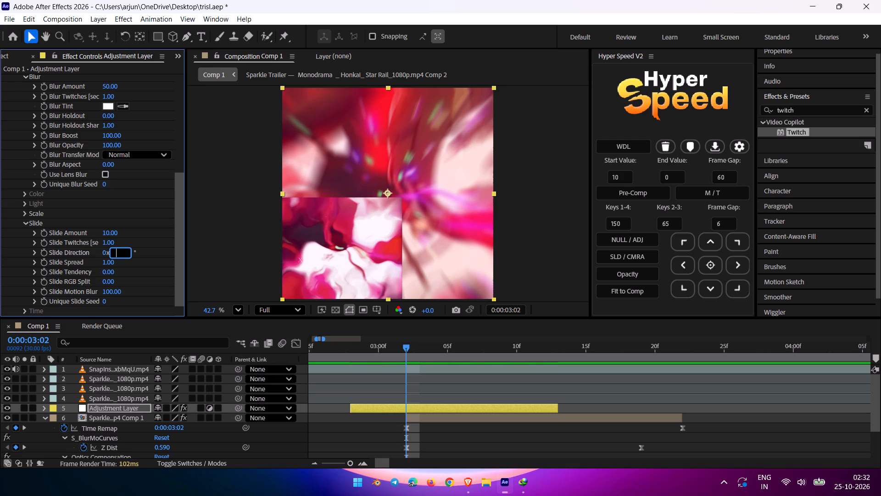
pyautogui.write('45')
pyautogui.press('Return')
pyautogui.click(193, 271)
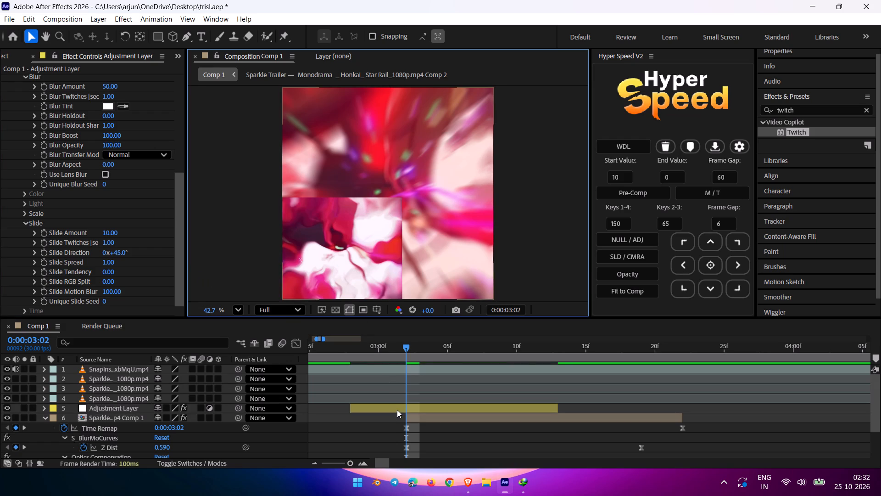
# Apply Easy Ease to all three of the adjustment layer's Twitch Amount keyframes.
pyautogui.press('u')
pyautogui.moveTo(335, 427); pyautogui.dragTo(586, 435)
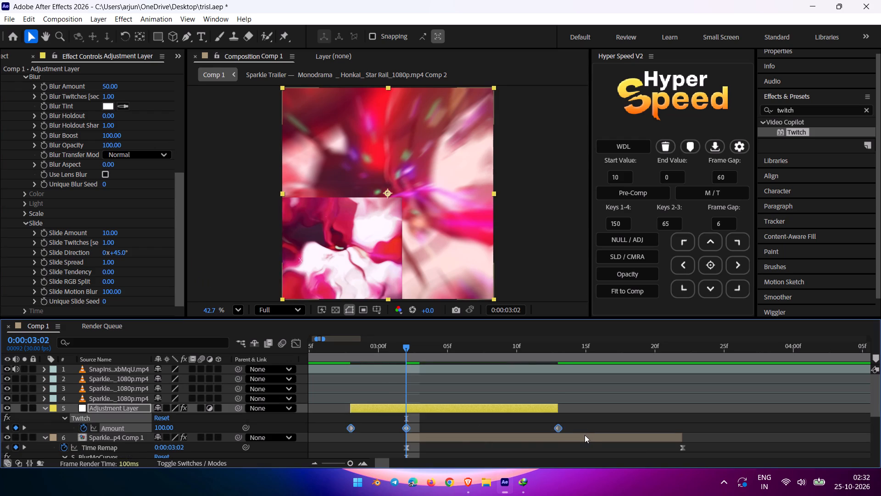
pyautogui.press('F9')
# Shape the Twitch Amount curve in the graph editor into a sharp peak at 0:00:03:02 with an accelerating rise and a long, tapering fall.
pyautogui.click(290, 344)
pyautogui.moveTo(332, 388); pyautogui.dragTo(415, 473)
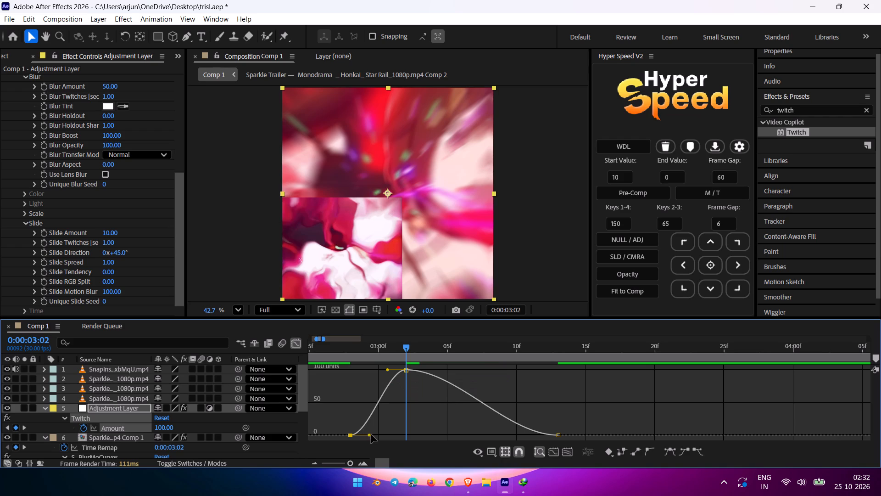
pyautogui.moveTo(371, 435); pyautogui.dragTo(419, 435)
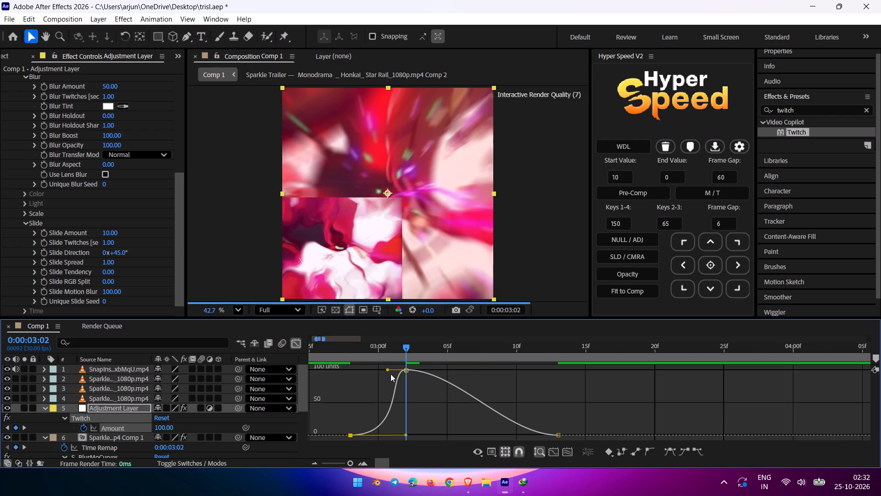
pyautogui.moveTo(387, 370); pyautogui.dragTo(395, 387)
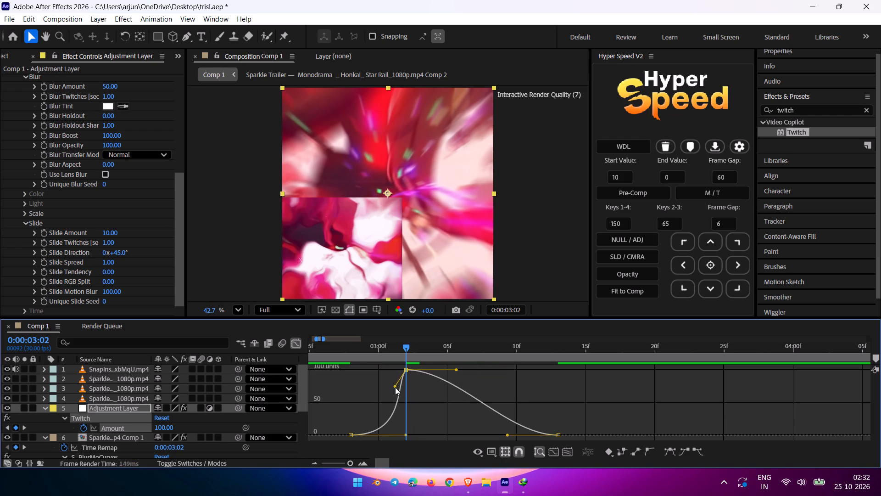
pyautogui.moveTo(395, 387); pyautogui.dragTo(398, 389)
pyautogui.moveTo(457, 371); pyautogui.dragTo(447, 385)
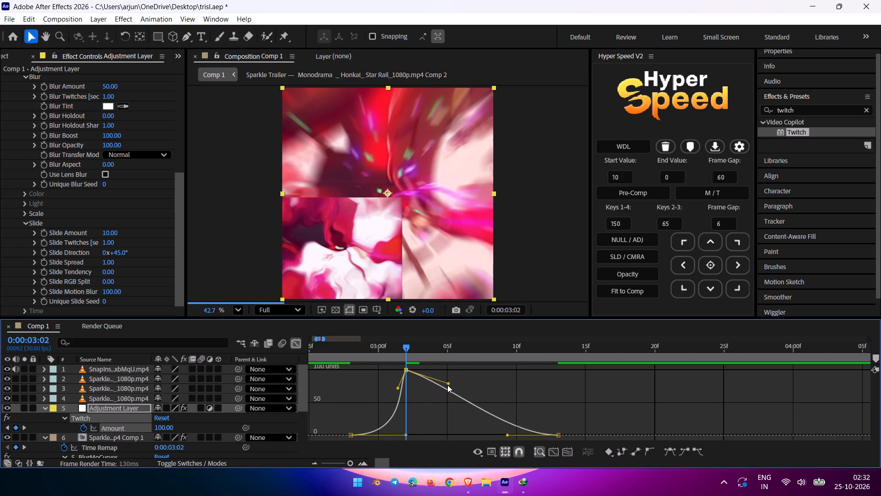
pyautogui.moveTo(447, 385); pyautogui.dragTo(444, 389)
pyautogui.moveTo(508, 435); pyautogui.dragTo(508, 435)
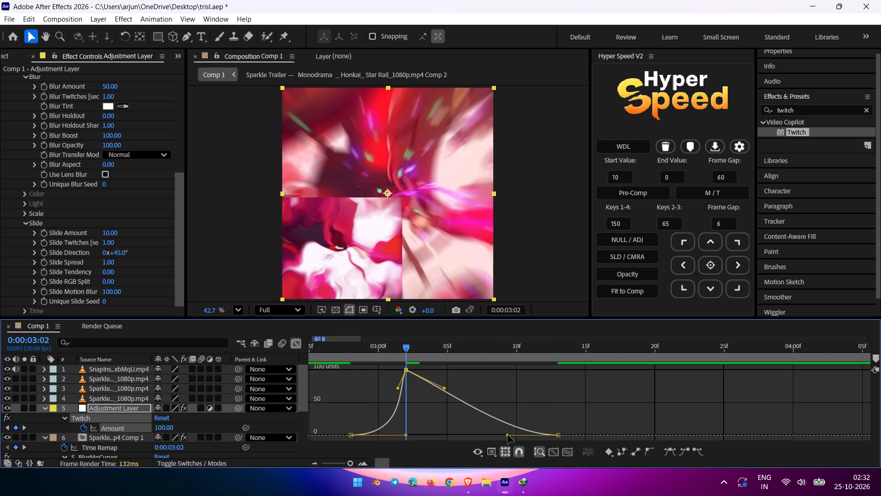
pyautogui.moveTo(508, 435); pyautogui.dragTo(453, 433)
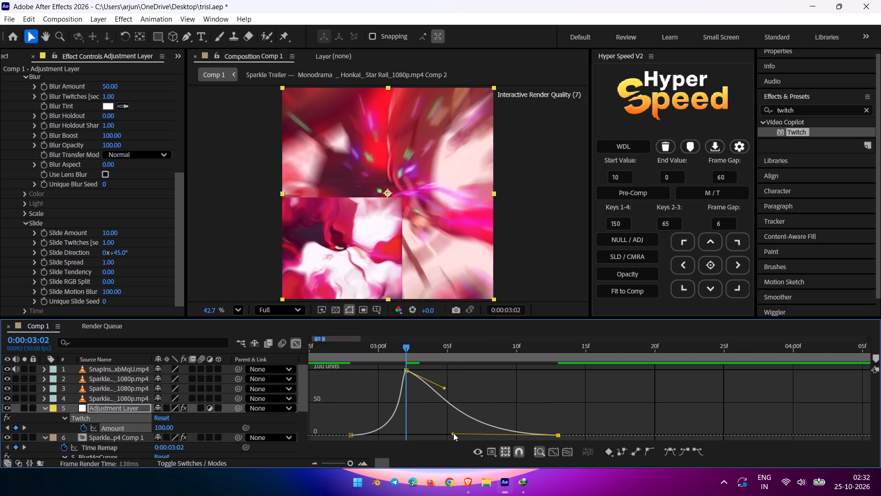
pyautogui.moveTo(453, 433); pyautogui.dragTo(445, 432)
pyautogui.moveTo(445, 389); pyautogui.dragTo(440, 397)
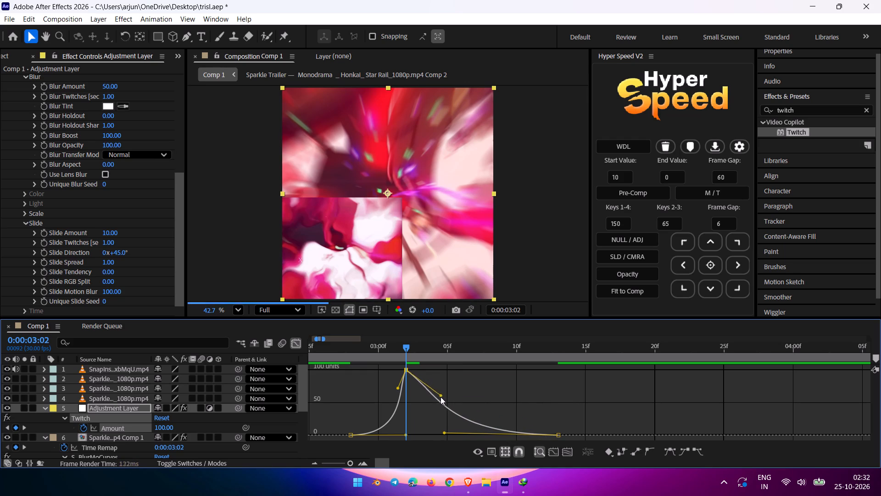
pyautogui.moveTo(440, 397); pyautogui.dragTo(434, 401)
pyautogui.moveTo(443, 431); pyautogui.dragTo(443, 422)
# Preview the eased twitch transition against the reference between 0:00:02:27 and 0:00:03:08.
pyautogui.moveTo(404, 344); pyautogui.dragTo(365, 364)
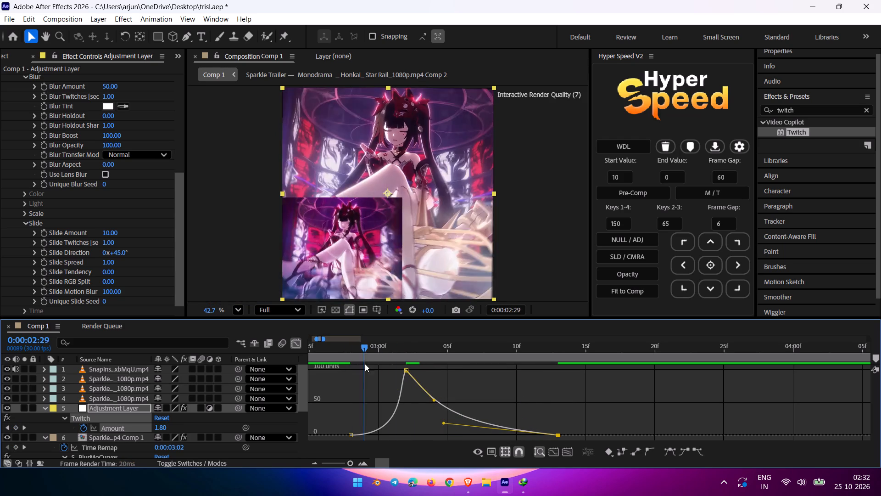
pyautogui.moveTo(365, 364); pyautogui.dragTo(386, 379)
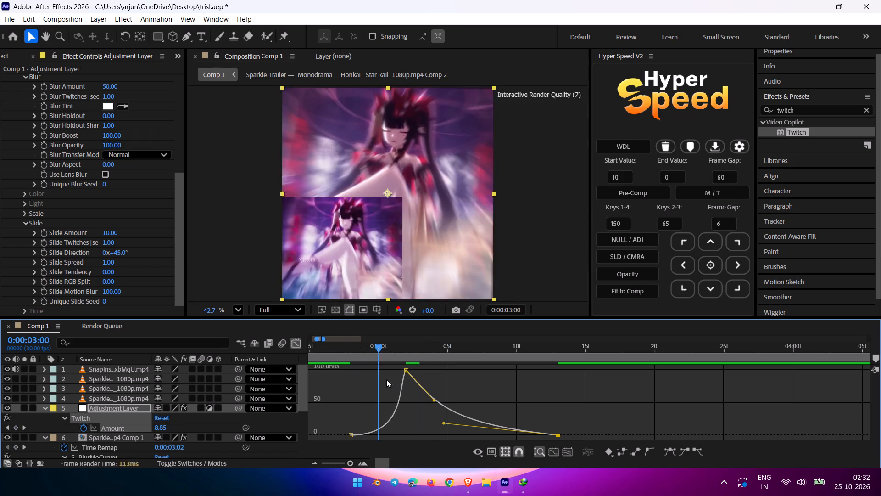
pyautogui.moveTo(386, 379); pyautogui.dragTo(476, 370)
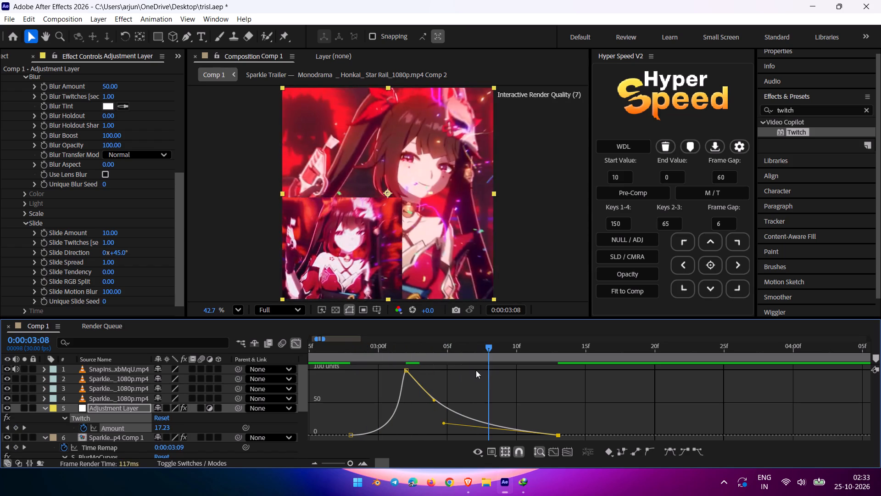
pyautogui.moveTo(476, 370); pyautogui.dragTo(334, 394)
pyautogui.press('space')
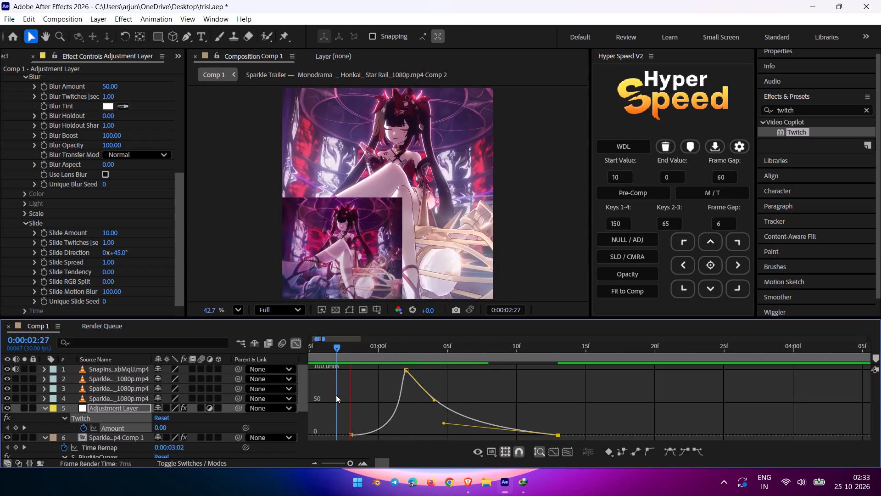
pyautogui.moveTo(337, 349); pyautogui.dragTo(393, 350)
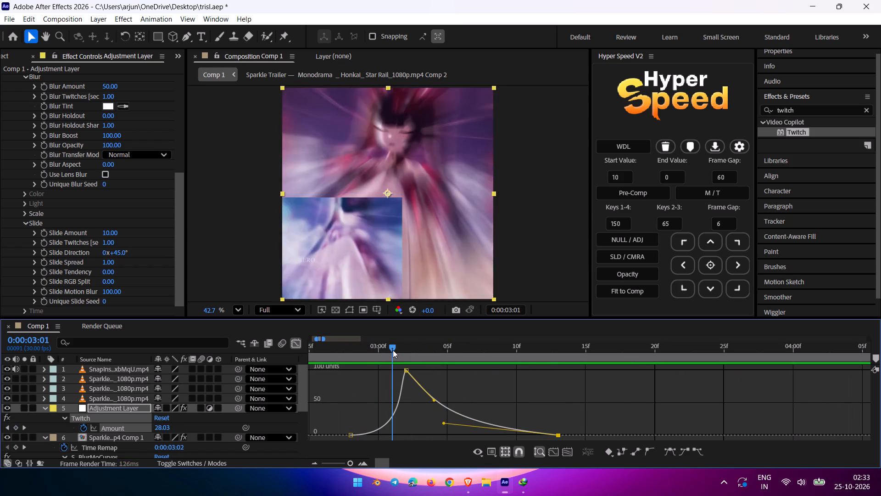
# Examine the eased Twitch transition frame by frame against the reference between 0:00:03:02 and 0:00:03:10.
pyautogui.moveTo(393, 350); pyautogui.dragTo(402, 366)
pyautogui.moveTo(402, 366); pyautogui.dragTo(420, 364)
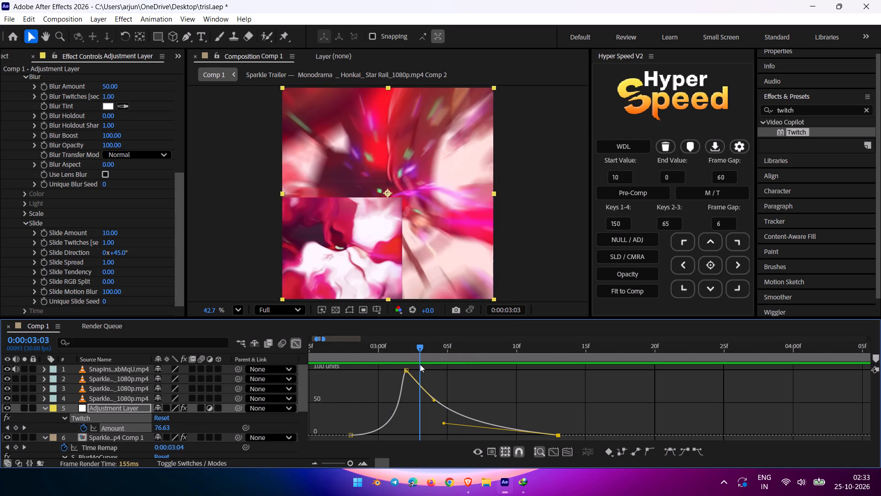
pyautogui.moveTo(420, 364); pyautogui.dragTo(511, 381)
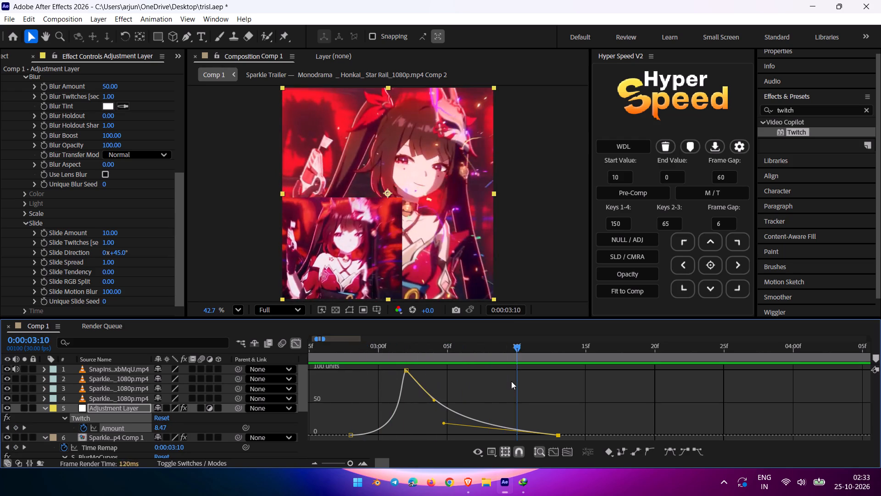
pyautogui.moveTo(511, 381); pyautogui.dragTo(427, 397)
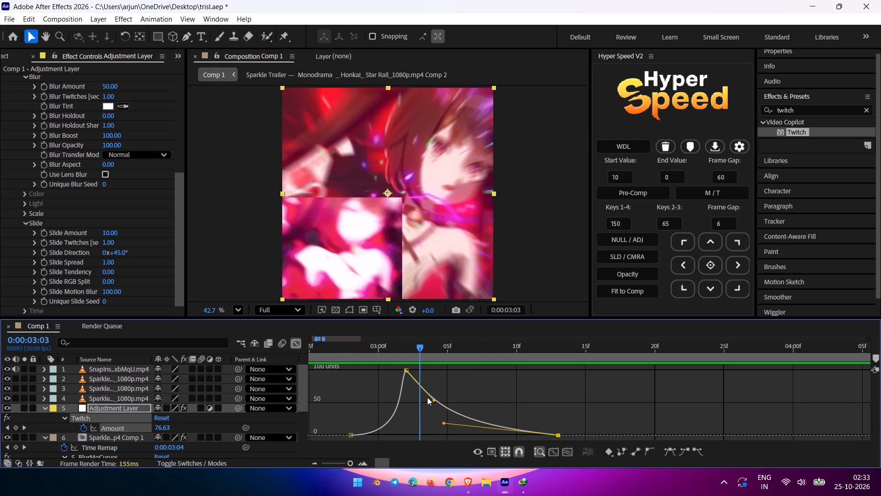
pyautogui.moveTo(427, 397); pyautogui.dragTo(469, 392)
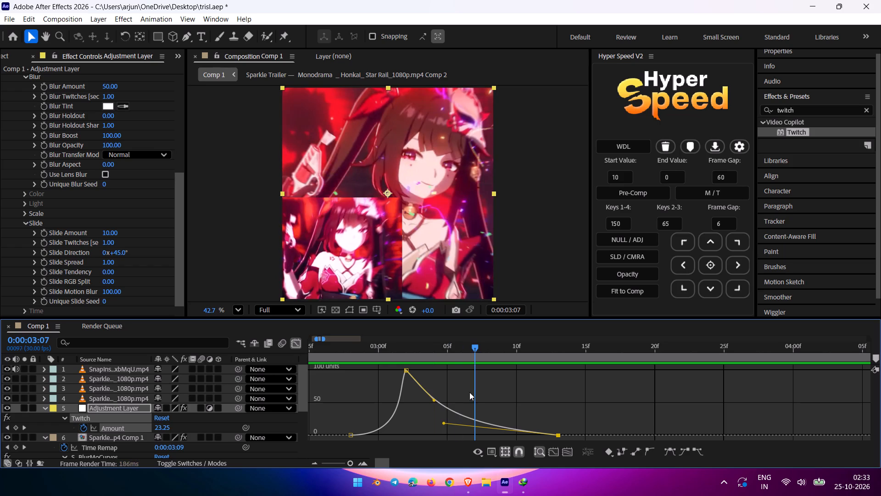
pyautogui.moveTo(469, 392); pyautogui.dragTo(452, 392)
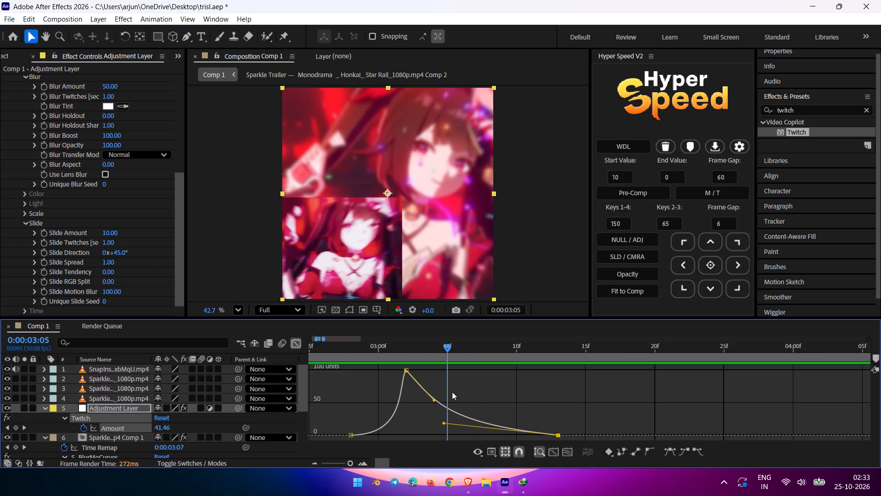
pyautogui.moveTo(452, 392); pyautogui.dragTo(497, 382)
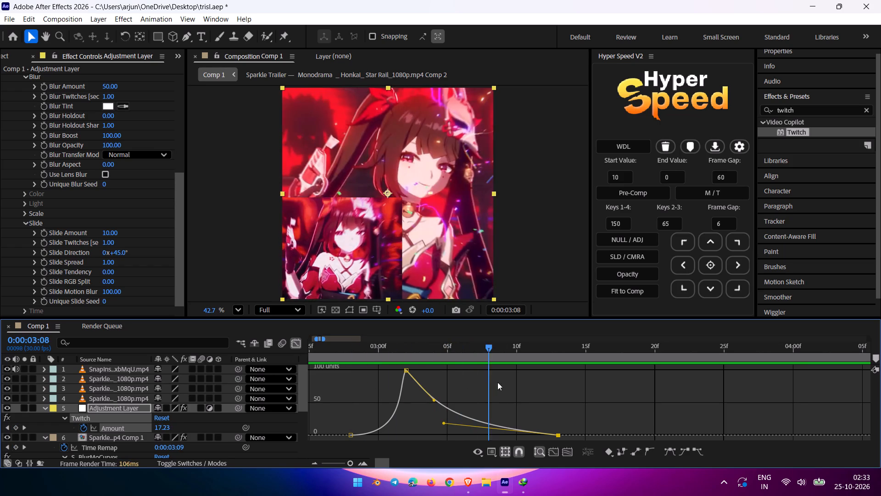
pyautogui.moveTo(497, 382); pyautogui.dragTo(467, 372)
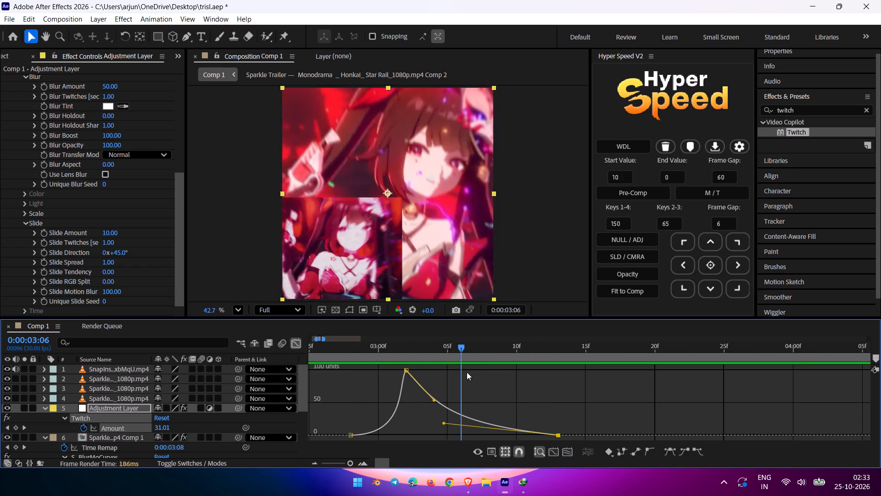
pyautogui.moveTo(467, 372); pyautogui.dragTo(406, 383)
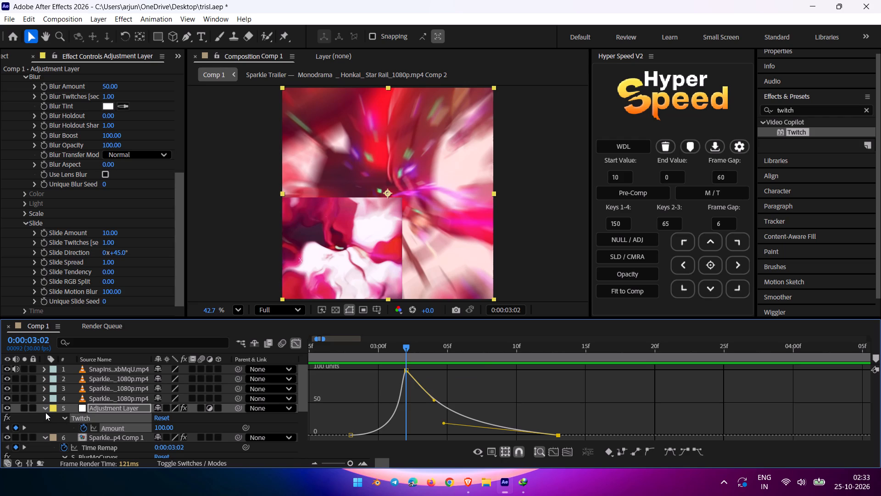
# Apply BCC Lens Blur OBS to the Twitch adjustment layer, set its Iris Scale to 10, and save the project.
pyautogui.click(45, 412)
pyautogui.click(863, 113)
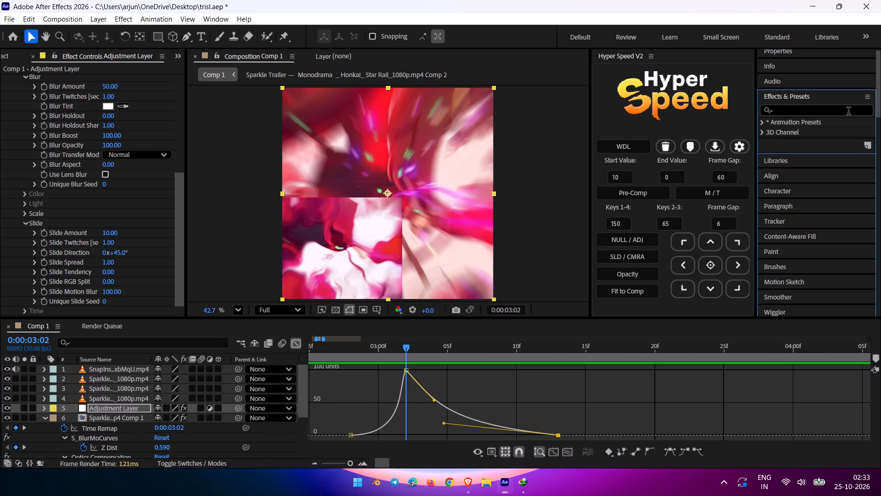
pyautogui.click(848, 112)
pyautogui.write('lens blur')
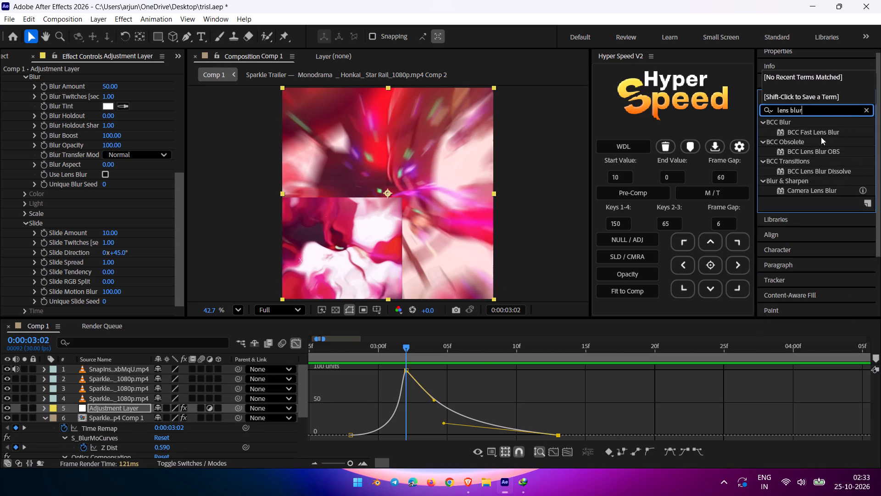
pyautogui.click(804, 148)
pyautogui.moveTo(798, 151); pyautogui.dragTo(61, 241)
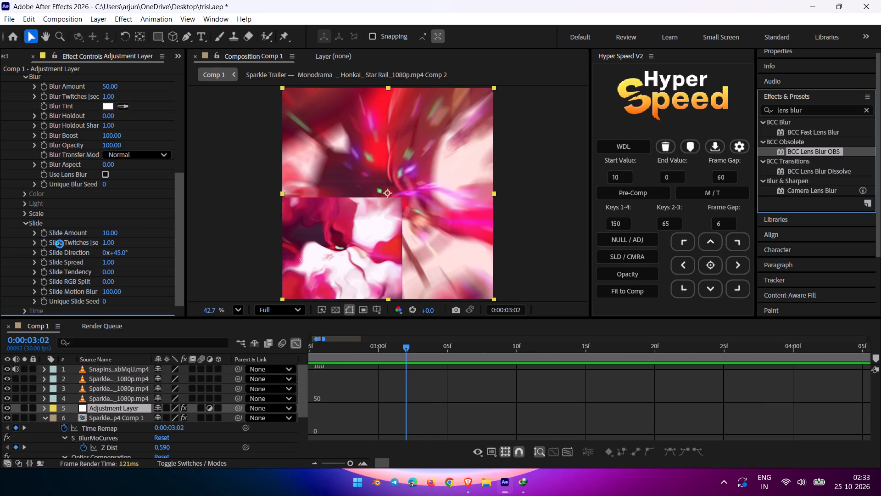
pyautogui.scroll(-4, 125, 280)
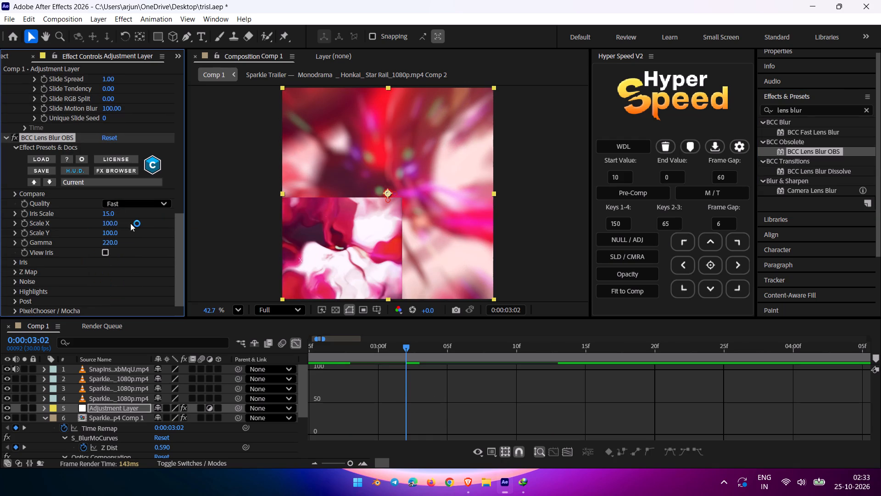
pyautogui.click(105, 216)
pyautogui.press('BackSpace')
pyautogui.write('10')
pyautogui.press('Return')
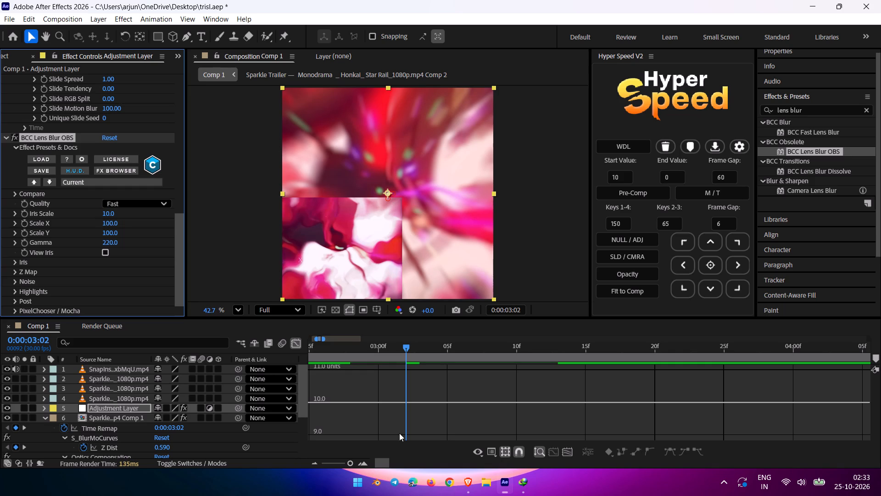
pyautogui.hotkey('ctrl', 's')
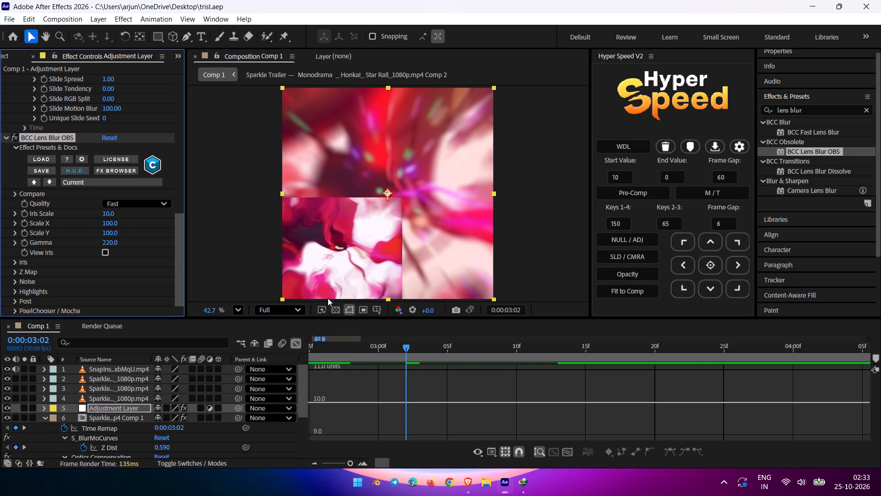
# Close the graph editor and preview the lens-blurred transition against the reference from before 0:00:02:26 through the adjustment layer.
pyautogui.click(45, 414)
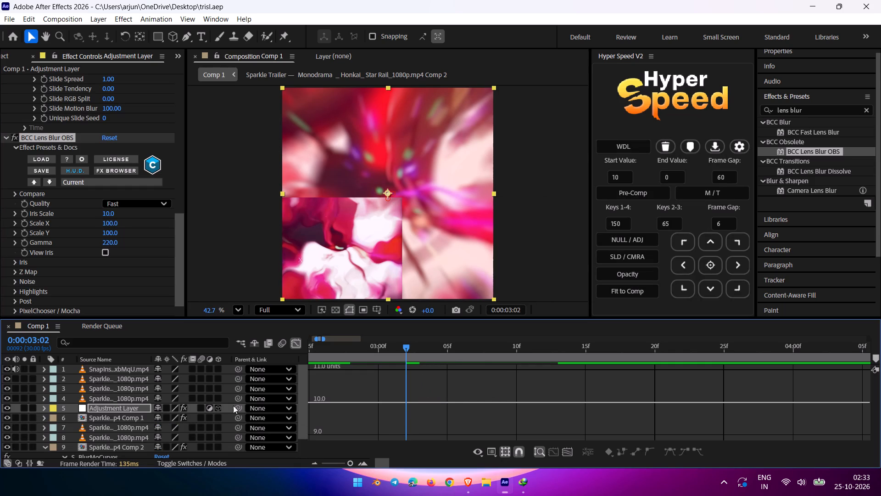
pyautogui.click(300, 344)
pyautogui.moveTo(401, 346); pyautogui.dragTo(323, 366)
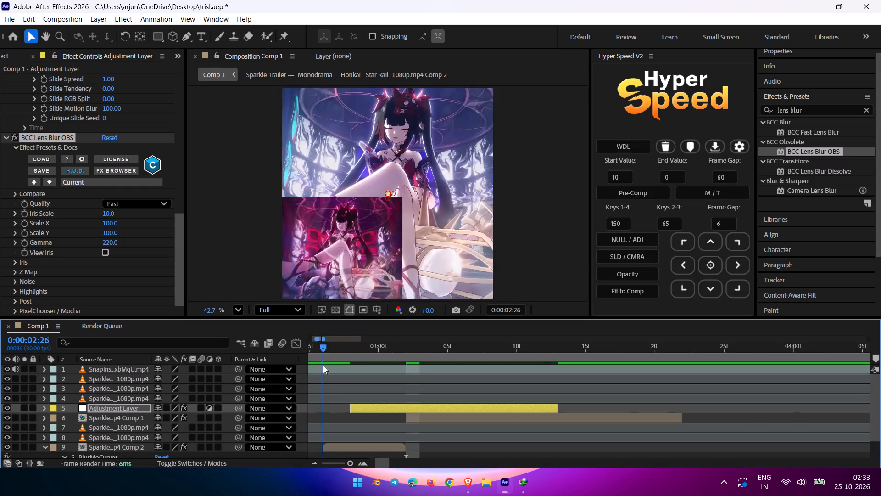
pyautogui.moveTo(323, 366); pyautogui.dragTo(298, 372)
pyautogui.press('space')
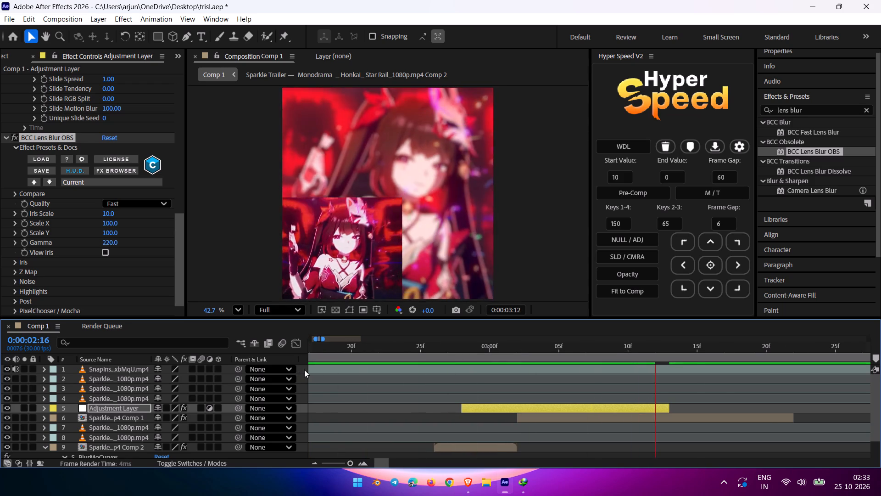
pyautogui.moveTo(396, 347); pyautogui.dragTo(327, 368)
pyautogui.press('space')
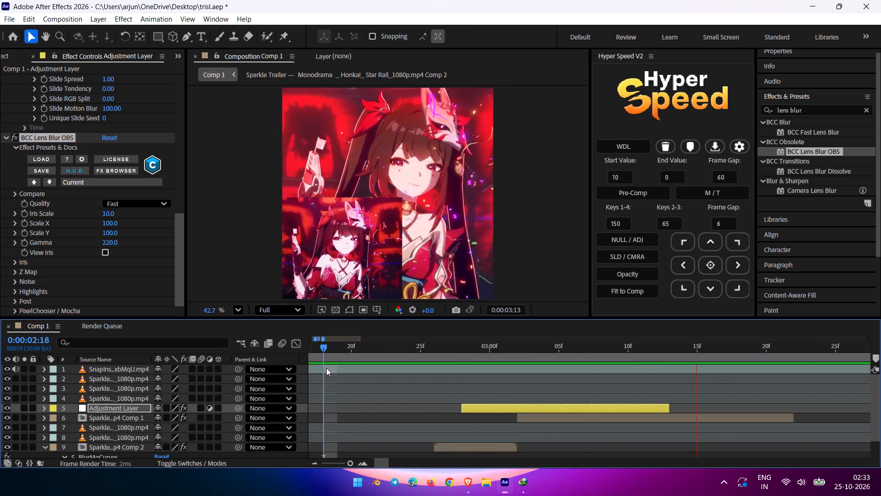
pyautogui.press('space')
pyautogui.moveTo(447, 351); pyautogui.dragTo(352, 379)
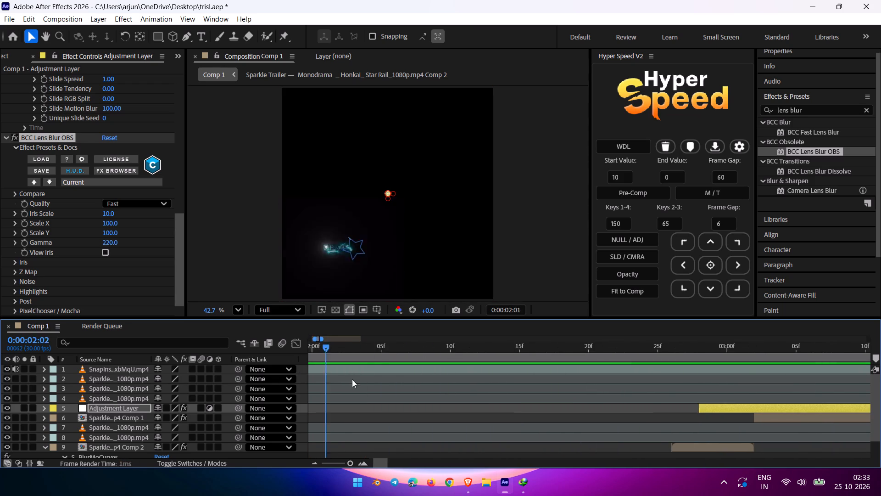
pyautogui.moveTo(352, 379); pyautogui.dragTo(409, 399)
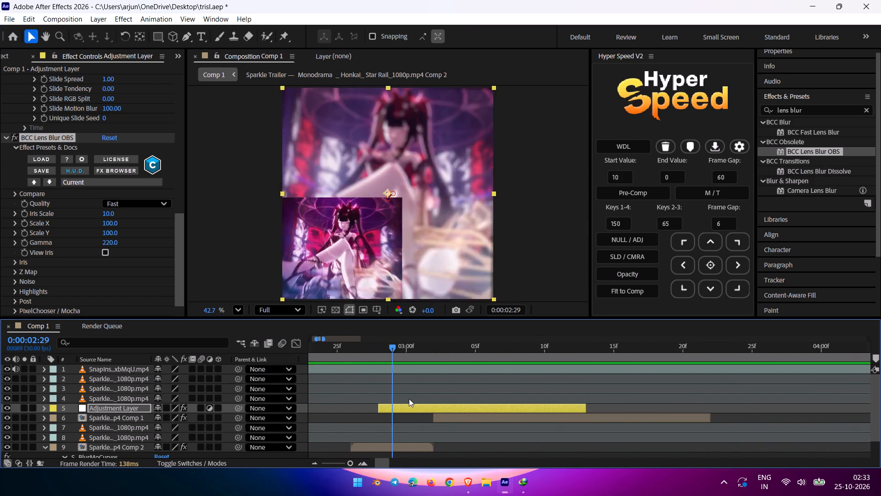
pyautogui.moveTo(409, 399); pyautogui.dragTo(485, 401)
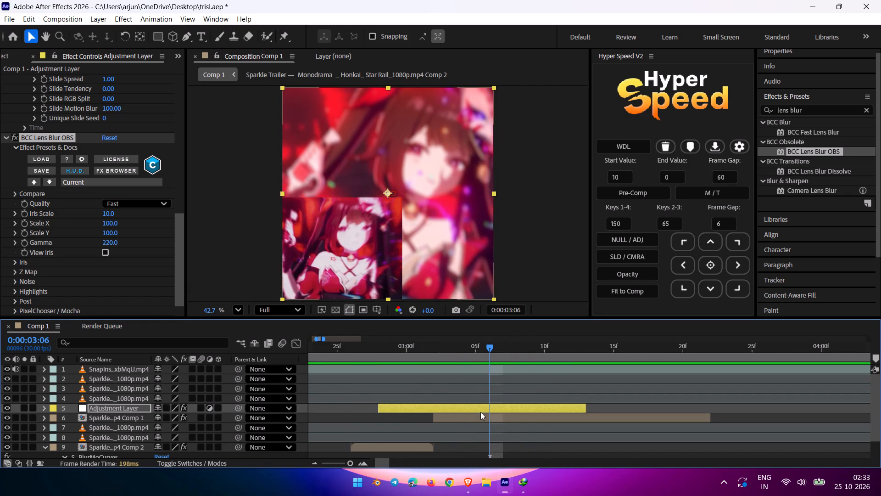
# Check the adjustment layer's Twitch Amount keyframes and curve, and inspect the frames back to the peak at 0:00:03:02.
pyautogui.press('u')
pyautogui.click(432, 426)
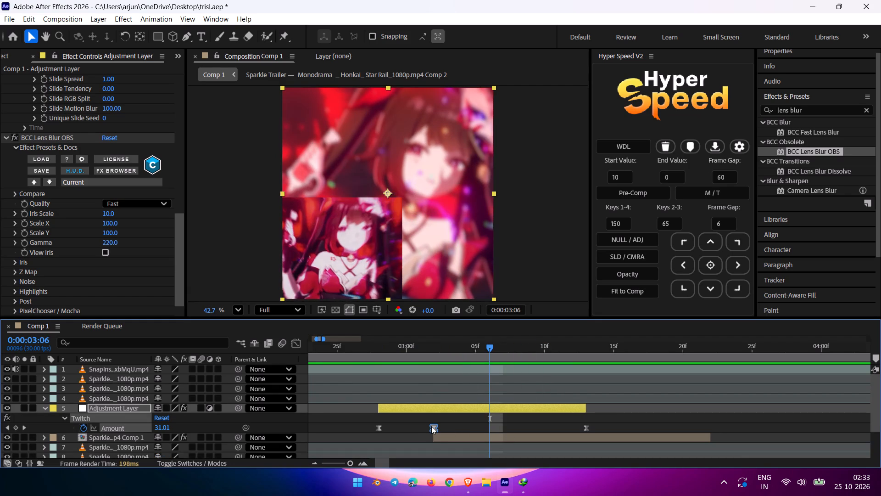
pyautogui.click(292, 341)
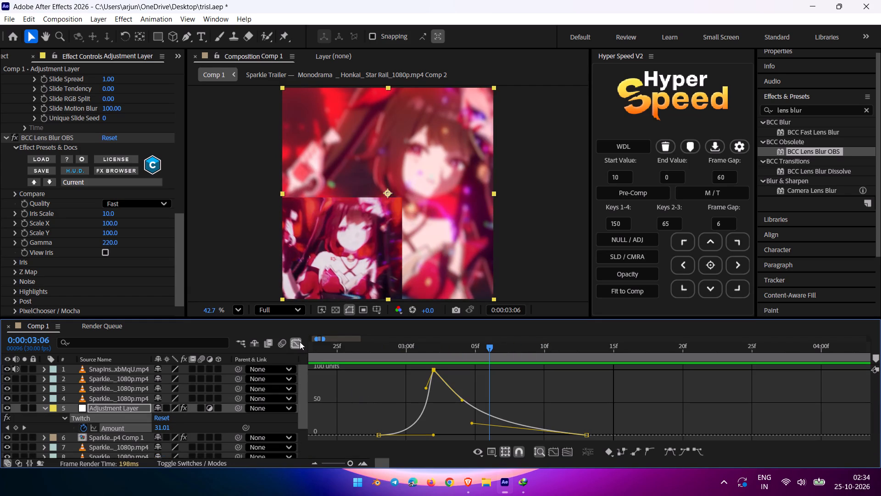
pyautogui.click(296, 340)
pyautogui.moveTo(489, 349); pyautogui.dragTo(462, 358)
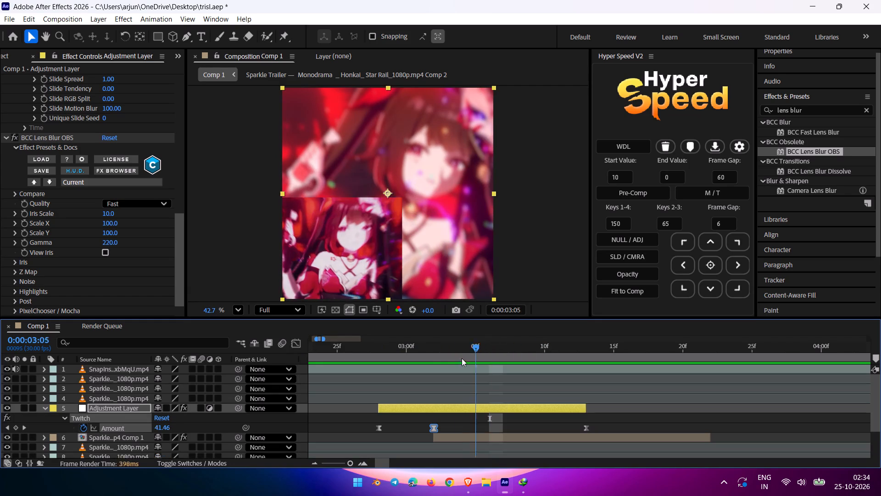
pyautogui.moveTo(462, 358); pyautogui.dragTo(437, 364)
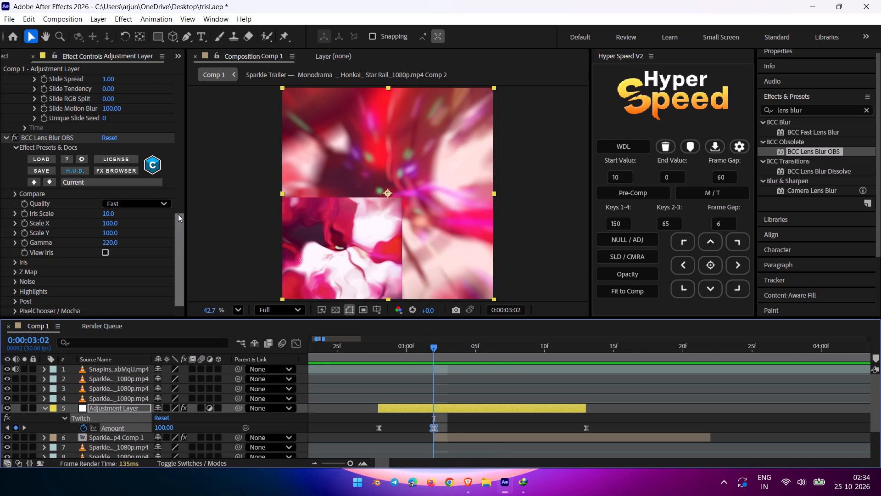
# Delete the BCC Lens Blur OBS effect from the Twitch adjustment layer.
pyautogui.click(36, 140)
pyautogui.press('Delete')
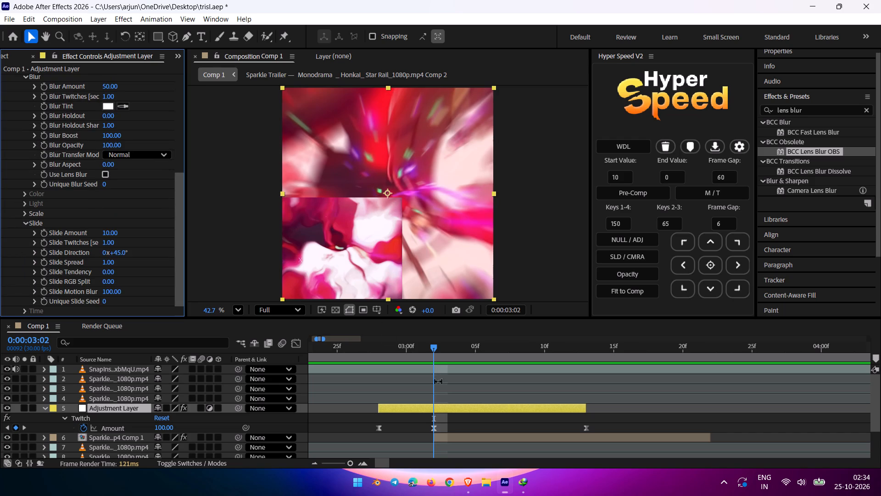
# Add a new adjustment layer above the Twitch one and trim it to span about 0:00:03:01 to 0:00:03:03.
pyautogui.keyDown('shift'); pyautogui.click(605, 241); pyautogui.keyUp('shift')
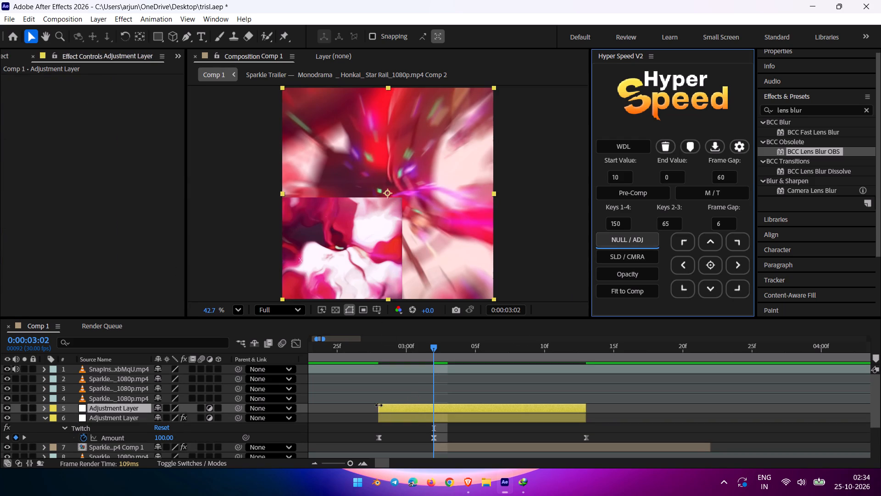
pyautogui.moveTo(379, 405); pyautogui.dragTo(418, 407)
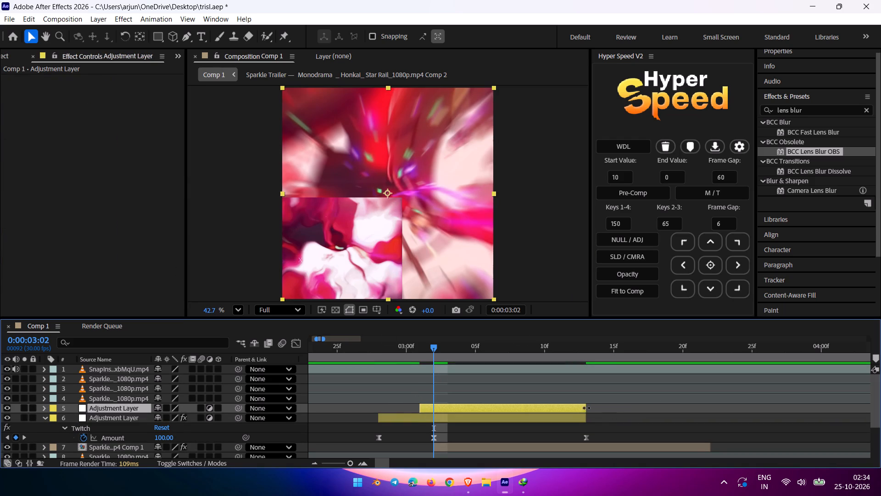
pyautogui.moveTo(585, 408); pyautogui.dragTo(451, 416)
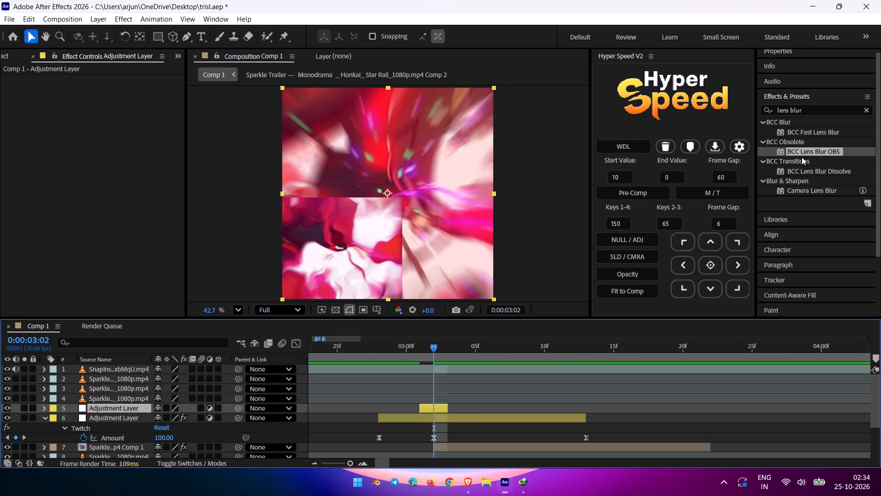
# Apply BCC Lens Blur OBS to the new short adjustment layer and set its Iris Scale to 10.
pyautogui.moveTo(800, 150); pyautogui.dragTo(427, 408)
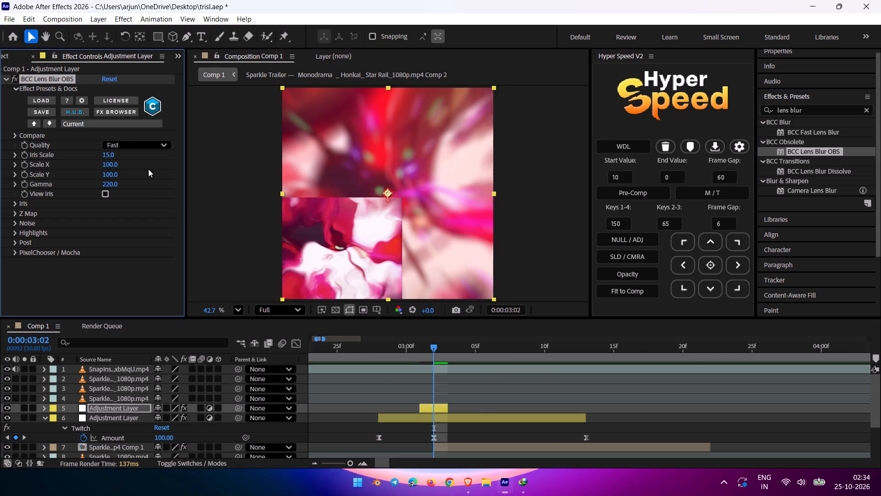
pyautogui.click(104, 154)
pyautogui.press('BackSpace')
pyautogui.write('10')
pyautogui.press('Return')
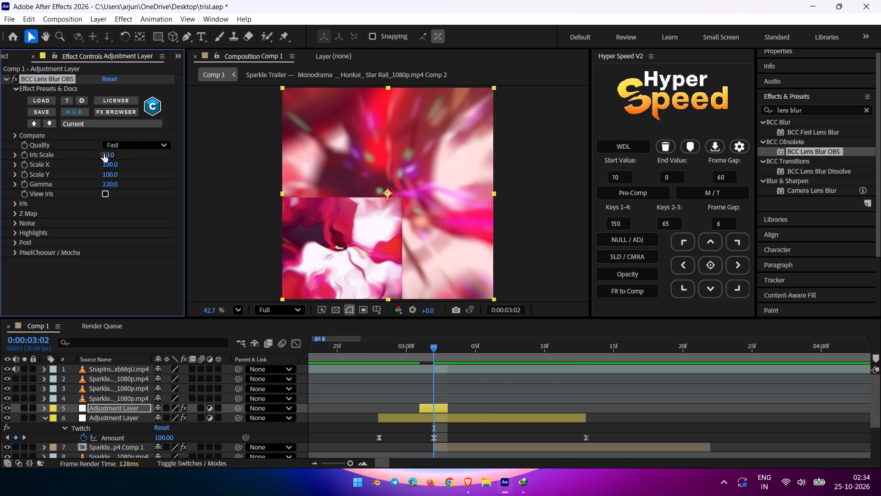
# Preview the transition with the short lens blur against the reference, starting from about 0:00:02:18.
pyautogui.moveTo(435, 347); pyautogui.dragTo(343, 355)
pyautogui.press('space')
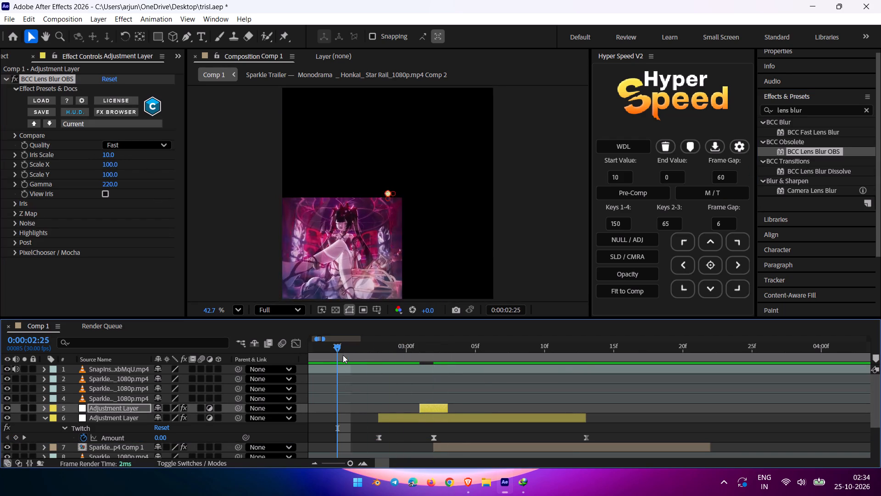
pyautogui.moveTo(370, 344); pyautogui.dragTo(309, 364)
pyautogui.press('space')
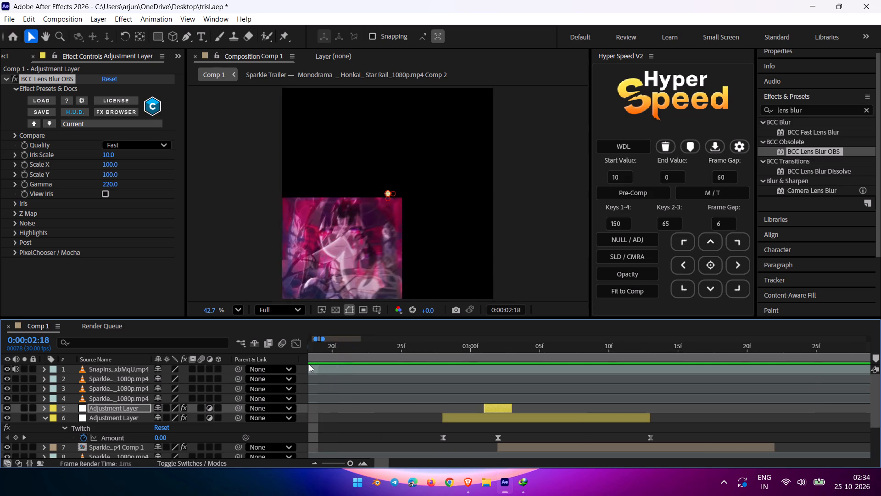
pyautogui.press('space')
pyautogui.moveTo(430, 344); pyautogui.dragTo(394, 351)
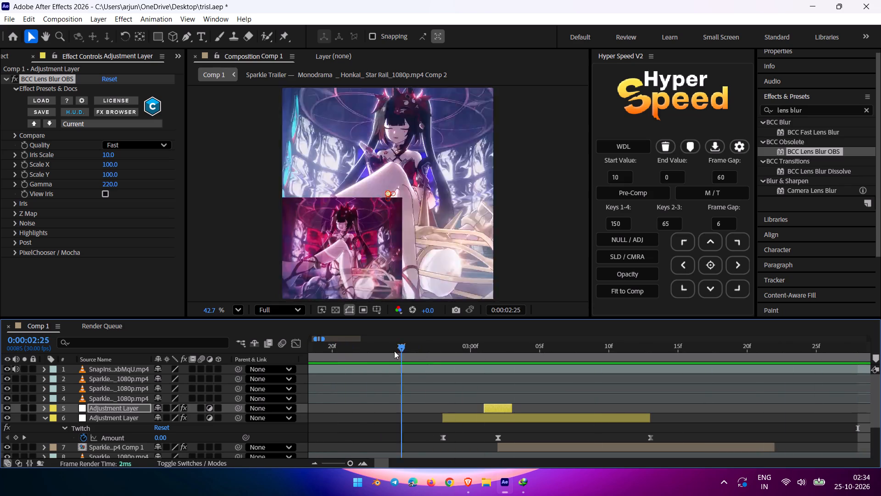
# Play back Comp 1 against the reference from the start, from 0:00:01:21 and from 0:00:01:03 to judge the blurred transition.
pyautogui.moveTo(394, 351); pyautogui.dragTo(459, 381)
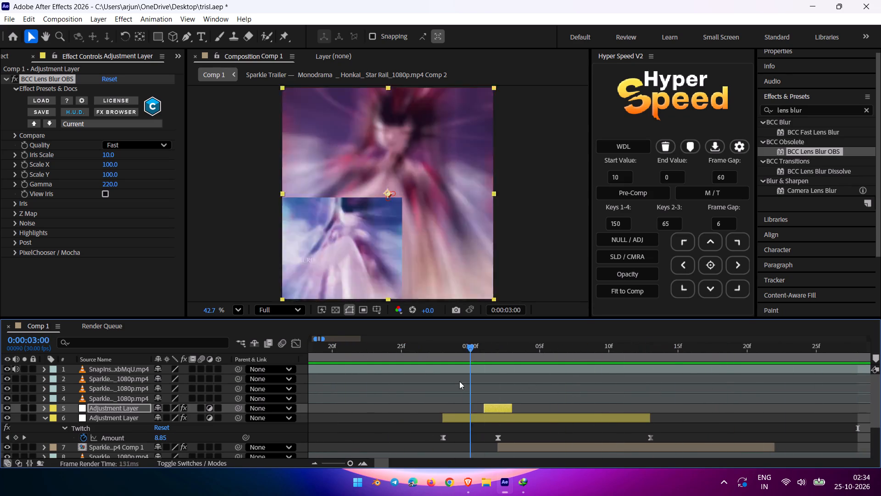
pyautogui.moveTo(459, 381); pyautogui.dragTo(294, 404)
pyautogui.press('space')
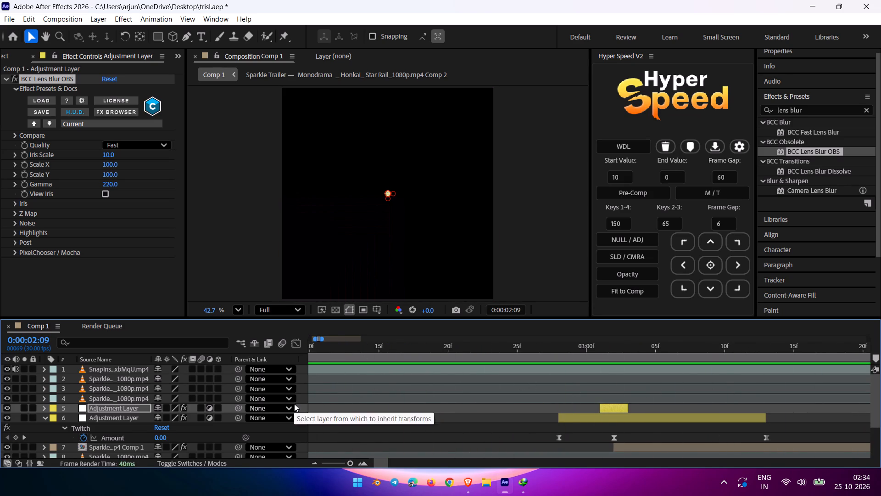
pyautogui.press('-')
pyautogui.moveTo(358, 352); pyautogui.dragTo(221, 379)
pyautogui.press('space')
pyautogui.press('-')
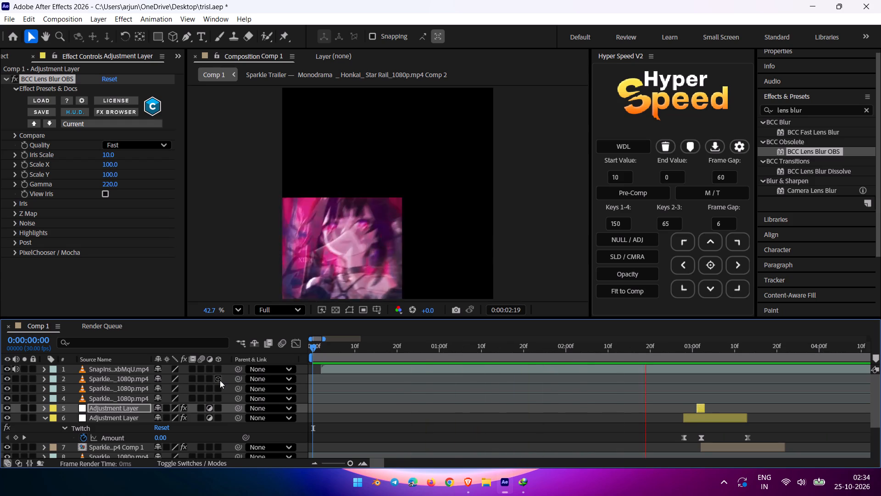
pyautogui.press('=')
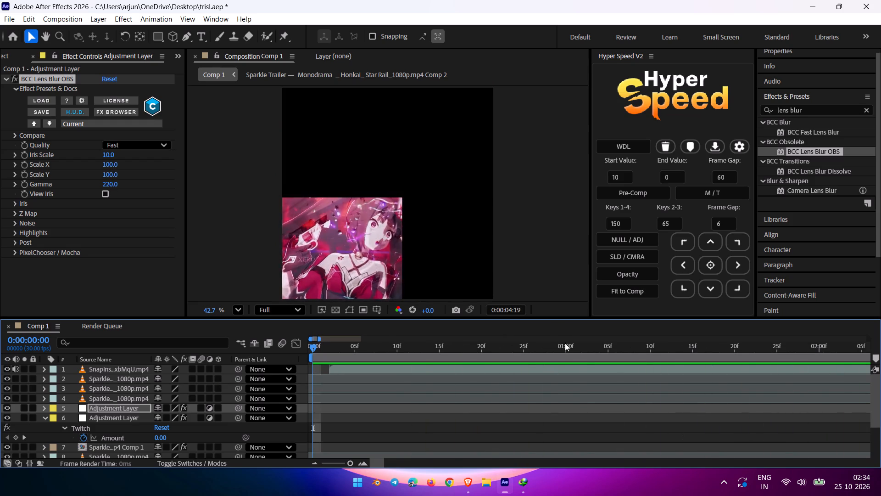
pyautogui.press('-')
pyautogui.moveTo(525, 346); pyautogui.dragTo(519, 362)
pyautogui.press('space')
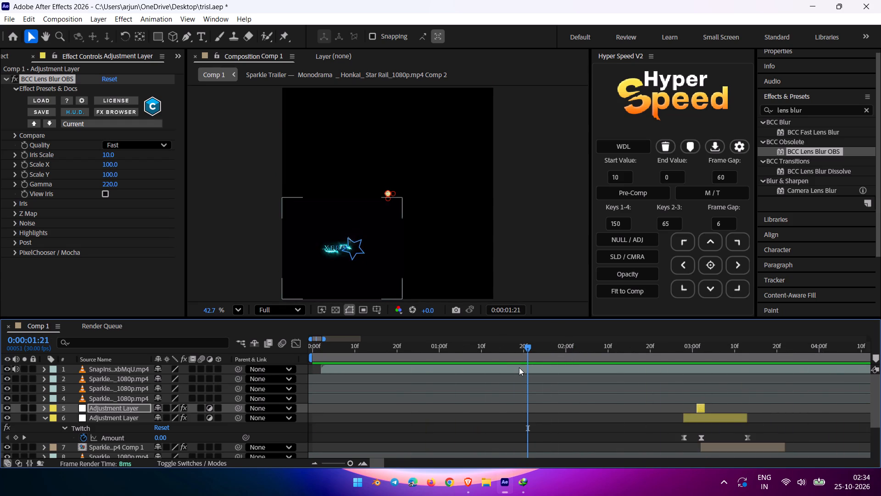
pyautogui.press('space')
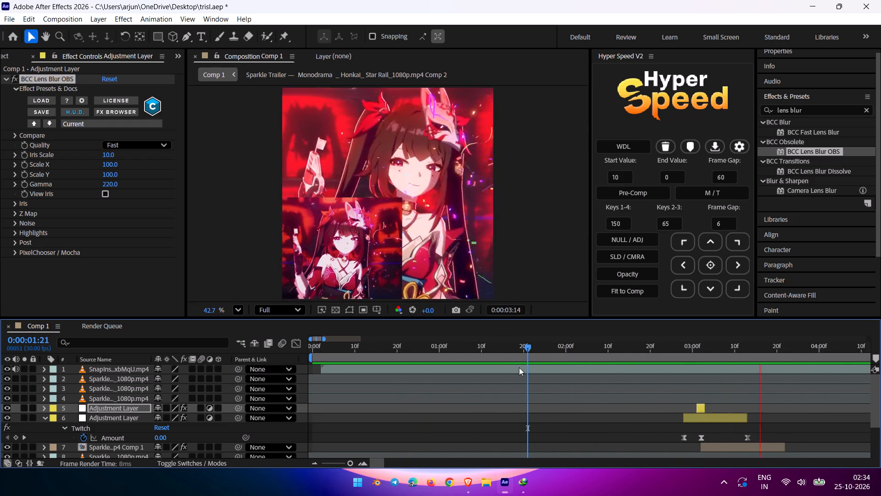
pyautogui.press('space')
pyautogui.moveTo(550, 347); pyautogui.dragTo(452, 361)
pyautogui.press('space')
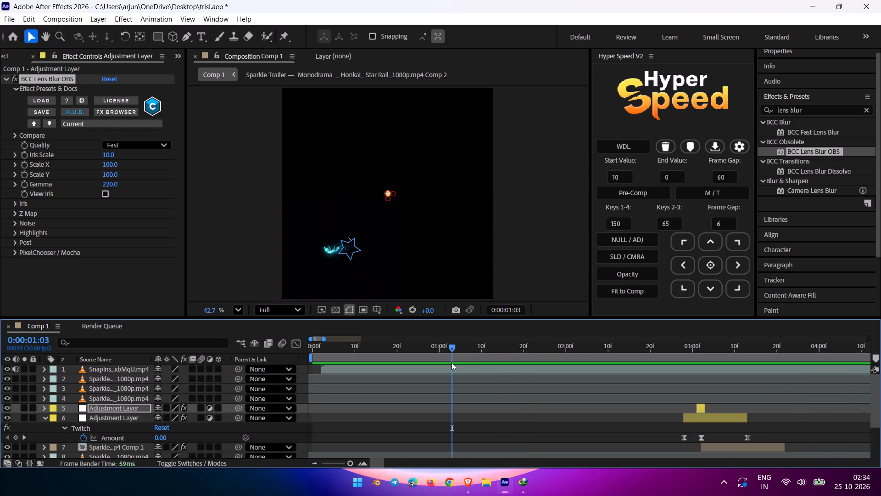
pyautogui.press('space')
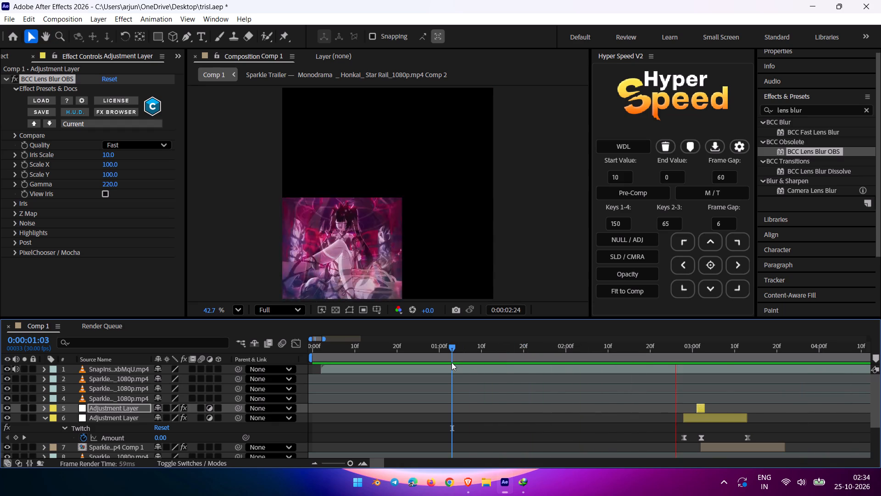
pyautogui.press('=')
pyautogui.press('-')
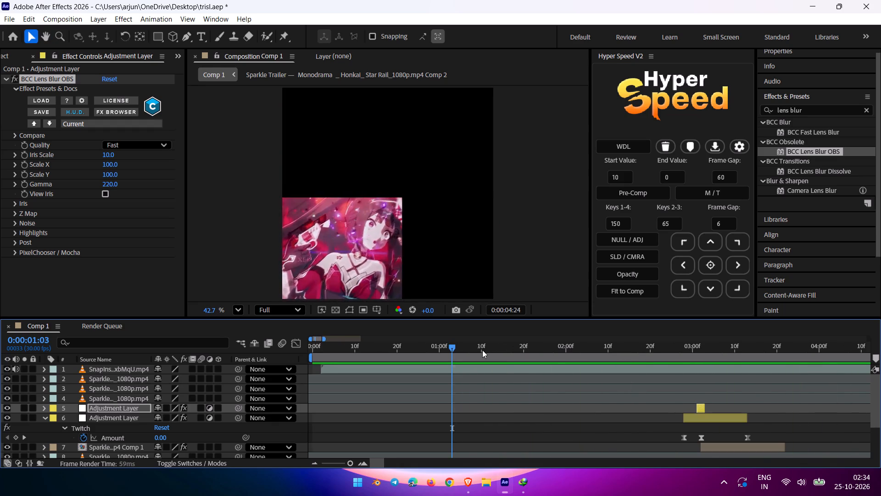
# Inspect the blurred transition frame at 0:00:03:02 and replay the cut against the reference from 0:00:02:20.
pyautogui.moveTo(462, 345); pyautogui.dragTo(700, 383)
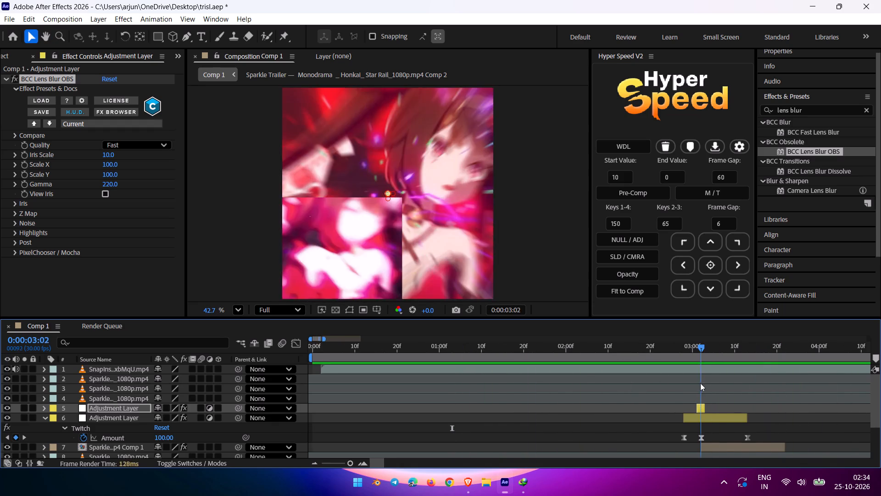
pyautogui.moveTo(700, 383); pyautogui.dragTo(643, 390)
pyautogui.press('space')
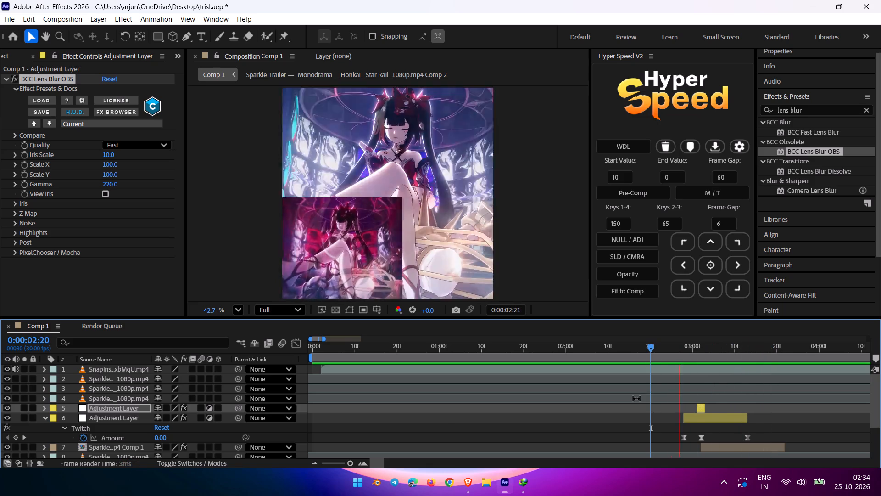
pyautogui.press('space')
pyautogui.press('=')
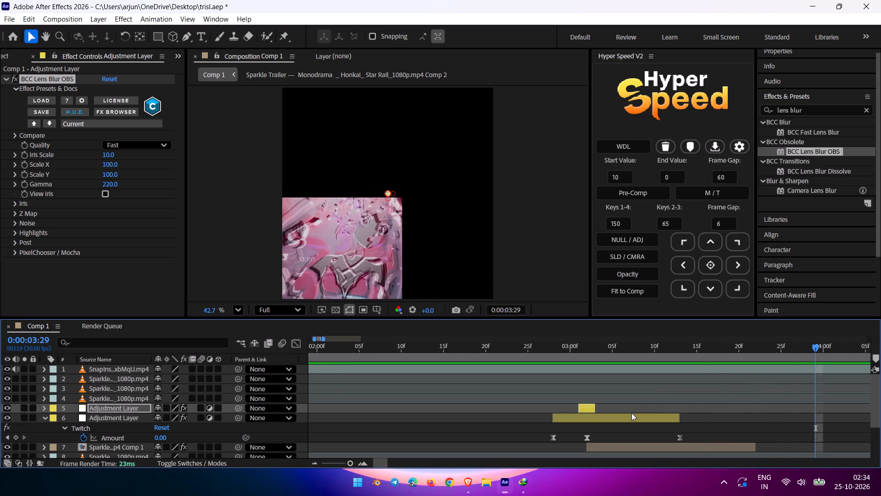
pyautogui.press('-')
pyautogui.press('=')
# Reveal the keyframes of the Sparkle Comp 1 clip on layer 7 and examine its motion against the reference from 0:00:03:02 to 0:00:03:23.
pyautogui.scroll(-2, 423, 428)
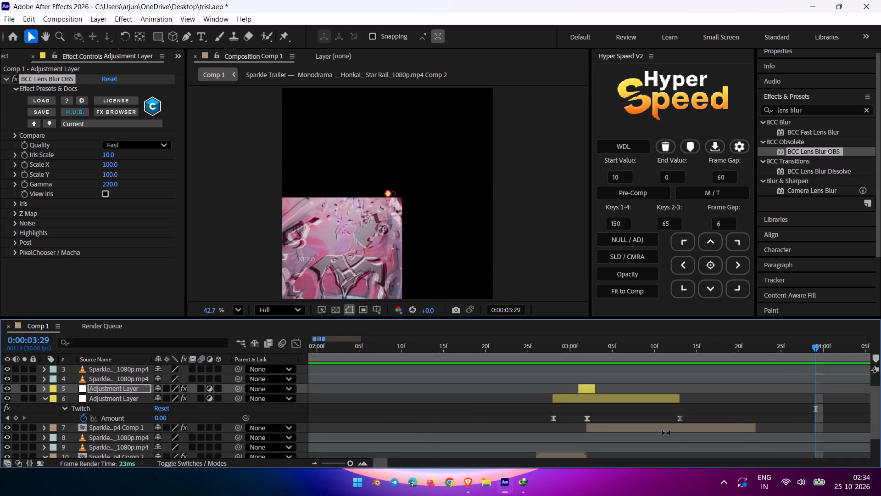
pyautogui.doubleClick(666, 433)
pyautogui.click(649, 425)
pyautogui.press('u')
pyautogui.scroll(-2, 612, 434)
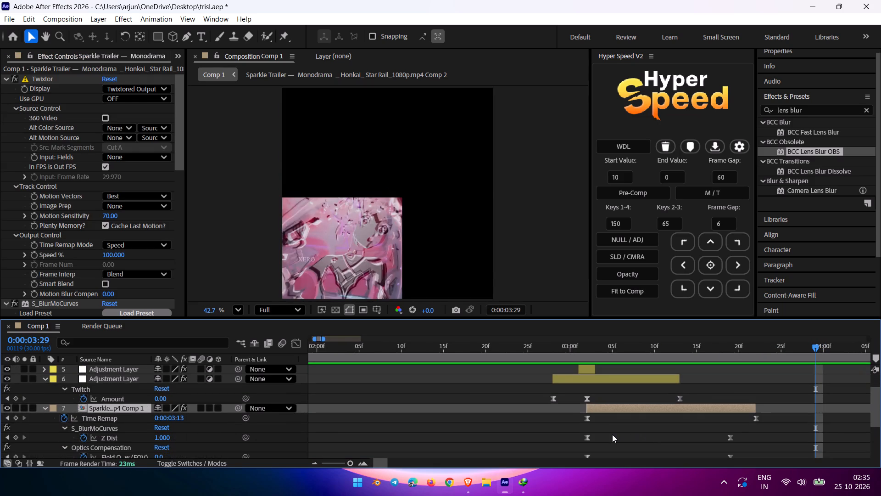
pyautogui.click(8, 418)
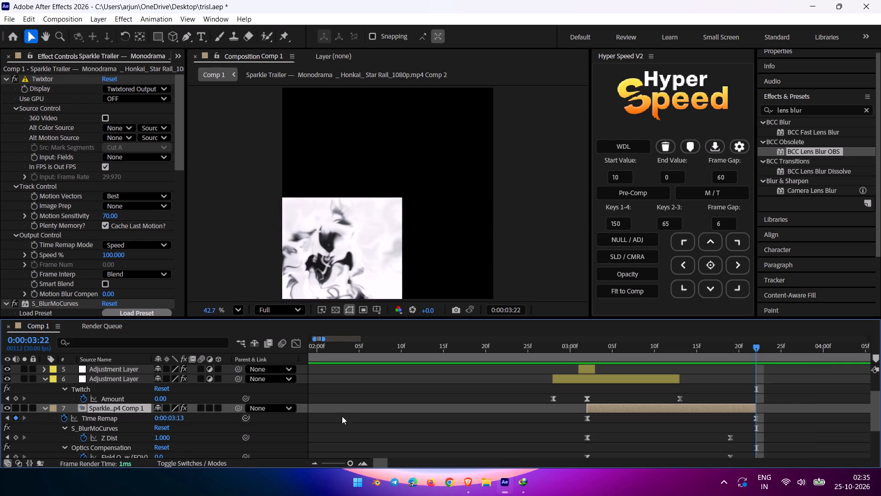
pyautogui.click(11, 421)
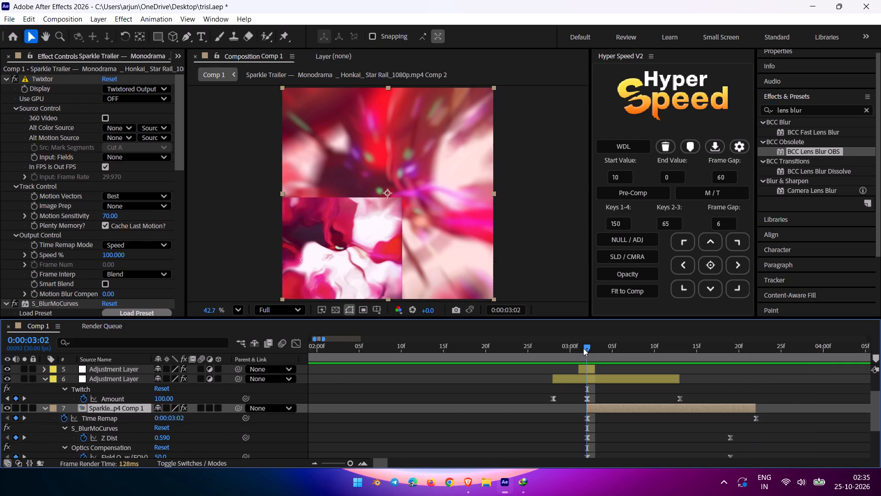
pyautogui.moveTo(592, 347); pyautogui.dragTo(681, 360)
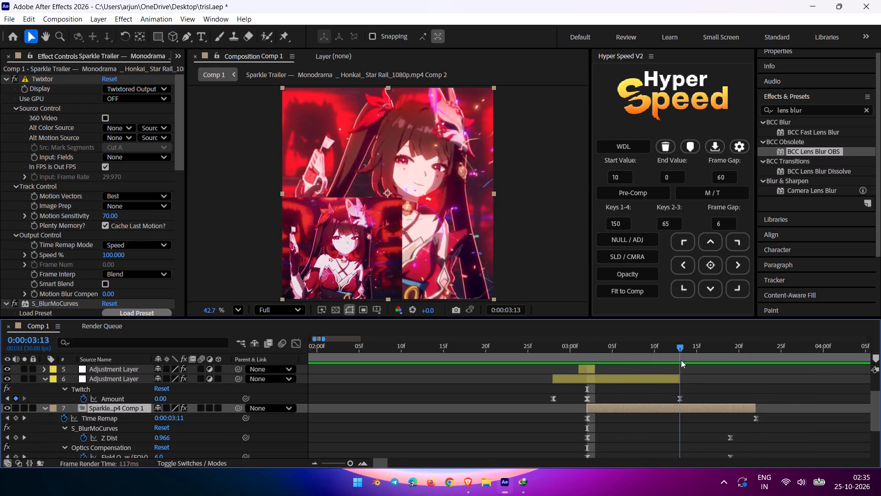
pyautogui.moveTo(681, 360); pyautogui.dragTo(702, 376)
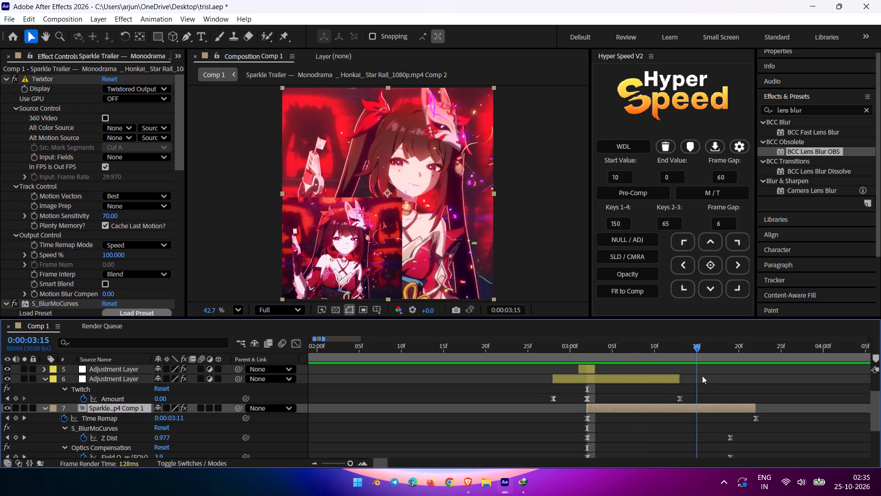
pyautogui.moveTo(702, 376); pyautogui.dragTo(751, 376)
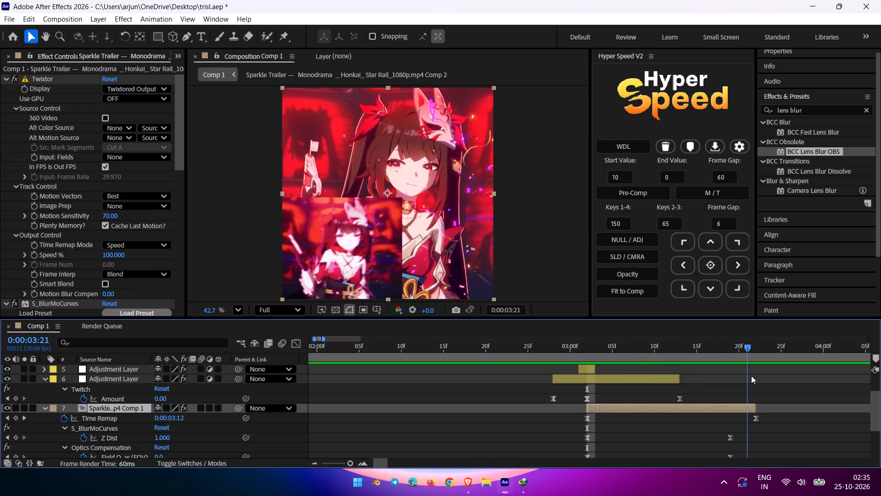
pyautogui.moveTo(751, 376); pyautogui.dragTo(763, 372)
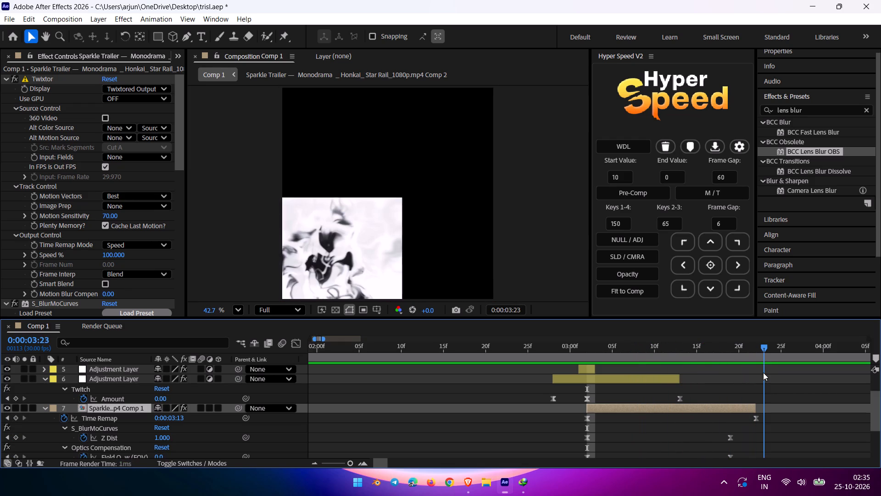
pyautogui.moveTo(763, 372); pyautogui.dragTo(752, 377)
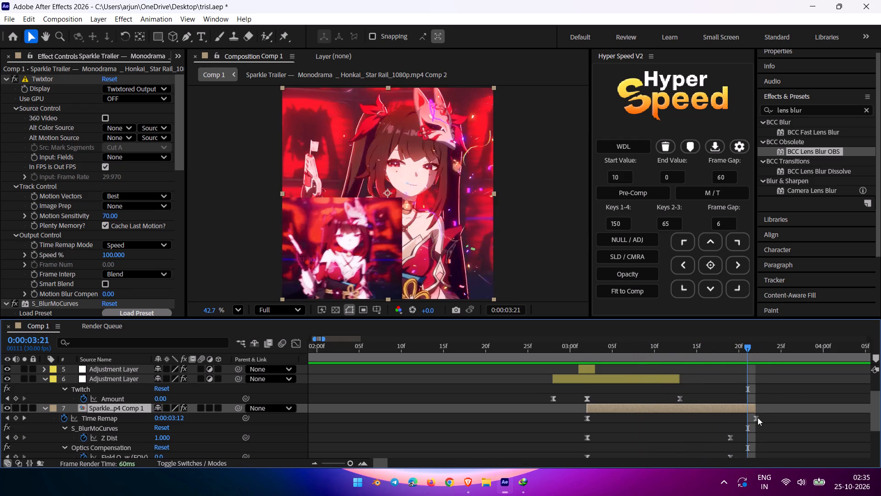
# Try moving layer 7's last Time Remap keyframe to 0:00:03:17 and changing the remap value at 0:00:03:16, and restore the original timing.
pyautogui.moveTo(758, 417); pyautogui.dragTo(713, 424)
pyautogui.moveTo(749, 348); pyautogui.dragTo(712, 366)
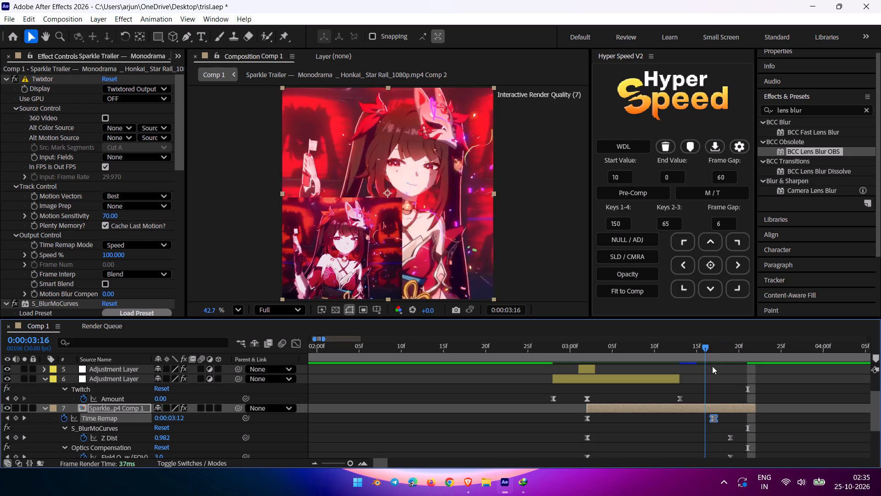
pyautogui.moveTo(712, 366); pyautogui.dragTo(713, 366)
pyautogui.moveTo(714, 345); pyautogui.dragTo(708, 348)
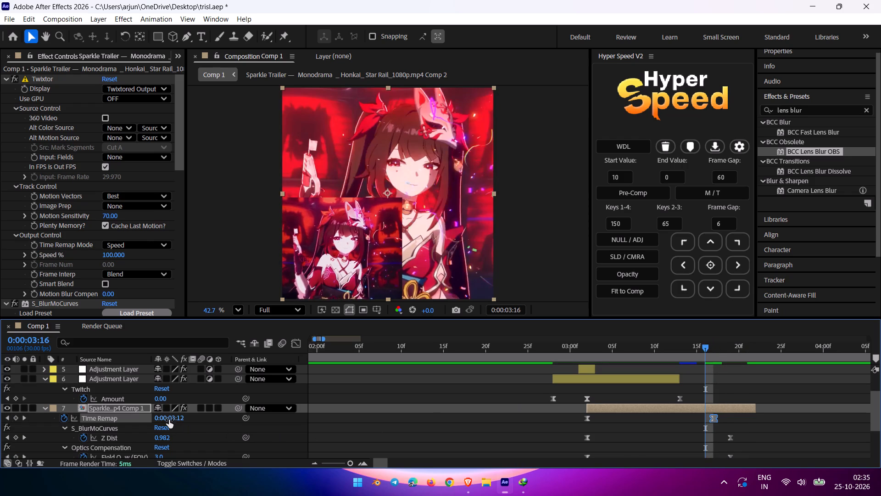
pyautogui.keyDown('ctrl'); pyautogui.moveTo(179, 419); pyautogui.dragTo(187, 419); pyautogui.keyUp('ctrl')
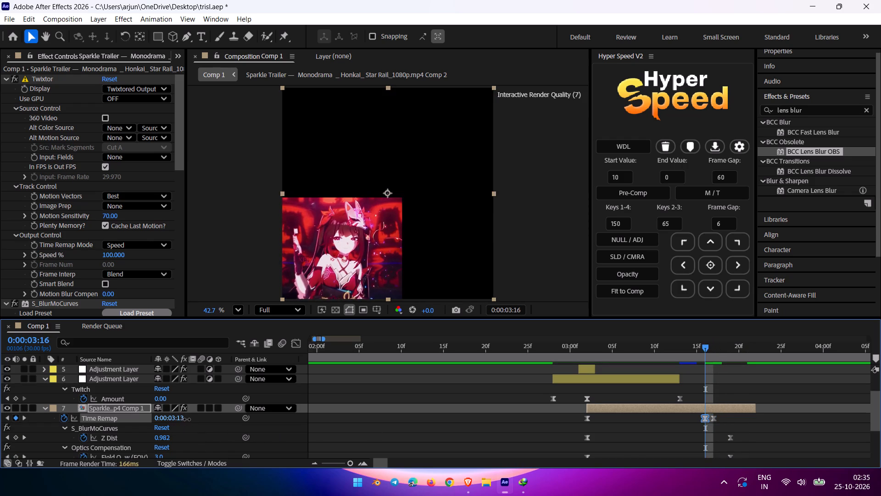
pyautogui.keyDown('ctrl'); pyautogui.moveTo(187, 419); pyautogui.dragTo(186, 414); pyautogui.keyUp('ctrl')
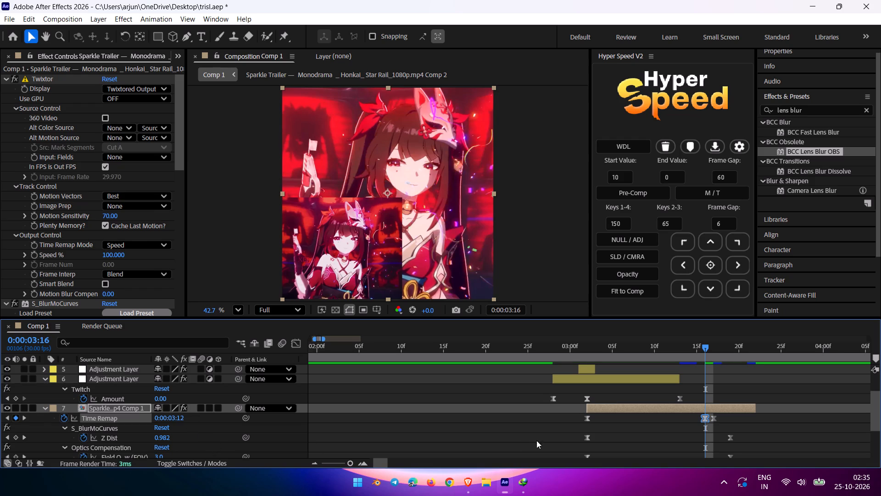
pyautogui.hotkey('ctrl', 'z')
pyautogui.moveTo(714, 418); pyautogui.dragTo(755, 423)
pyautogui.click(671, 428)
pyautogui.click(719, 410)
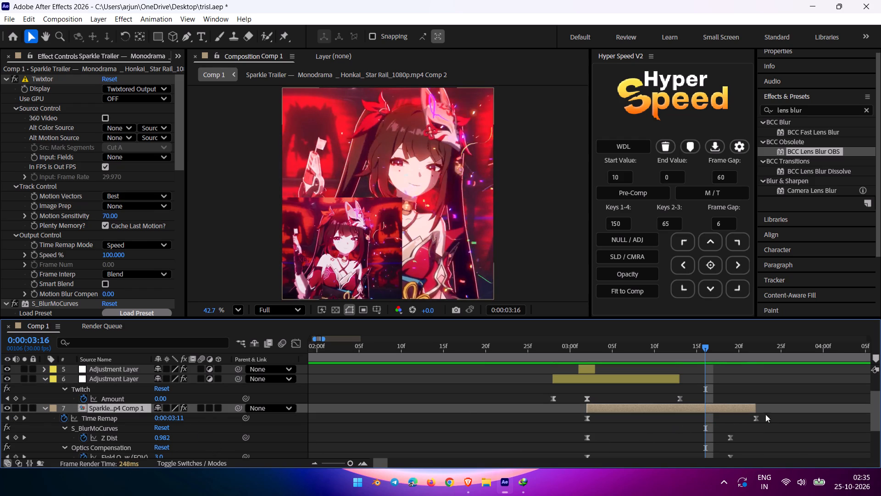
# Reshape layer 7's Time Remap value curve by shortening and steepening the last keyframe's incoming handle, and check the motion between 0:00:03:12 and 0:00:03:17.
pyautogui.click(288, 343)
pyautogui.click(292, 345)
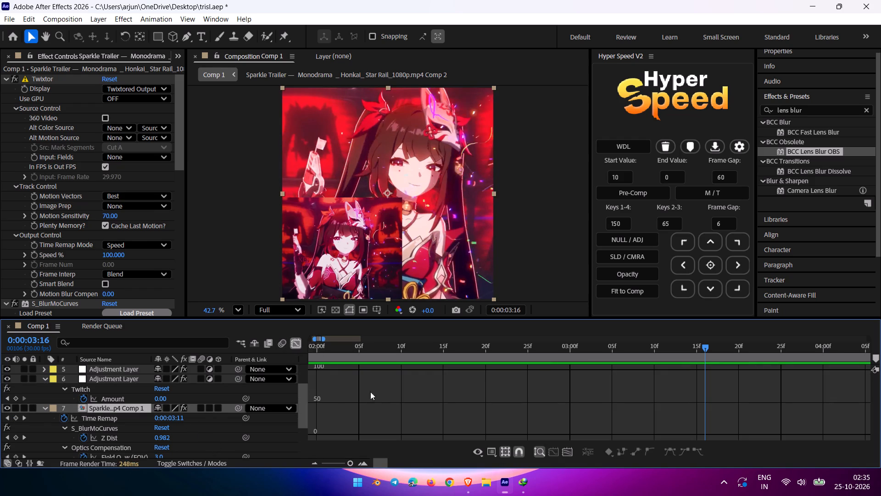
pyautogui.click(303, 351)
pyautogui.click(296, 344)
pyautogui.click(586, 418)
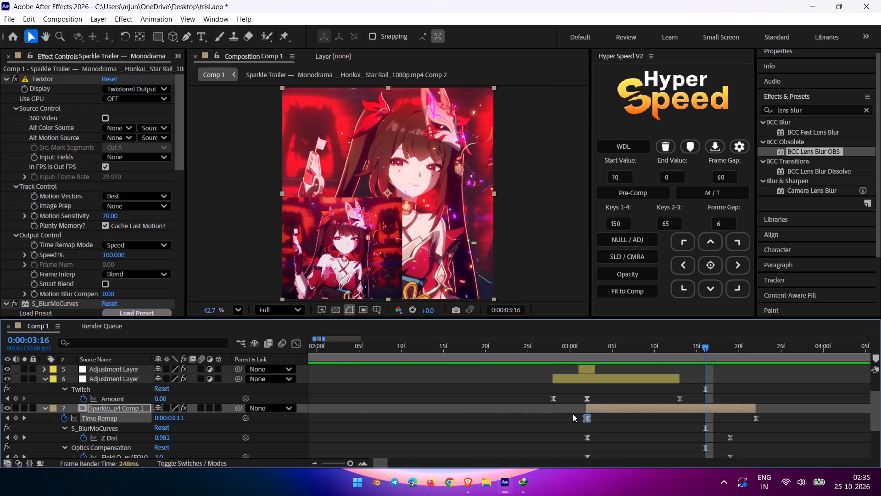
pyautogui.click(298, 339)
pyautogui.moveTo(441, 384); pyautogui.dragTo(778, 462)
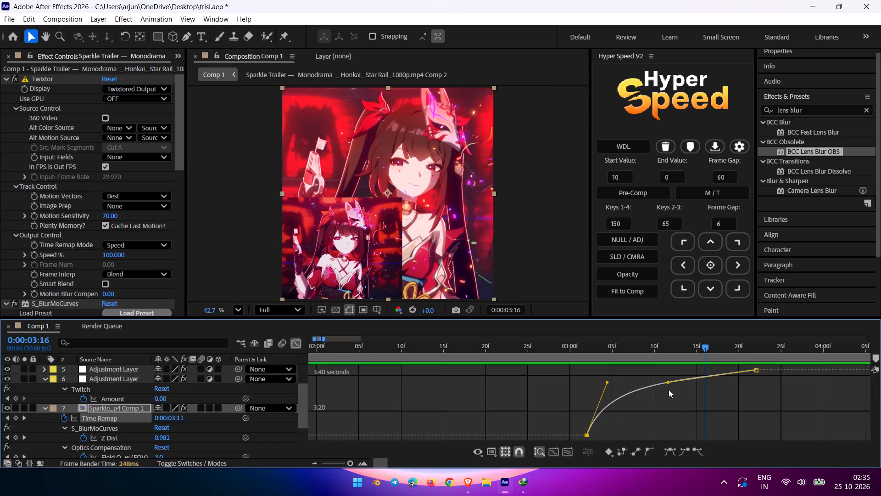
pyautogui.moveTo(668, 382); pyautogui.dragTo(656, 383)
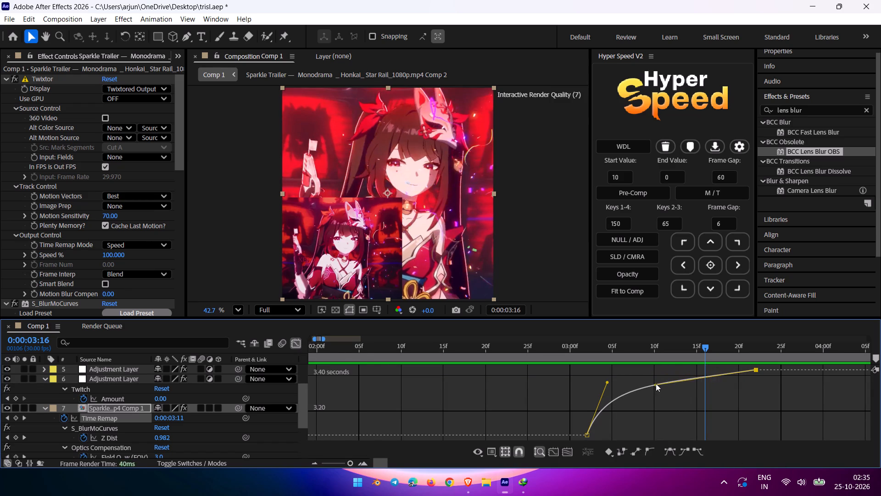
pyautogui.moveTo(656, 383); pyautogui.dragTo(634, 393)
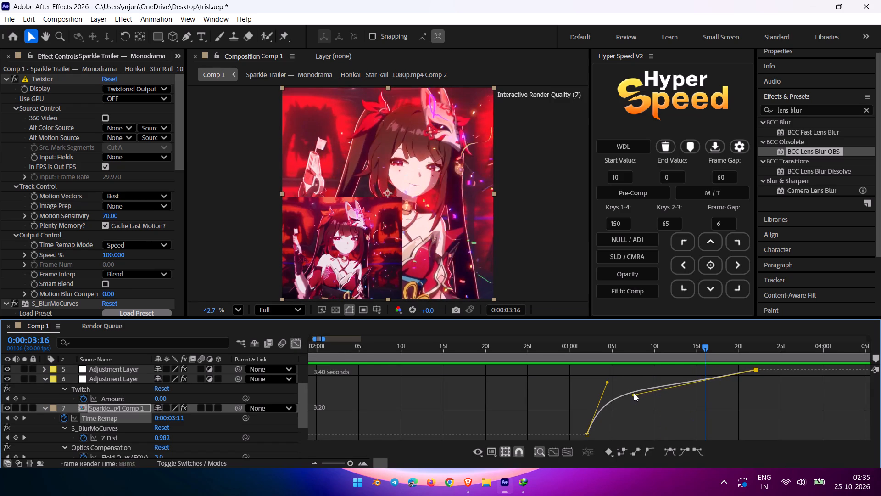
pyautogui.moveTo(634, 393); pyautogui.dragTo(644, 423)
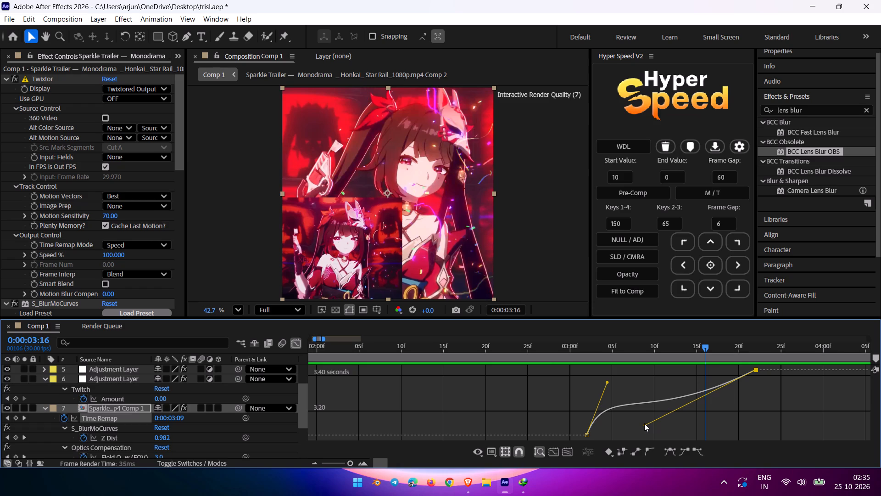
pyautogui.moveTo(644, 423); pyautogui.dragTo(681, 418)
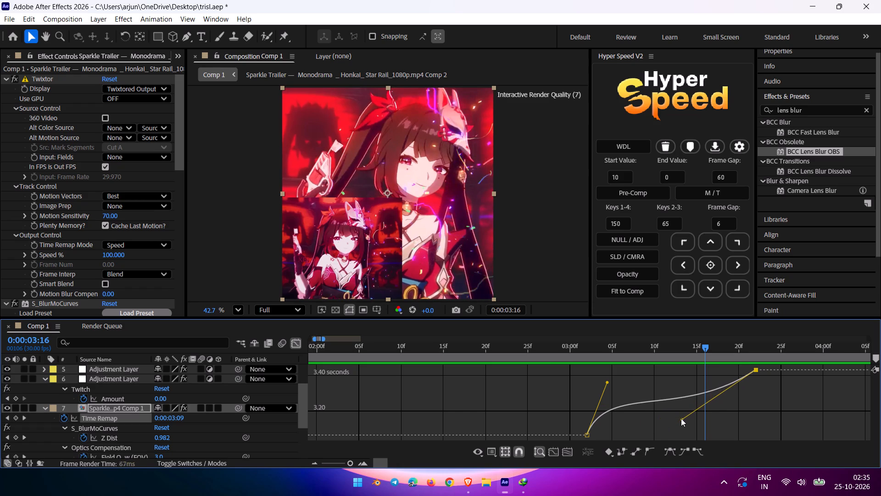
pyautogui.moveTo(681, 418); pyautogui.dragTo(694, 413)
pyautogui.moveTo(702, 348); pyautogui.dragTo(656, 357)
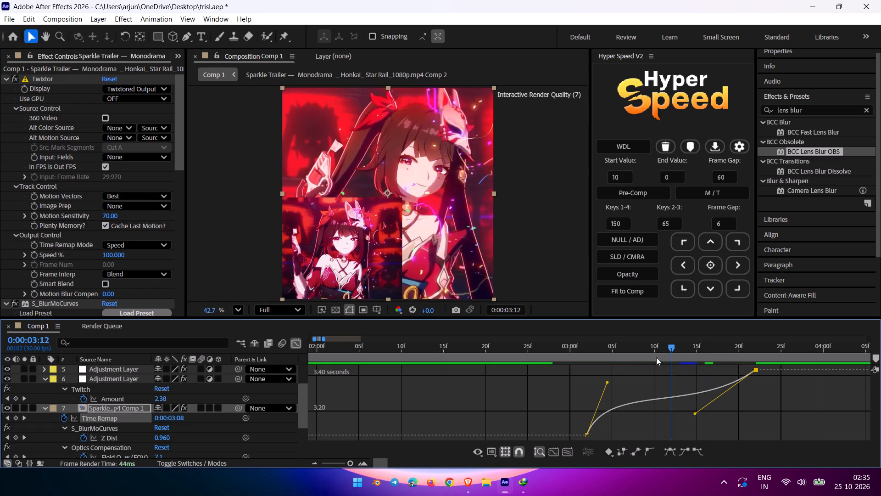
pyautogui.moveTo(656, 357); pyautogui.dragTo(716, 371)
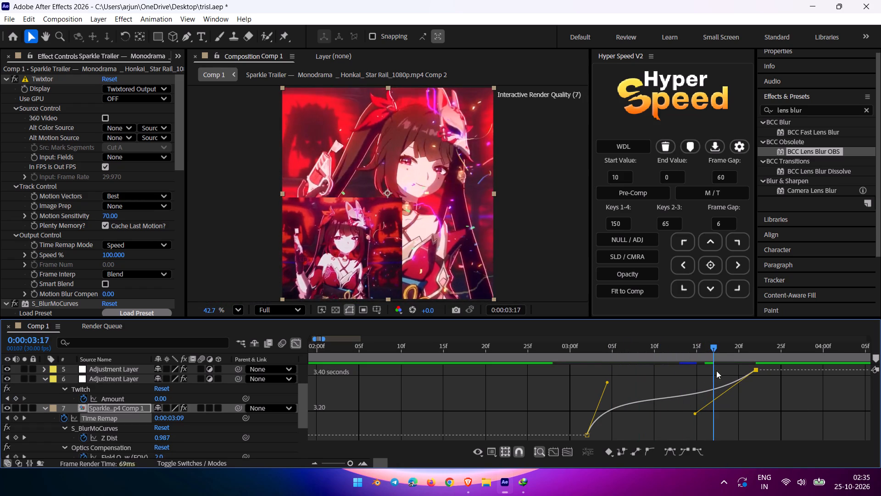
# Replay and scrub the cut against the reference from 0:00:02:14 to 0:00:03:20 to examine layer 7's reshaped time remapping.
pyautogui.moveTo(716, 371); pyautogui.dragTo(432, 424)
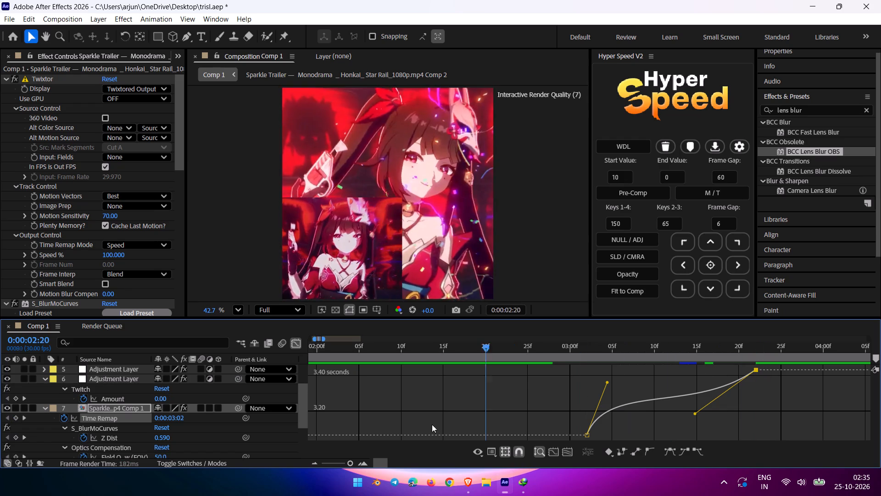
pyautogui.moveTo(432, 424); pyautogui.dragTo(429, 425)
pyautogui.press('space')
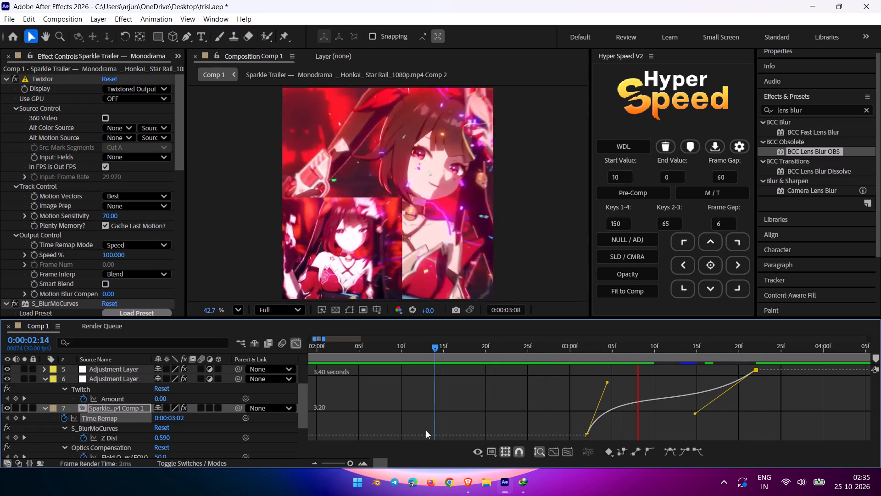
pyautogui.press('space')
pyautogui.moveTo(535, 348); pyautogui.dragTo(393, 378)
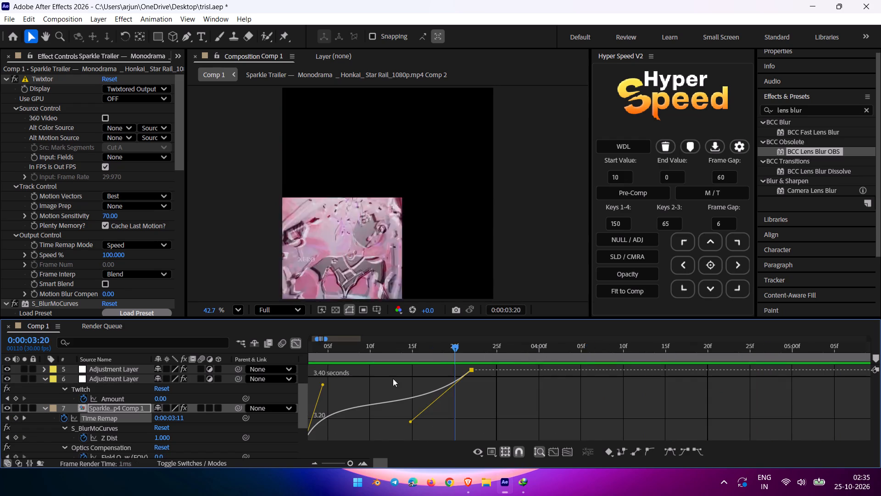
pyautogui.moveTo(393, 378); pyautogui.dragTo(273, 401)
pyautogui.press('space')
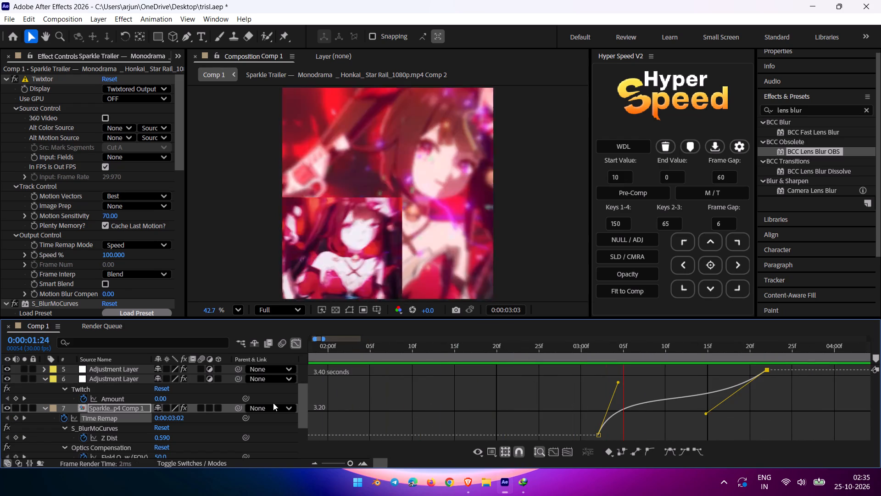
pyautogui.press('space')
pyautogui.moveTo(479, 350); pyautogui.dragTo(394, 357)
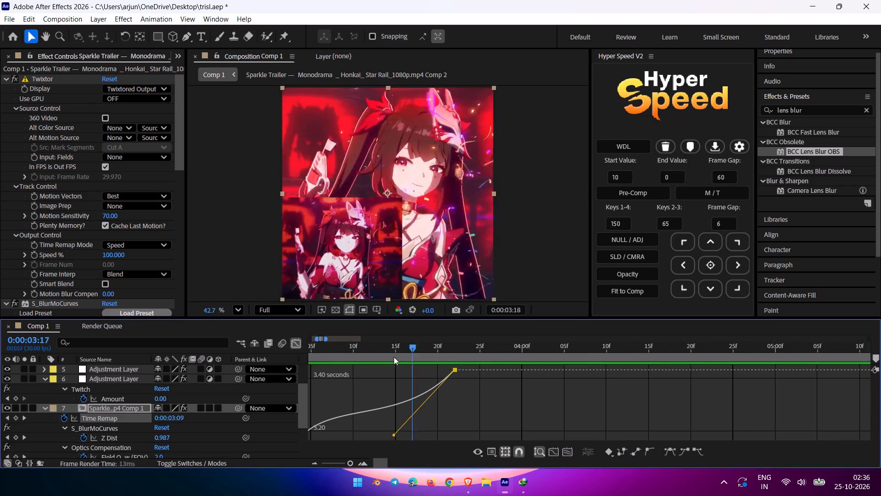
pyautogui.moveTo(394, 357); pyautogui.dragTo(799, 363)
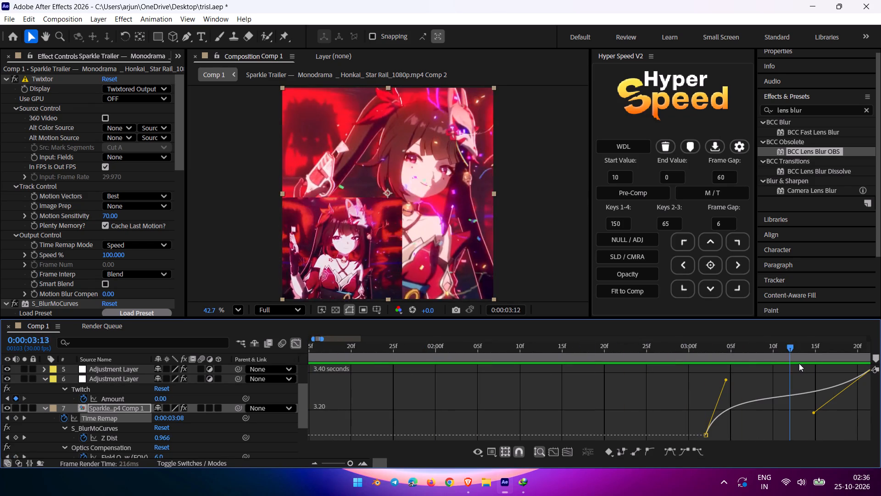
pyautogui.moveTo(799, 363); pyautogui.dragTo(691, 395)
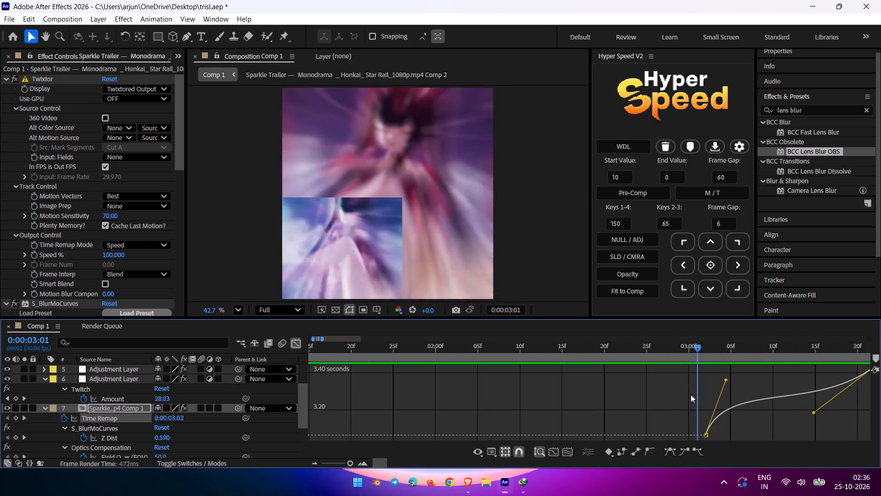
pyautogui.moveTo(691, 395); pyautogui.dragTo(808, 385)
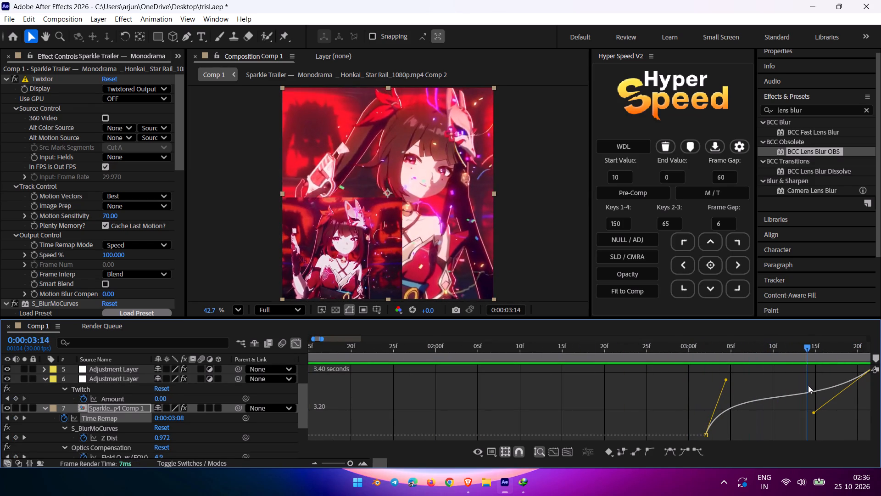
pyautogui.moveTo(808, 385); pyautogui.dragTo(808, 384)
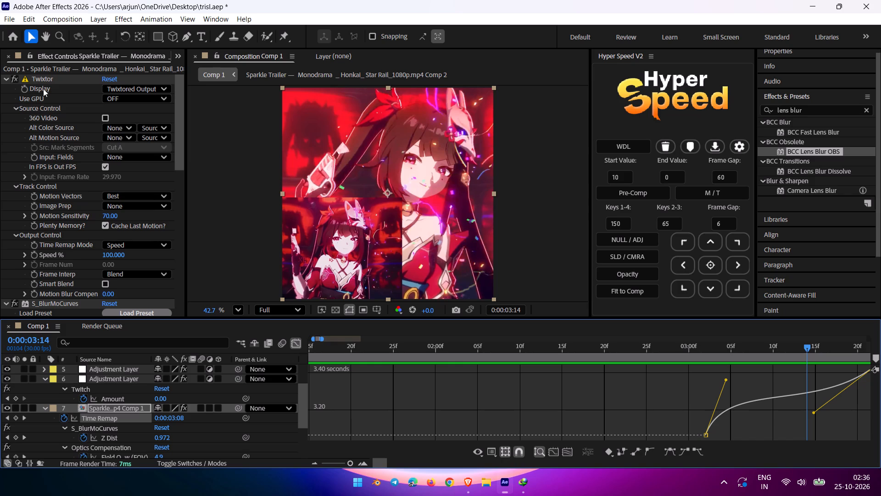
# Delete the Twixtor effect from the Sparkle Comp 1 clip on layer 7.
pyautogui.click(46, 79)
pyautogui.press('Delete')
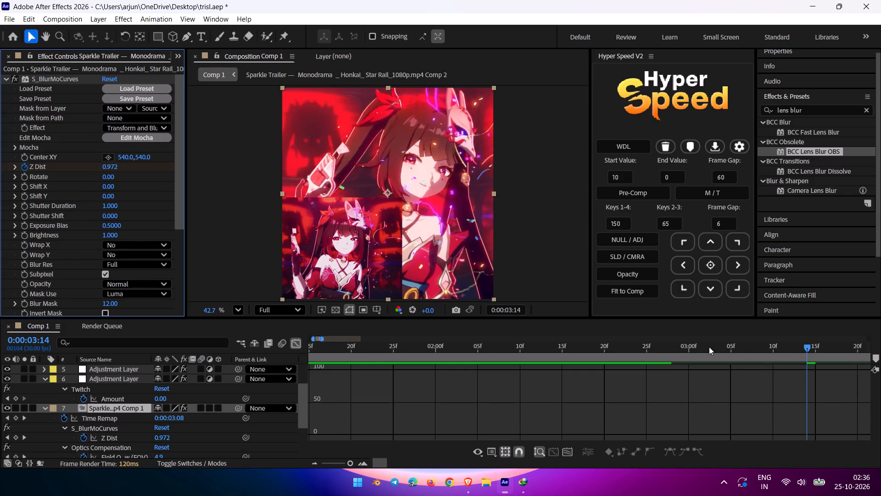
# Return the timeline to the layer bar view and examine layer 7's motion without Twixtor against the reference from 0:00:02:23 to 0:00:03:24.
pyautogui.moveTo(700, 345); pyautogui.dragTo(552, 372)
pyautogui.click(298, 345)
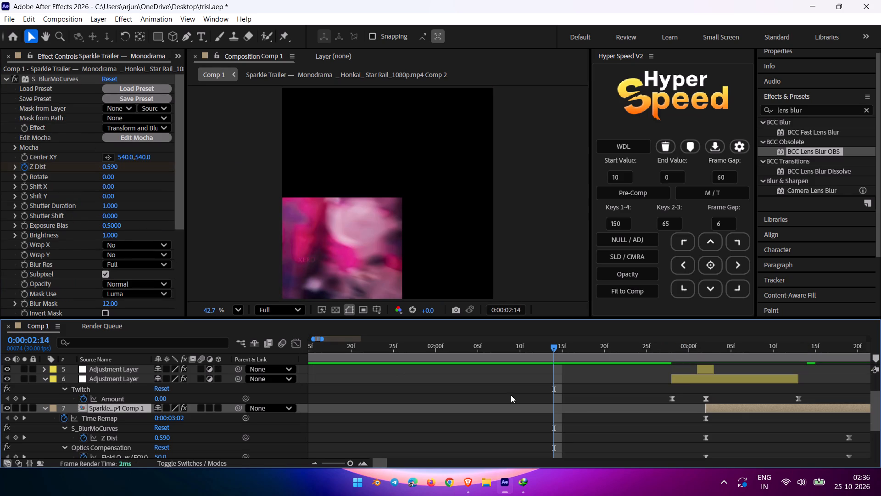
pyautogui.moveTo(629, 346); pyautogui.dragTo(493, 398)
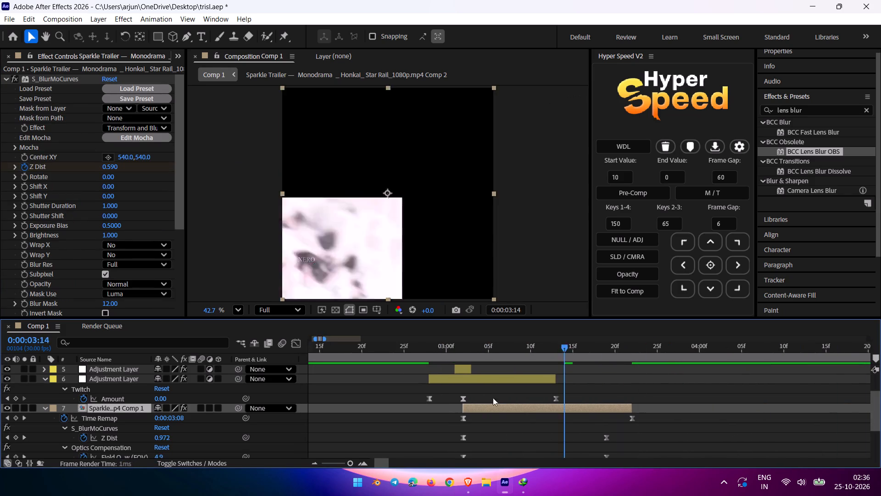
pyautogui.moveTo(493, 398); pyautogui.dragTo(523, 410)
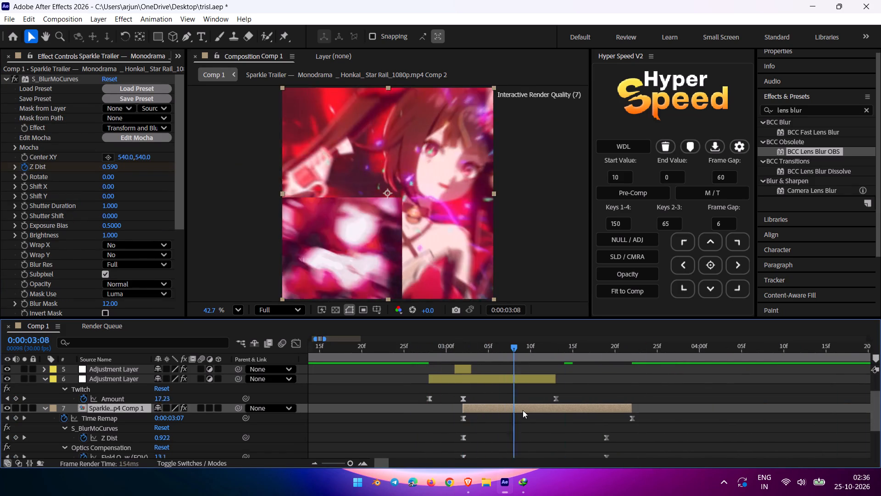
pyautogui.moveTo(523, 410); pyautogui.dragTo(536, 417)
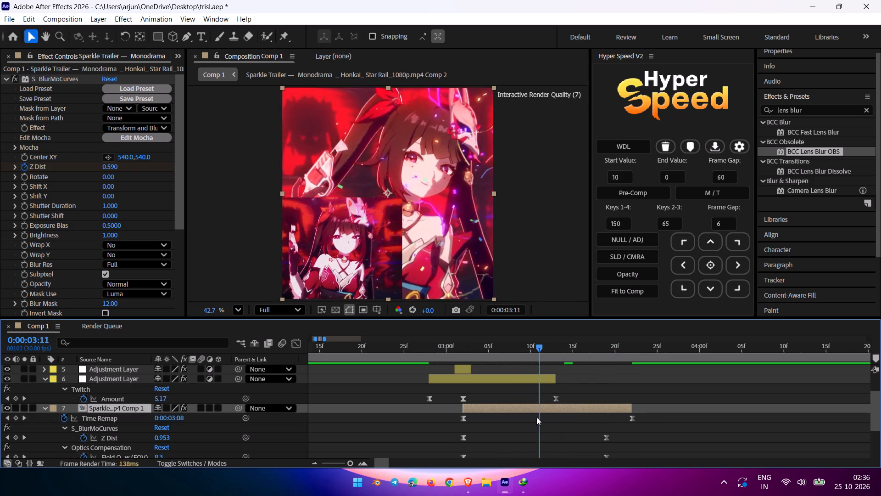
pyautogui.moveTo(536, 417); pyautogui.dragTo(572, 394)
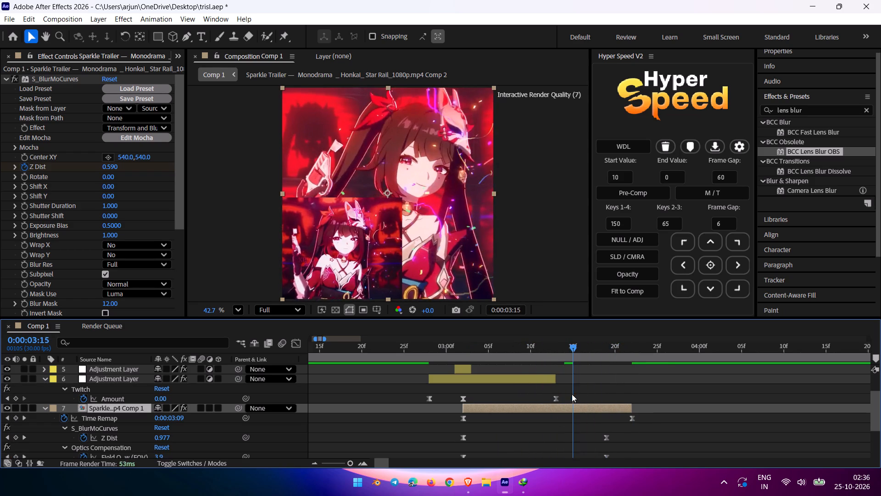
pyautogui.moveTo(572, 394); pyautogui.dragTo(503, 406)
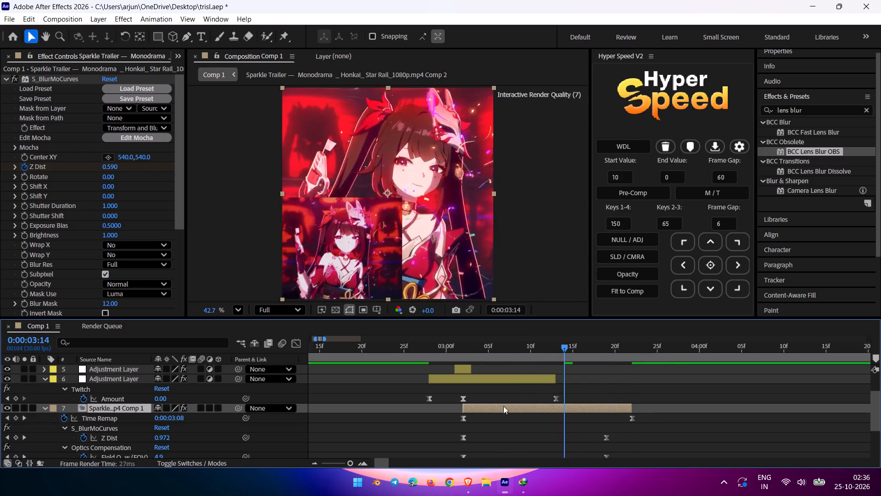
pyautogui.moveTo(503, 406); pyautogui.dragTo(548, 398)
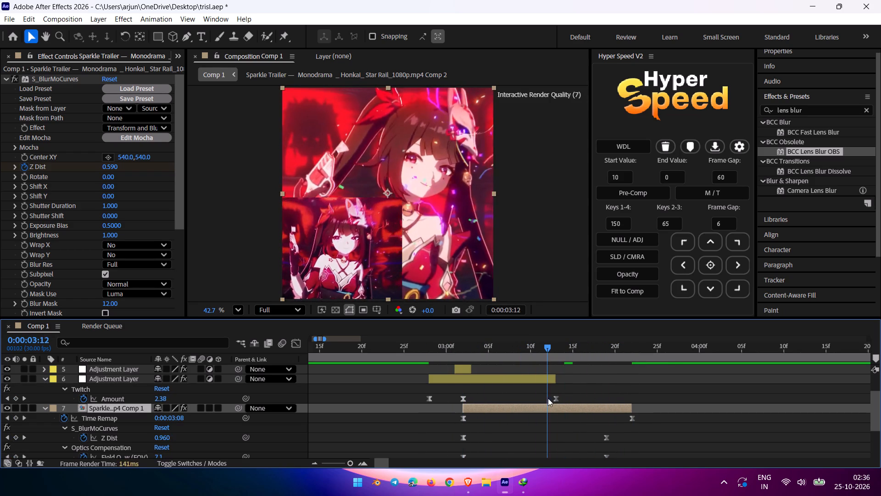
pyautogui.moveTo(548, 398); pyautogui.dragTo(652, 395)
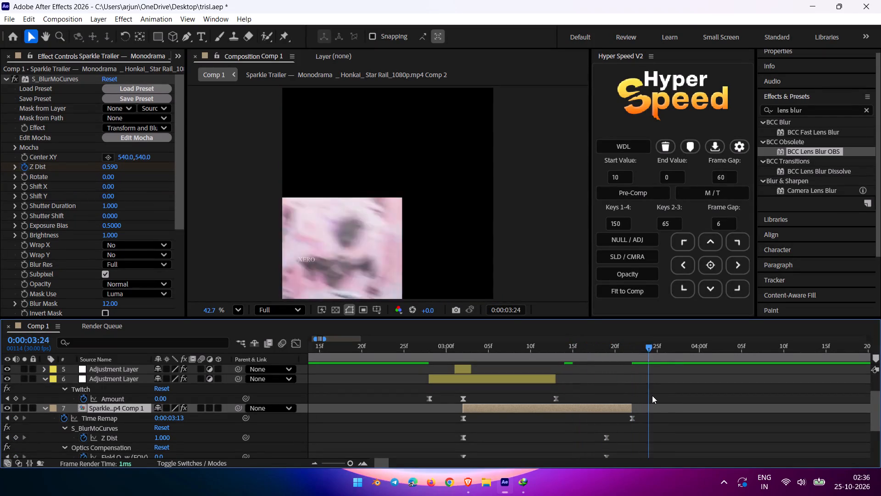
pyautogui.moveTo(652, 395); pyautogui.dragTo(648, 390)
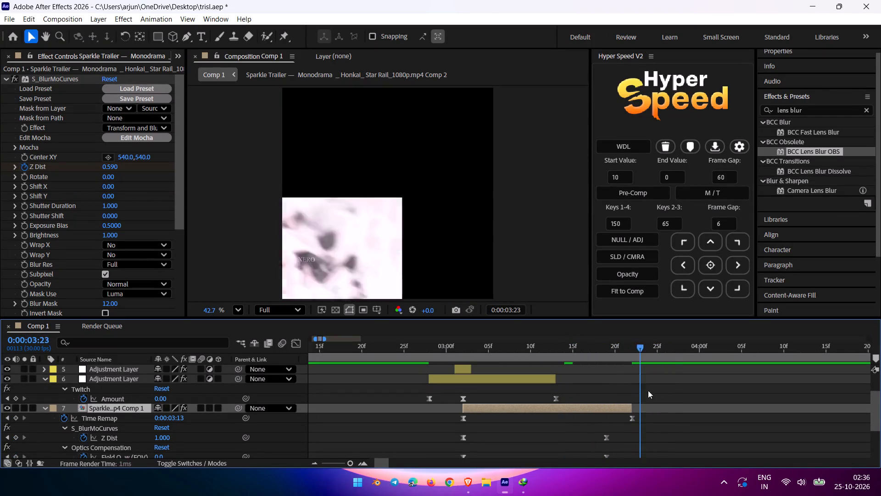
pyautogui.moveTo(648, 390); pyautogui.dragTo(522, 409)
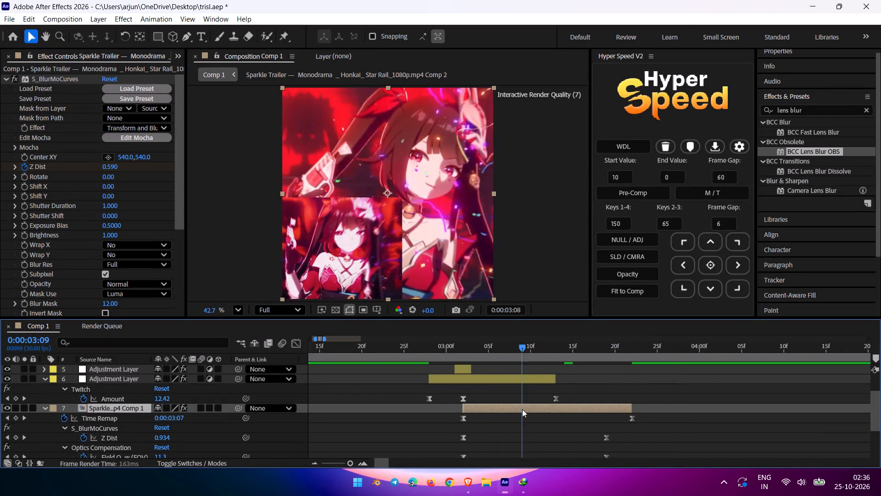
pyautogui.moveTo(522, 409); pyautogui.dragTo(480, 421)
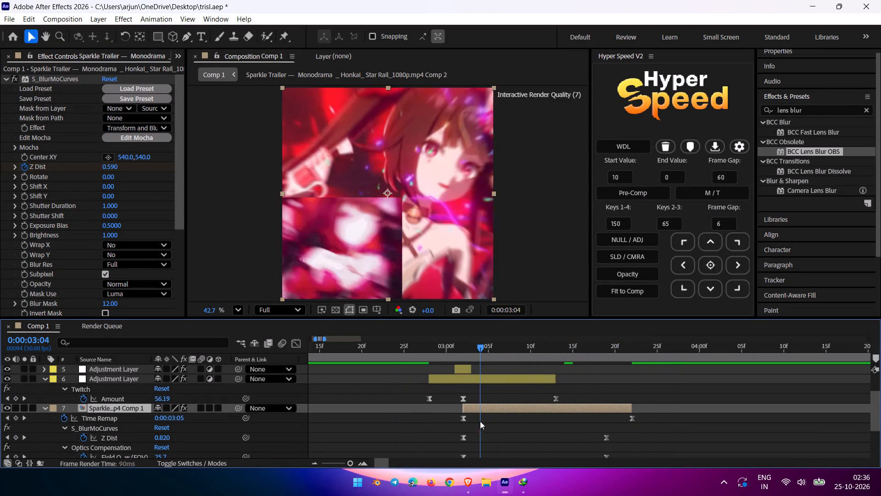
pyautogui.moveTo(480, 421); pyautogui.dragTo(397, 446)
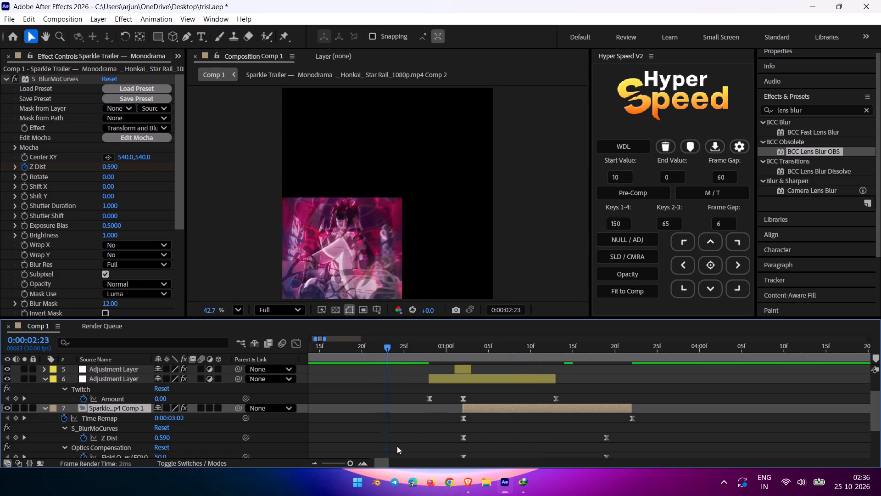
pyautogui.moveTo(397, 446); pyautogui.dragTo(591, 426)
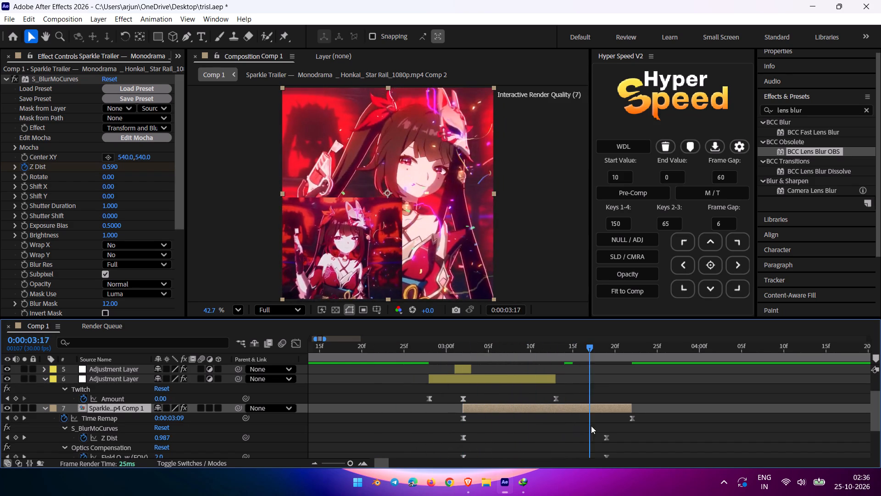
pyautogui.moveTo(591, 426); pyautogui.dragTo(498, 451)
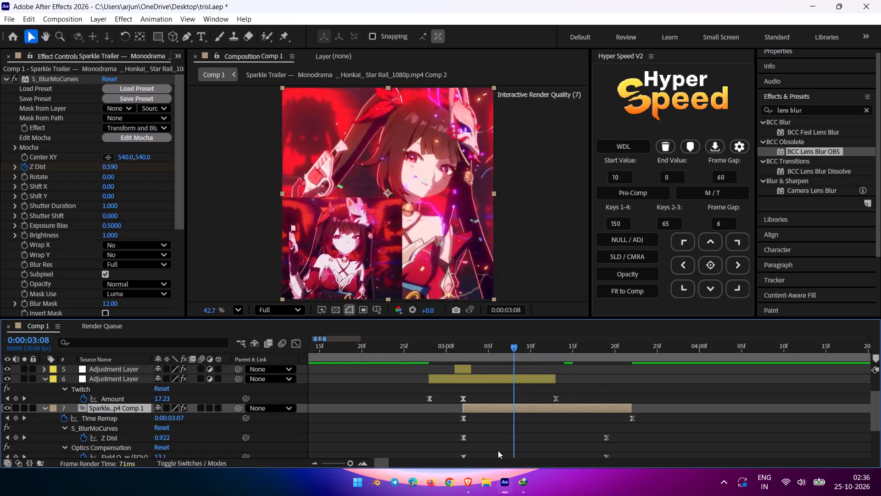
pyautogui.moveTo(498, 451); pyautogui.dragTo(597, 440)
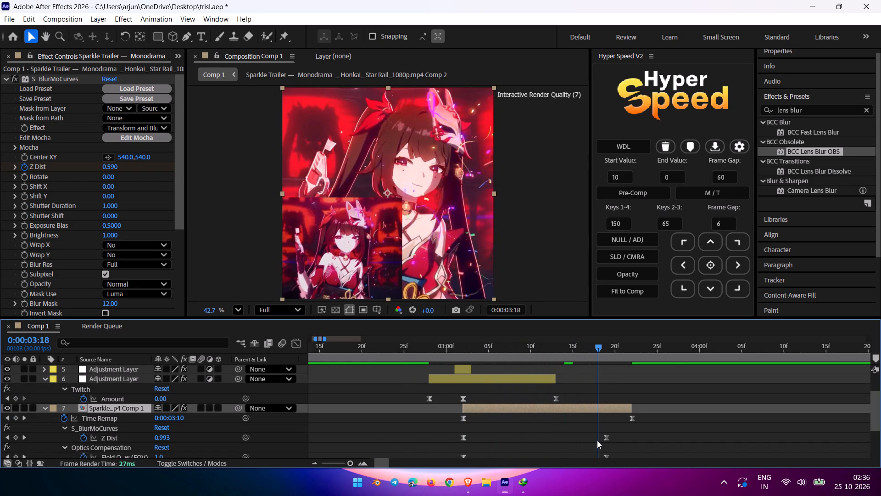
pyautogui.moveTo(597, 440); pyautogui.dragTo(601, 441)
# Apply Easy Ease to both of layer 7's Time Remap keyframes and check the motion between 0:00:03:02 and 0:00:03:20.
pyautogui.click(454, 418)
pyautogui.moveTo(446, 417); pyautogui.dragTo(639, 417)
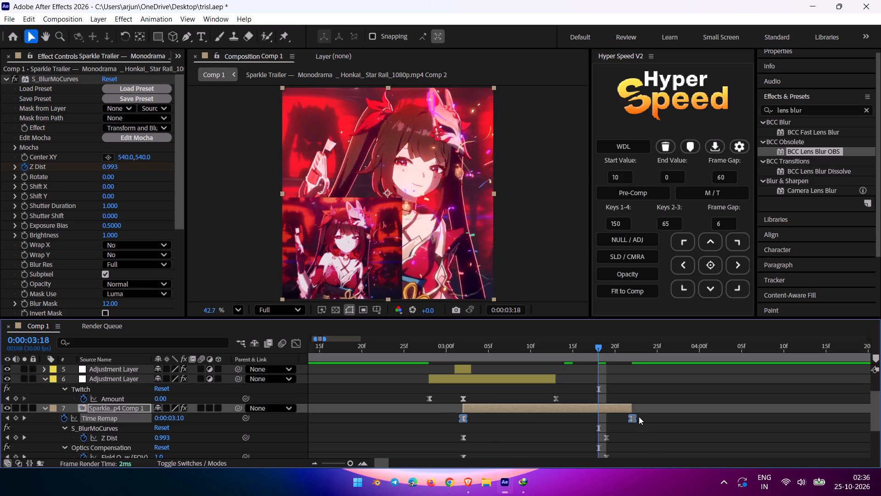
pyautogui.press('F9')
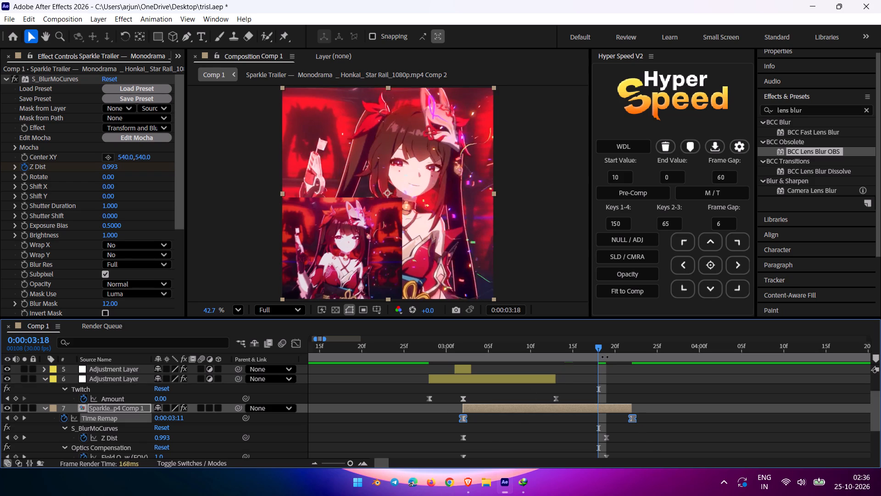
pyautogui.moveTo(601, 347); pyautogui.dragTo(617, 373)
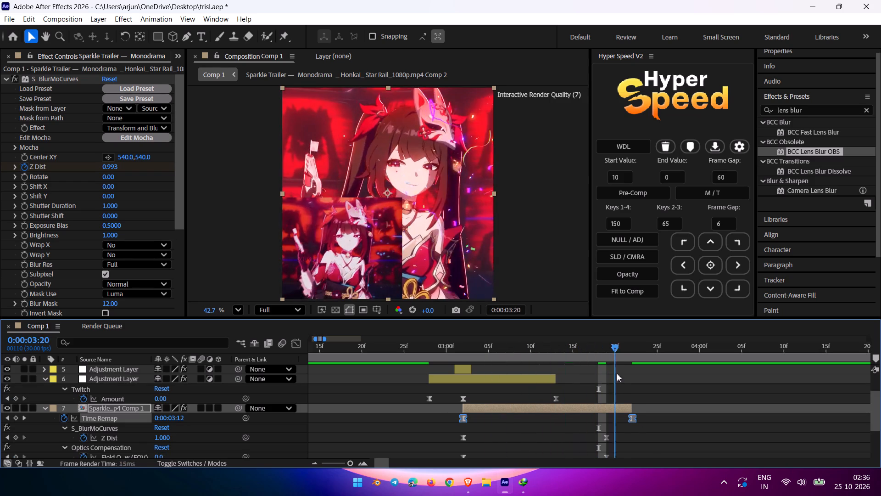
pyautogui.moveTo(617, 373); pyautogui.dragTo(469, 399)
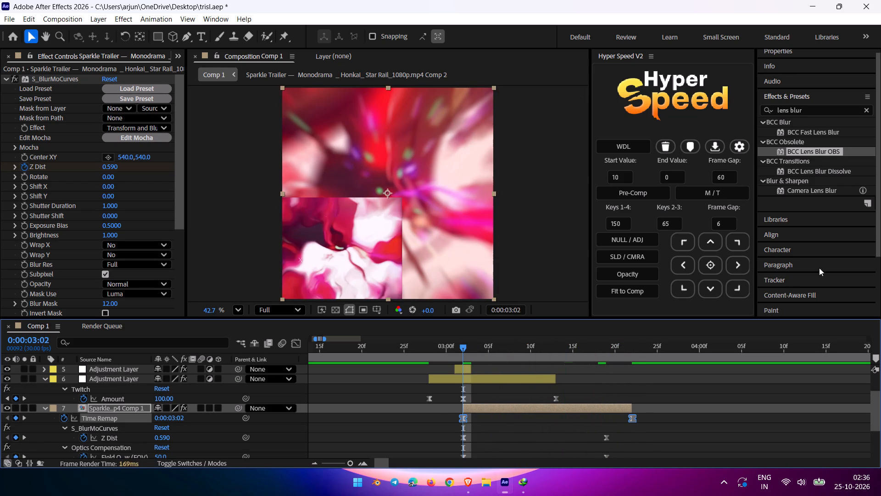
# Clear the lens blur term from the effects search.
pyautogui.click(832, 104)
pyautogui.click(829, 108)
pyautogui.press('BackSpace')
pyautogui.press('BackSpace')
pyautogui.press('BackSpace')
pyautogui.press('BackSpace')
pyautogui.press('BackSpace')
pyautogui.press('BackSpace')
pyautogui.press('BackSpace')
pyautogui.press('BackSpace')
pyautogui.press('BackSpace')
pyautogui.press('BackSpace')
pyautogui.press('BackSpace')
pyautogui.press('BackSpace')
pyautogui.press('BackSpace')
pyautogui.press('BackSpace')
pyautogui.press('BackSpace')
pyautogui.press('BackSpace')
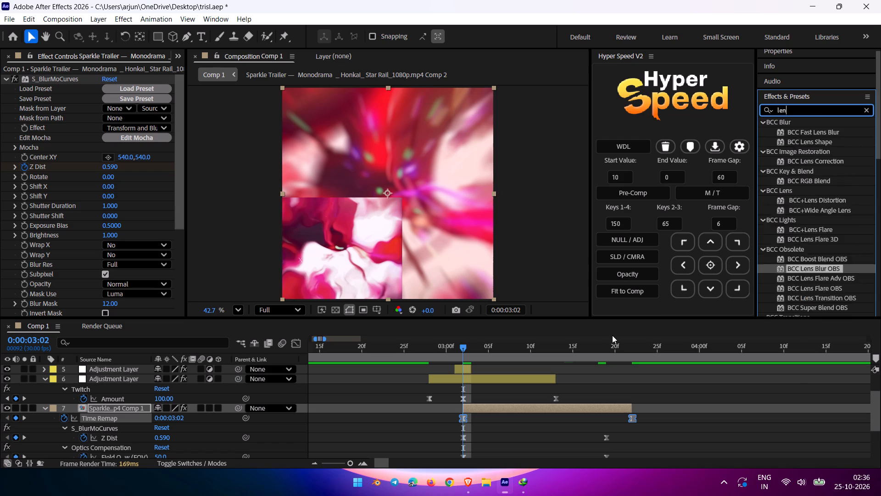
# Pre-compose the Sparkle clip on layer 7, moving all attributes into the new composition and adjusting its duration to the layer's time span.
pyautogui.click(445, 413)
pyautogui.click(471, 410)
pyautogui.hotkey('ctrl', 'shift', 'c')
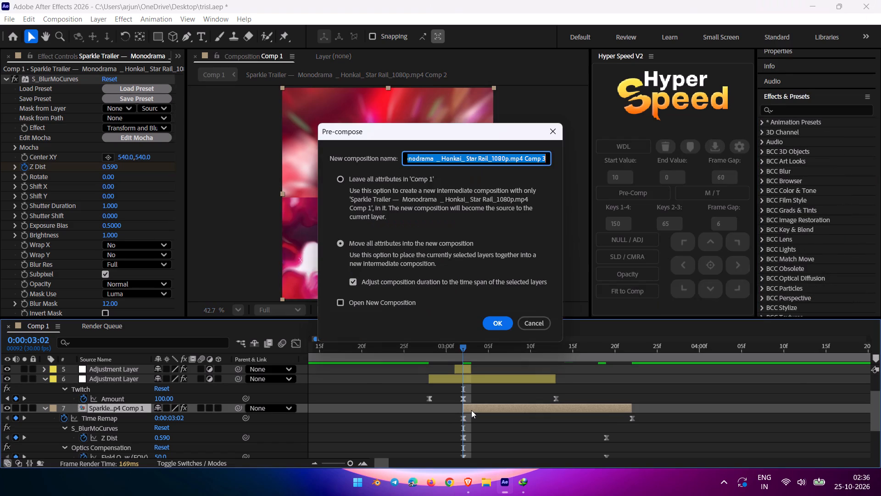
pyautogui.press('Return')
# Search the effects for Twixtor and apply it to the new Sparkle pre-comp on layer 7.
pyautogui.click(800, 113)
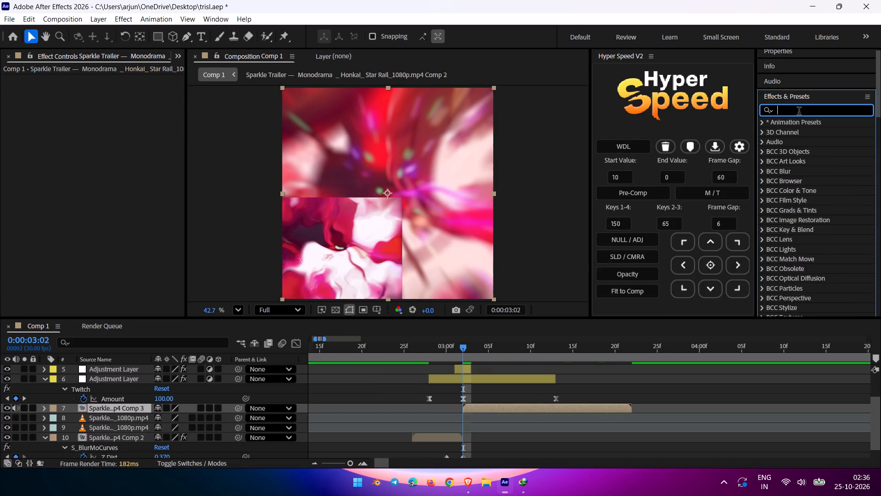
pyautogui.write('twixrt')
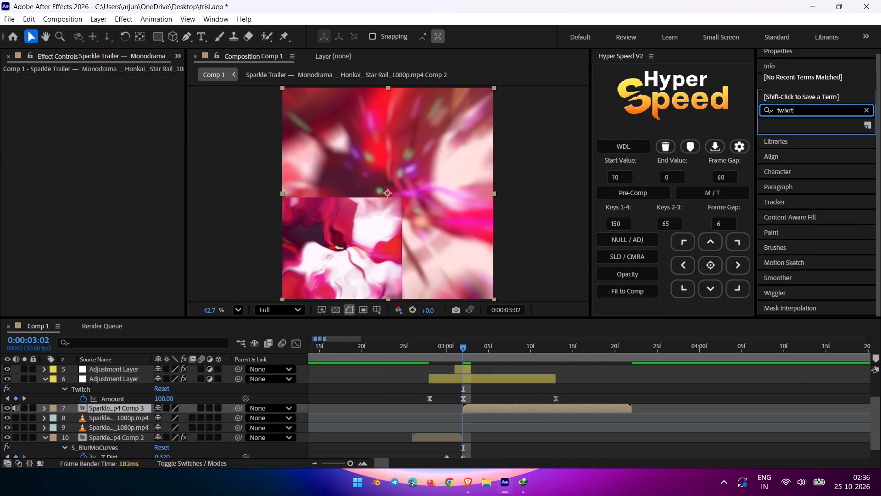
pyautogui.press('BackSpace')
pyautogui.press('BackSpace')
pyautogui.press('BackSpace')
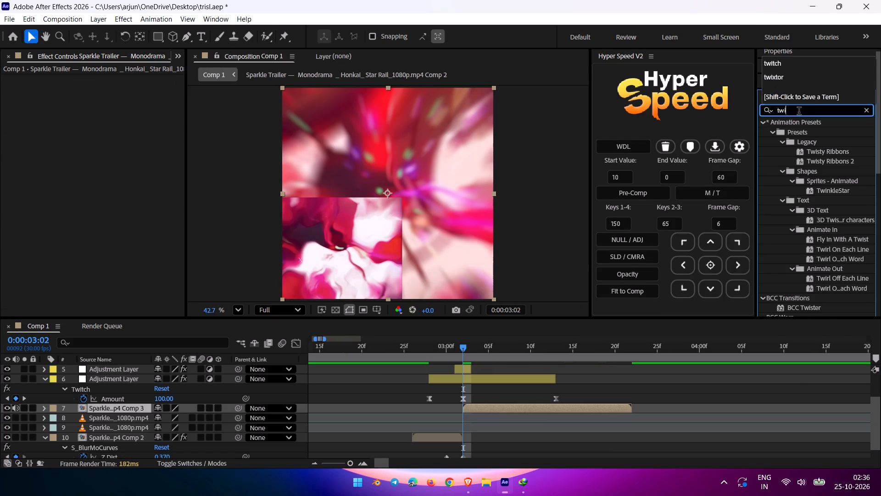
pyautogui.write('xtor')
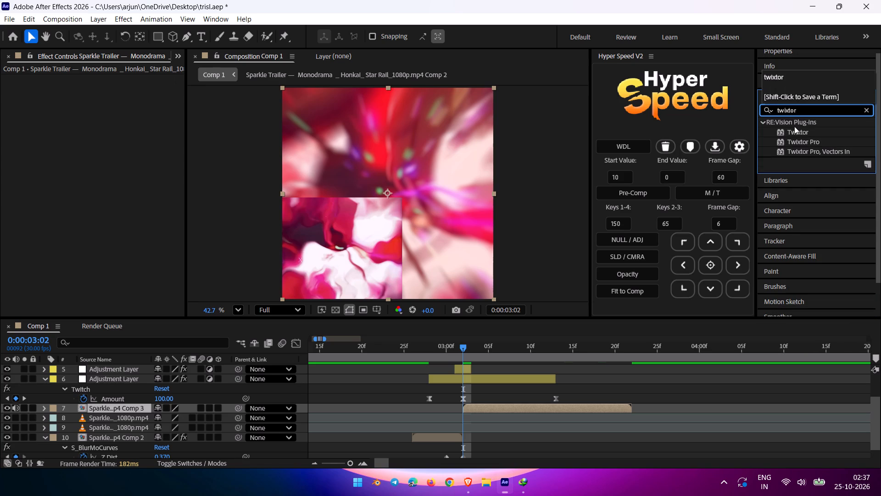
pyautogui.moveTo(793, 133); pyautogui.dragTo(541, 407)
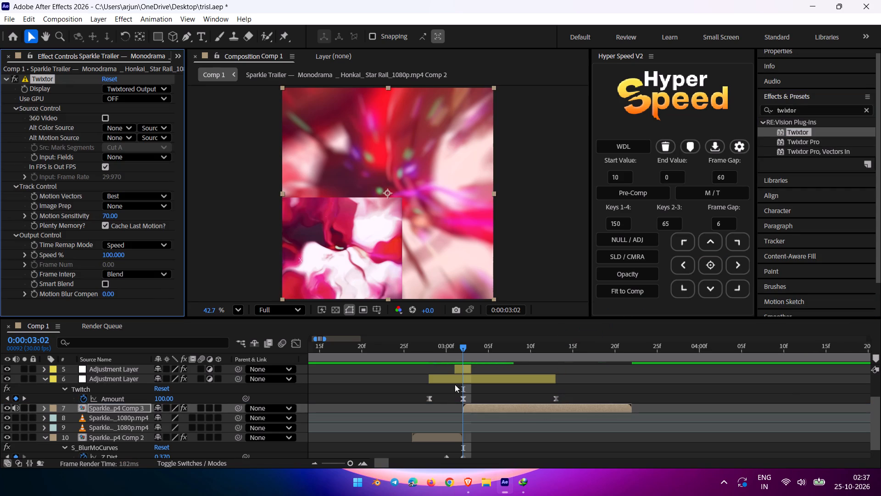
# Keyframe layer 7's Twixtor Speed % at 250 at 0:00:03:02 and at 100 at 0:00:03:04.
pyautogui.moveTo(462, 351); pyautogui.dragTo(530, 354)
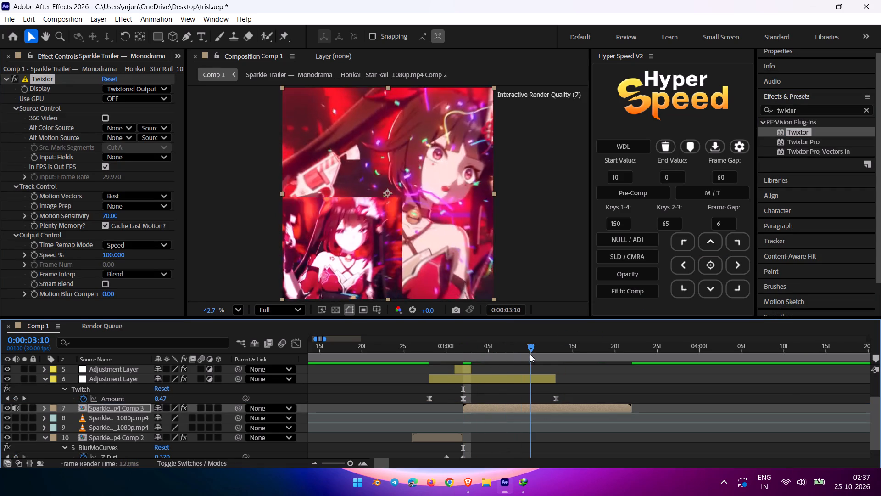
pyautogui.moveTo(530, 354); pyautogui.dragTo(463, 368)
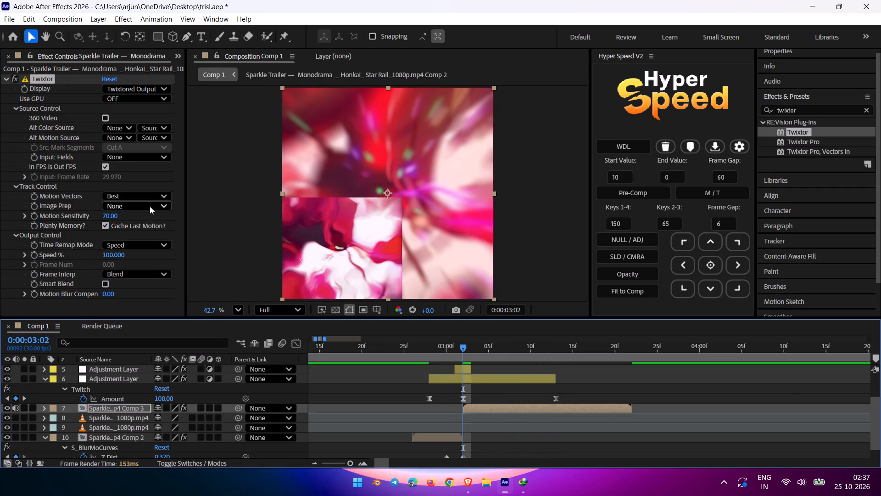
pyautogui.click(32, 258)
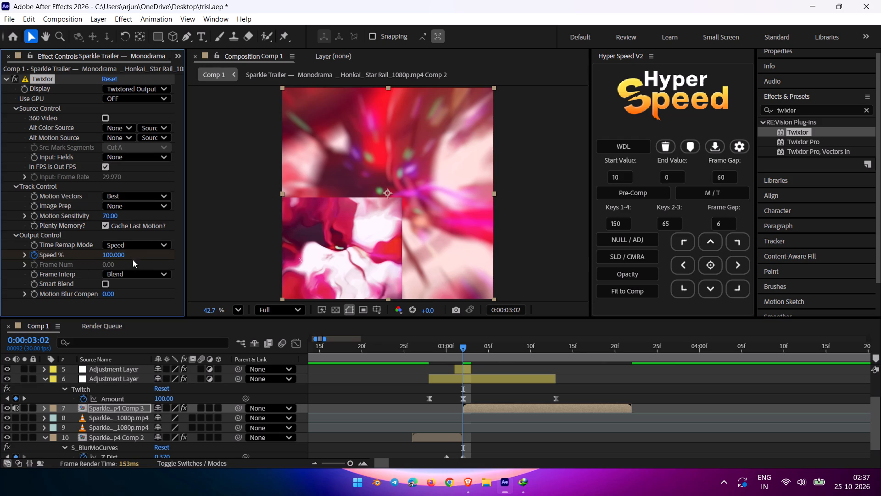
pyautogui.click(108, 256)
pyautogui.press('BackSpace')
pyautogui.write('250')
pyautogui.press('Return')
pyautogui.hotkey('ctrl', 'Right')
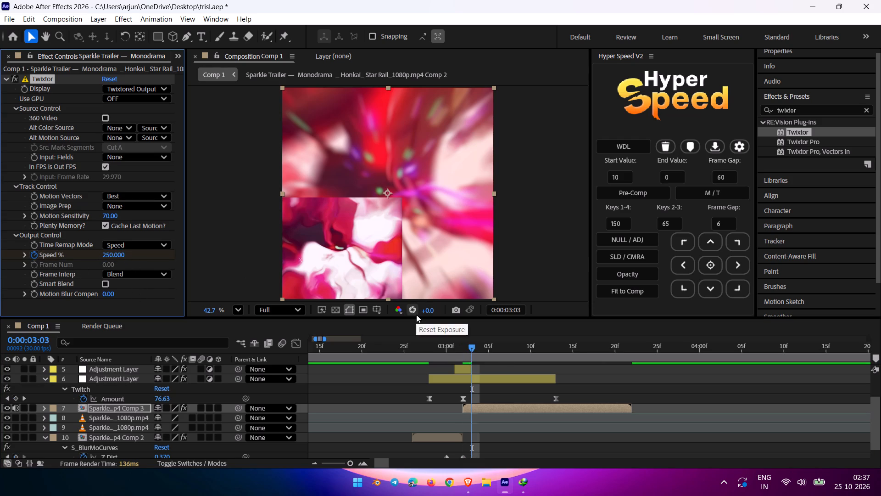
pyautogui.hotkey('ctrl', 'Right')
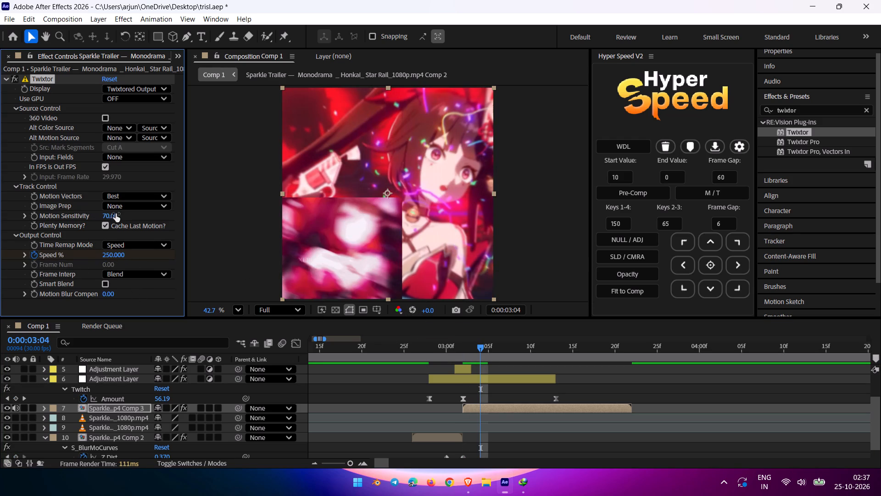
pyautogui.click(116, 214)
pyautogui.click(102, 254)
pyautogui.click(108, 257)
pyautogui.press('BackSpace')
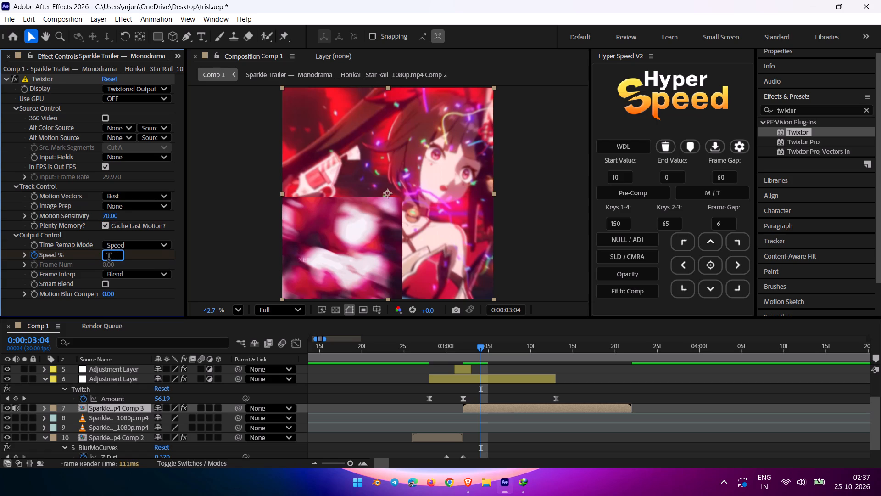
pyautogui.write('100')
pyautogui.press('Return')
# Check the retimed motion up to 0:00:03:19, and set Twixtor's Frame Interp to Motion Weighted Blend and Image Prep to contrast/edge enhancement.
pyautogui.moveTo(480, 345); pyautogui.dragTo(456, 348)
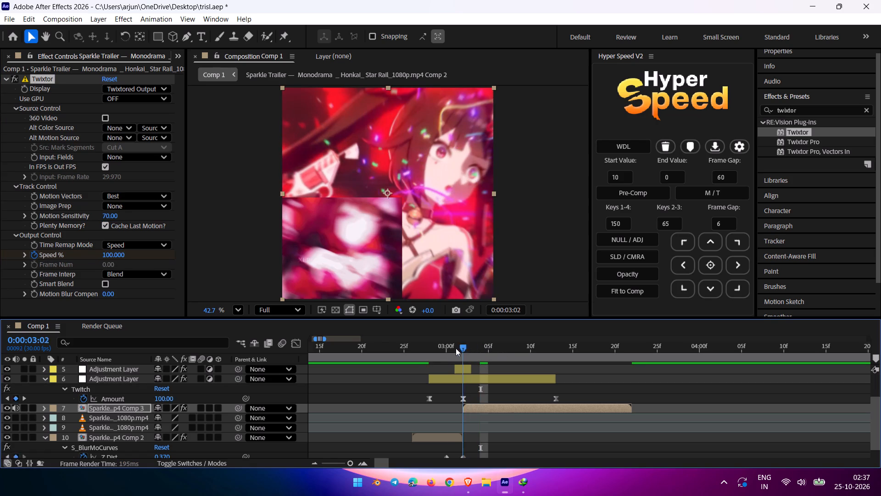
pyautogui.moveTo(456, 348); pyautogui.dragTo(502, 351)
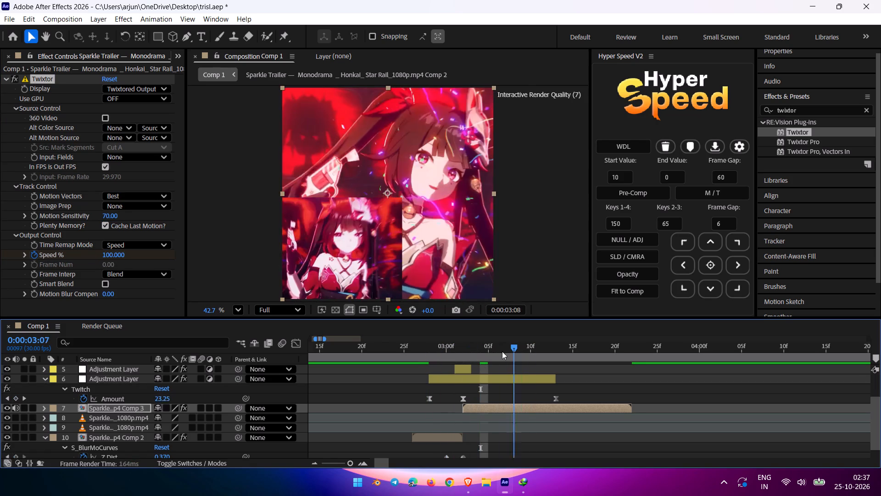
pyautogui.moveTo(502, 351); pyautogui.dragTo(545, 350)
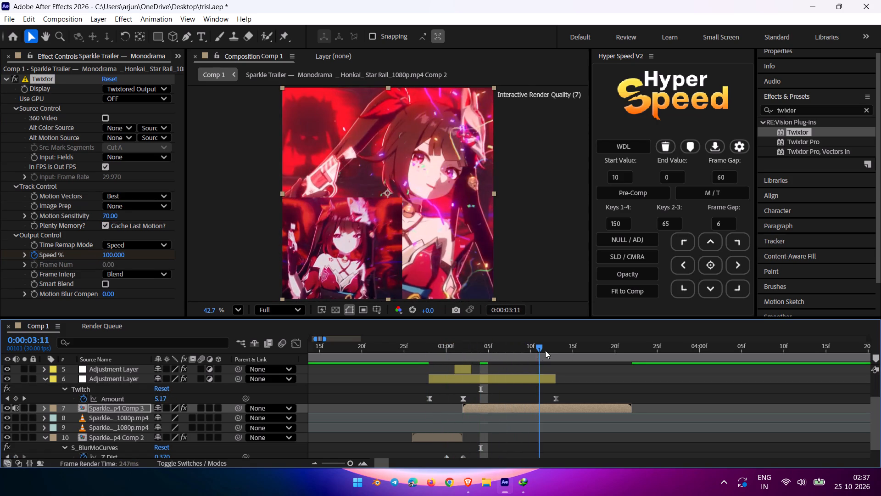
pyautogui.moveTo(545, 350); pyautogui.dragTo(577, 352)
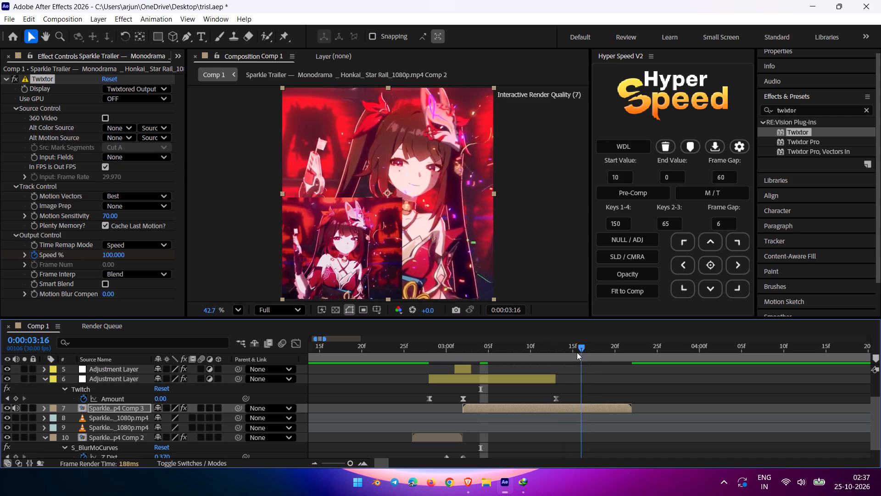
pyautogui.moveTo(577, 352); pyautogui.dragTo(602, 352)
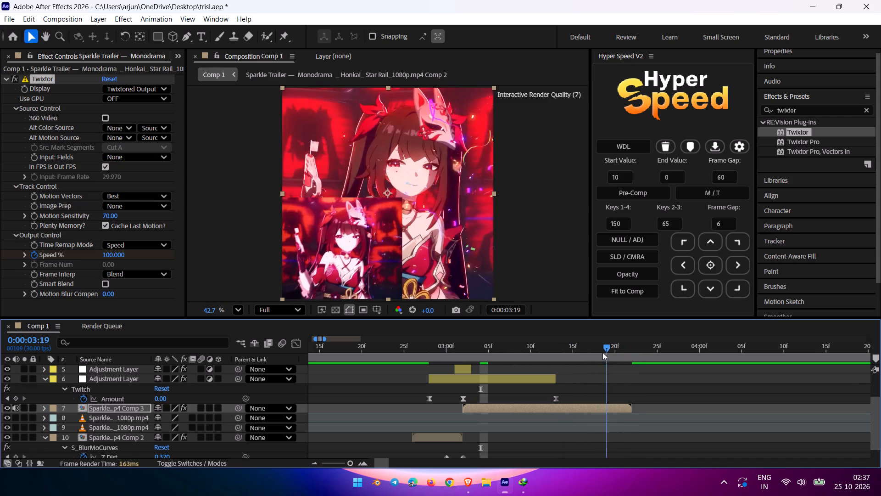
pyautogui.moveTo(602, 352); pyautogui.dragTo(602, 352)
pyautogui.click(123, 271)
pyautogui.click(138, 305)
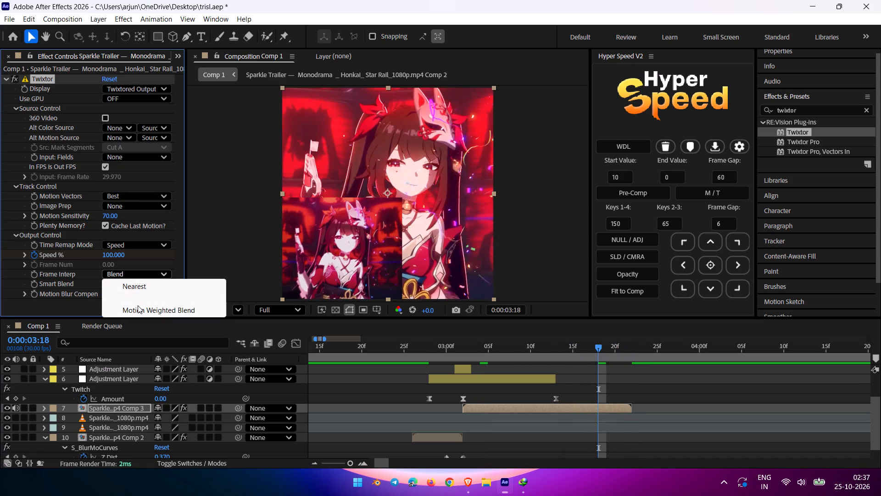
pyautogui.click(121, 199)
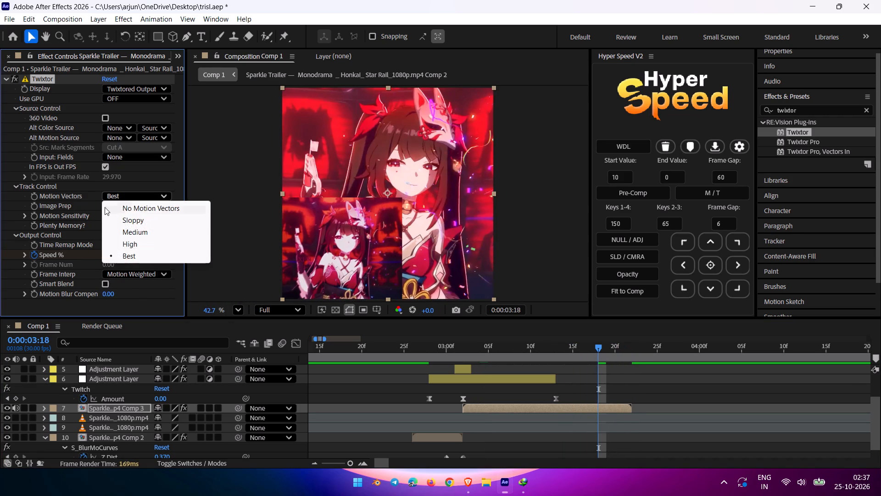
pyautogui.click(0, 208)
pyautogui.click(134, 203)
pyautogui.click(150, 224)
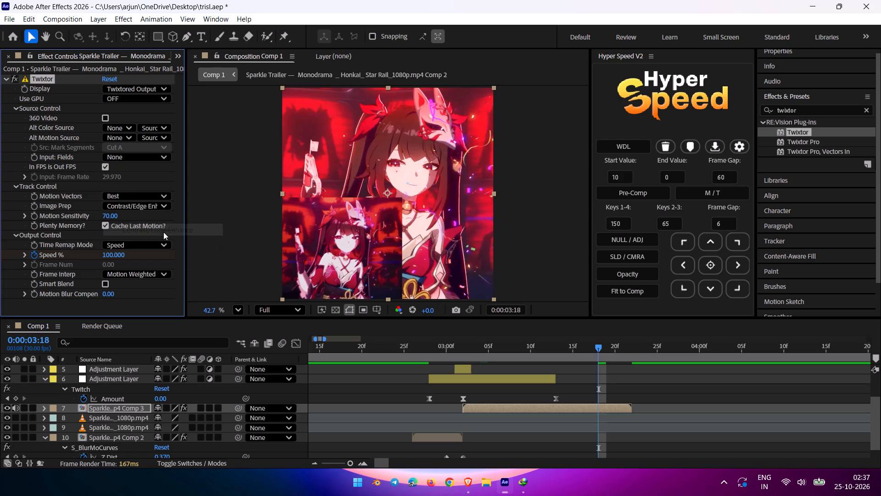
# Play back and scrub from about 0:00:02:17 through layer 7 to compare the Twixtor result with the reference.
pyautogui.moveTo(596, 347); pyautogui.dragTo(397, 402)
pyautogui.press('space')
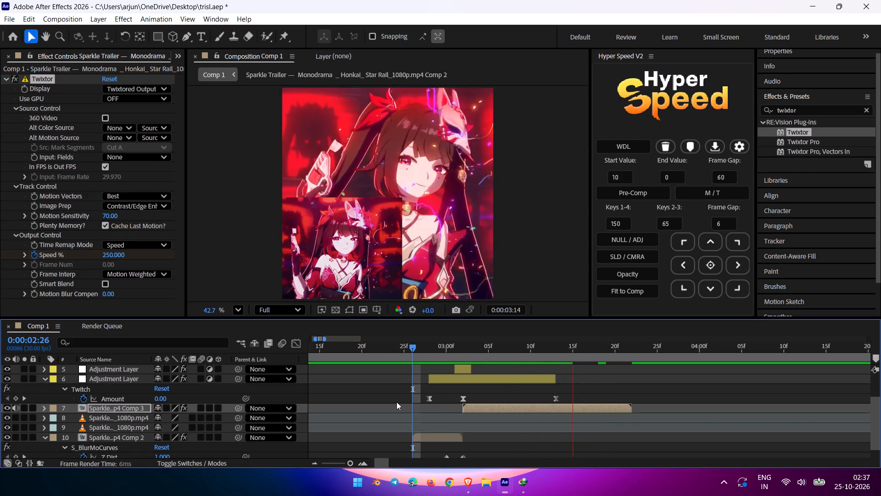
pyautogui.moveTo(408, 344); pyautogui.dragTo(361, 355)
pyautogui.press('space')
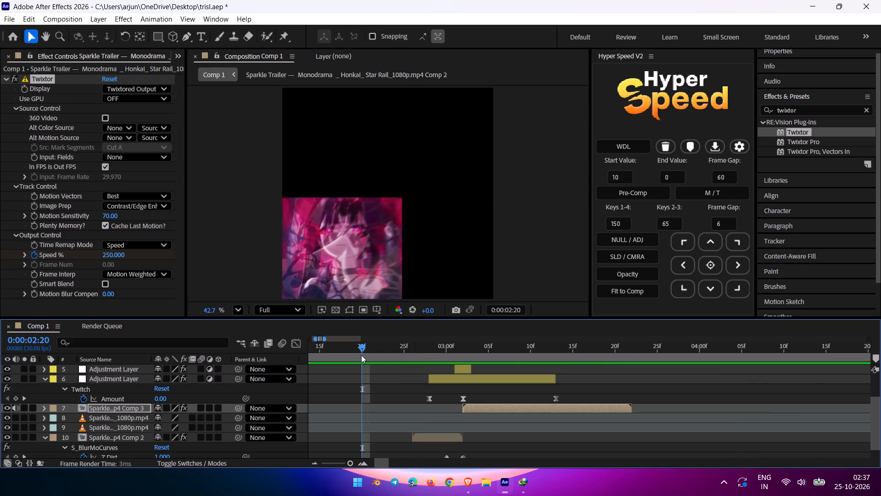
pyautogui.moveTo(359, 346); pyautogui.dragTo(334, 353)
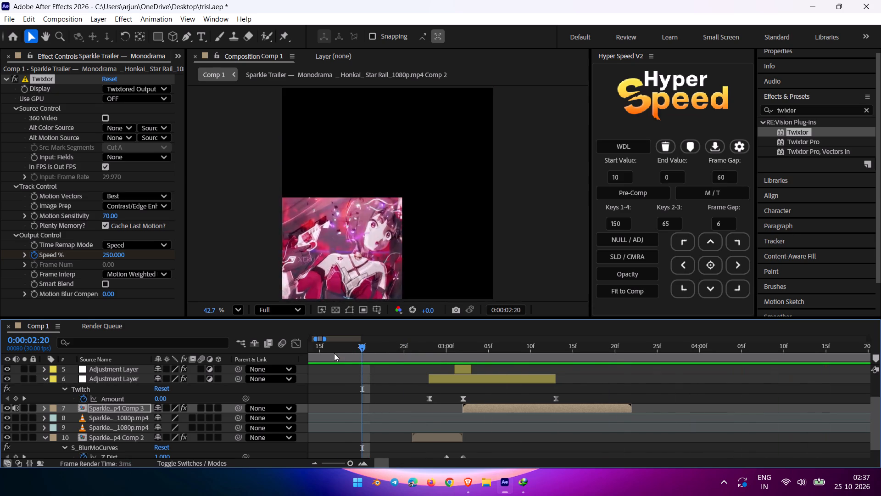
pyautogui.moveTo(334, 353); pyautogui.dragTo(333, 353)
pyautogui.press('space')
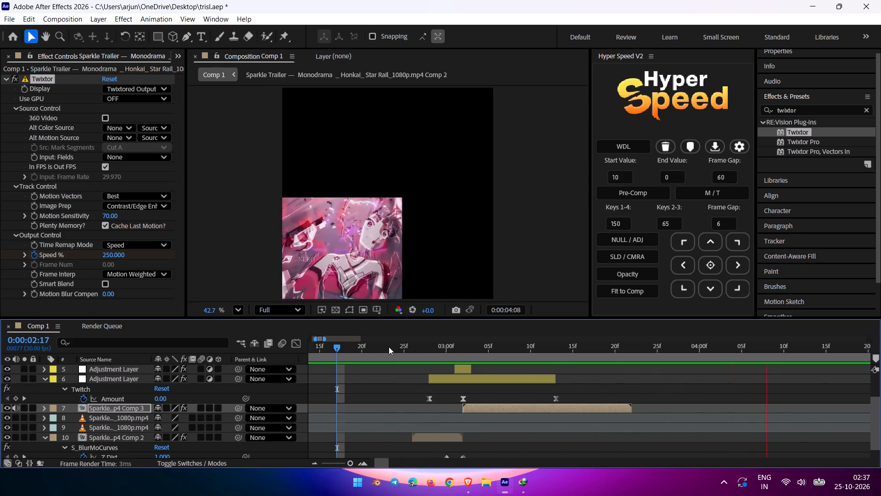
pyautogui.moveTo(391, 345); pyautogui.dragTo(351, 353)
pyautogui.press('space')
pyautogui.press('space')
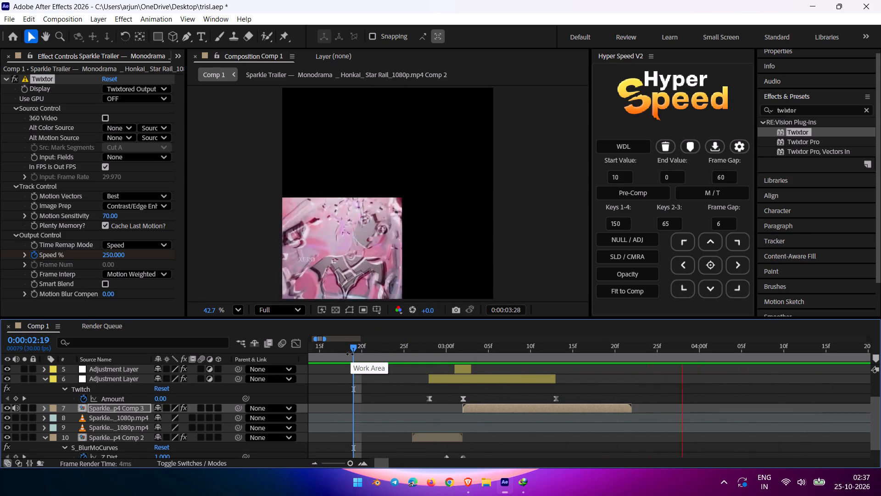
pyautogui.moveTo(417, 347); pyautogui.dragTo(486, 370)
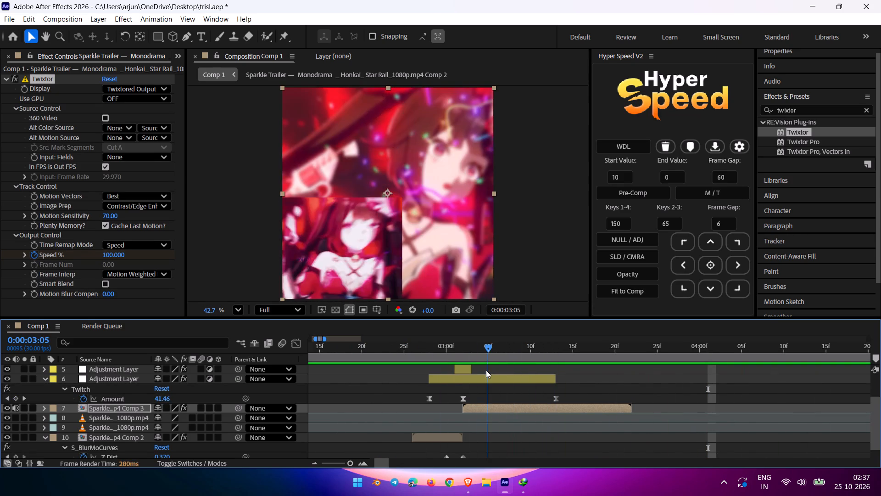
pyautogui.moveTo(486, 370); pyautogui.dragTo(464, 372)
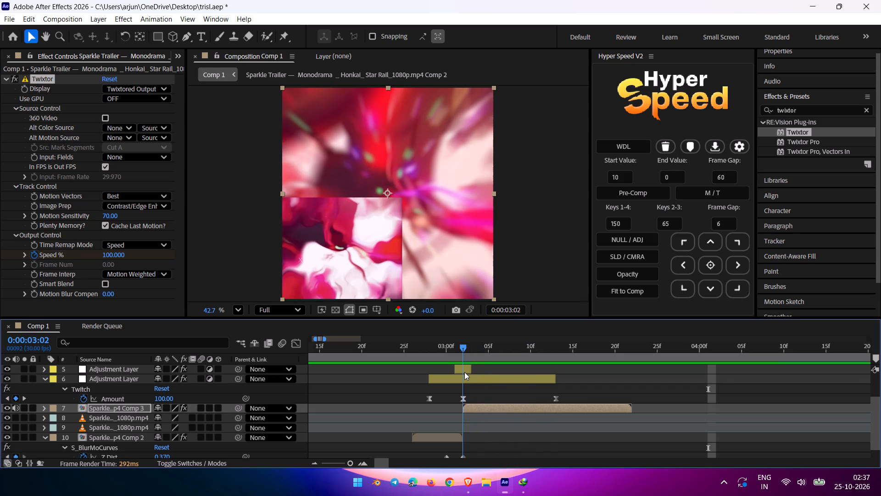
pyautogui.moveTo(464, 372); pyautogui.dragTo(567, 373)
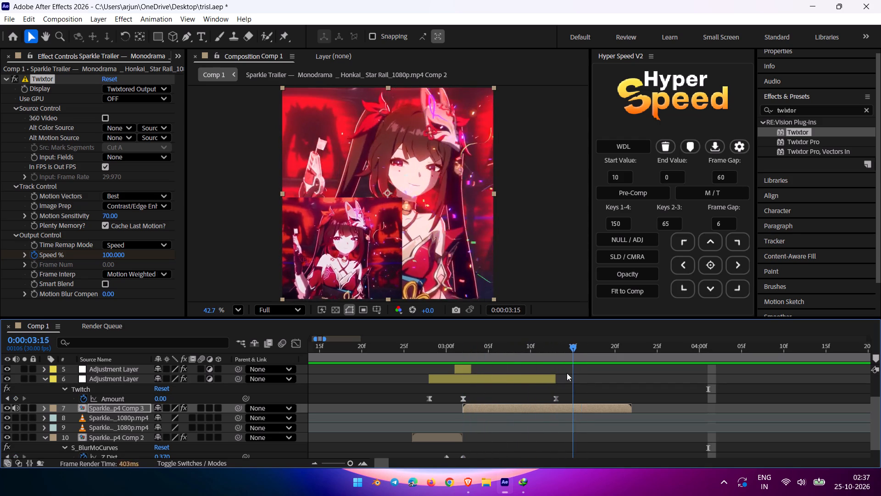
pyautogui.moveTo(567, 373); pyautogui.dragTo(335, 411)
pyautogui.press('space')
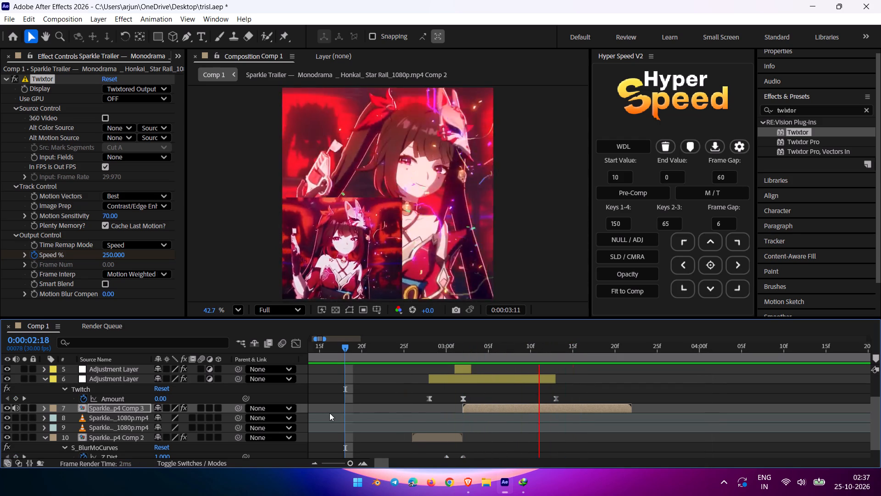
pyautogui.press('space')
pyautogui.moveTo(431, 349); pyautogui.dragTo(448, 353)
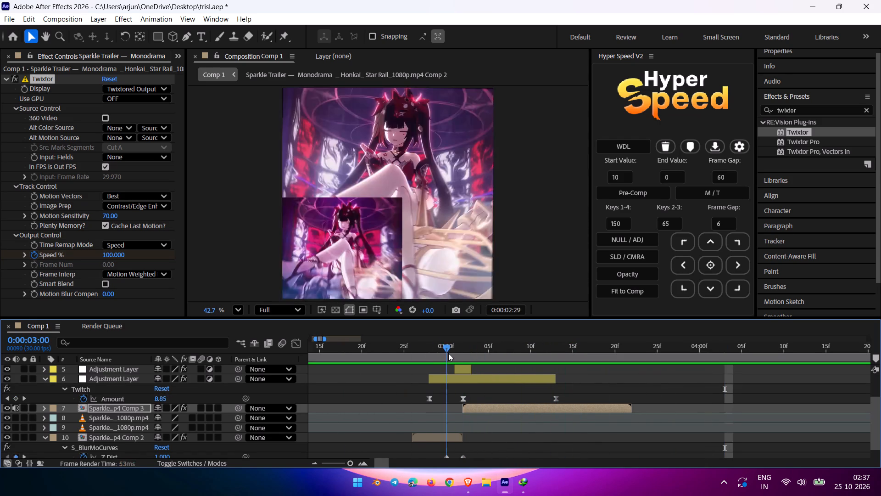
pyautogui.moveTo(448, 353); pyautogui.dragTo(463, 356)
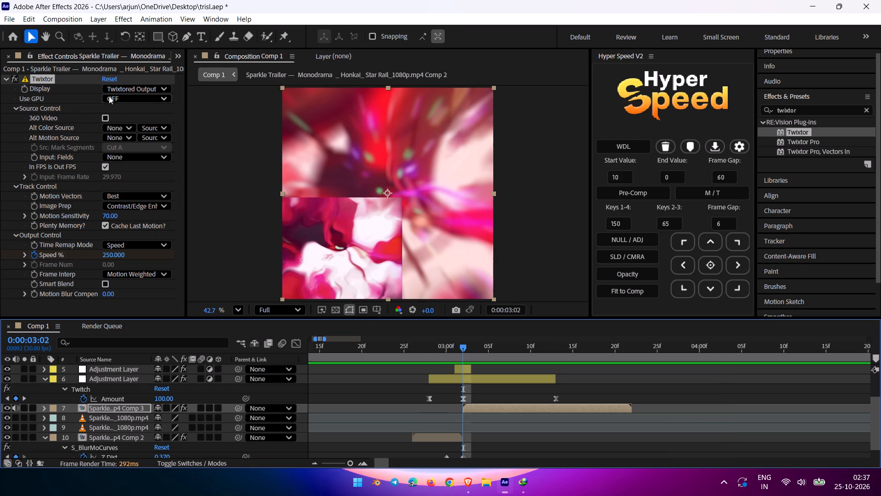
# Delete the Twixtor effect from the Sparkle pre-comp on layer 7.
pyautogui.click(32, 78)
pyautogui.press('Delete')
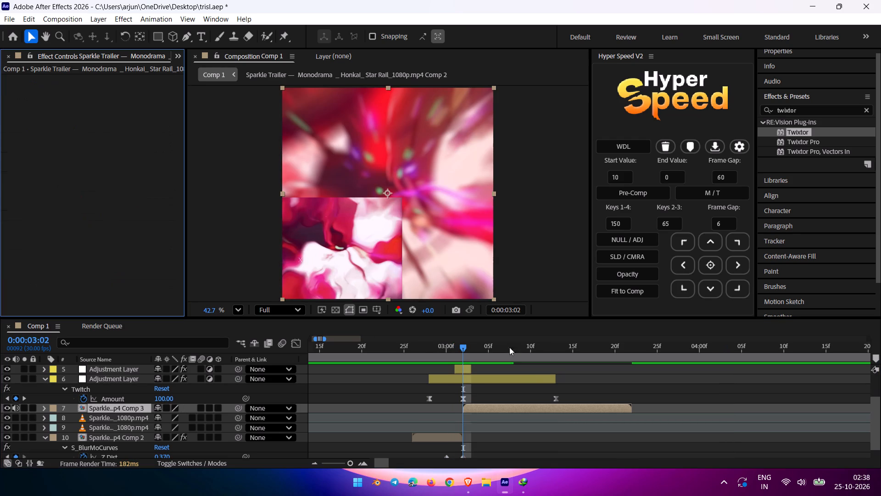
# Scrub between about 0:00:03:00 and 0:00:03:23 to compare layer 7's shot without Twixtor against the reference inset.
pyautogui.moveTo(461, 347); pyautogui.dragTo(530, 365)
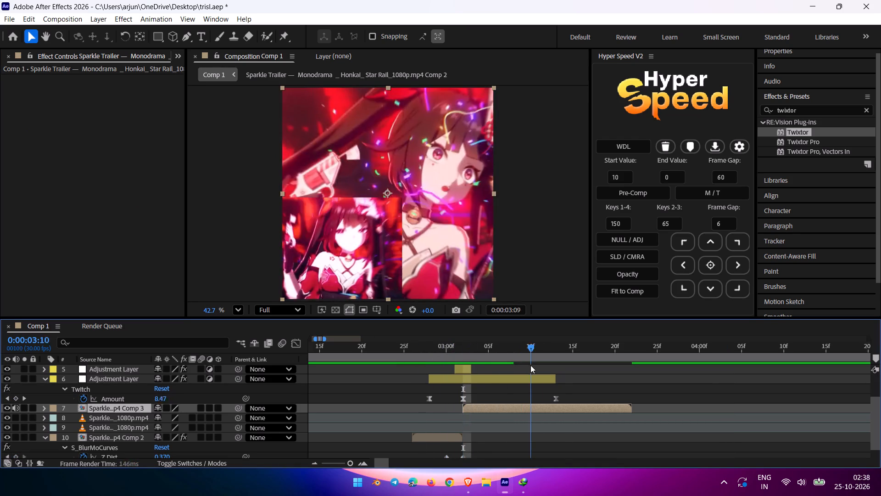
pyautogui.moveTo(530, 365); pyautogui.dragTo(635, 353)
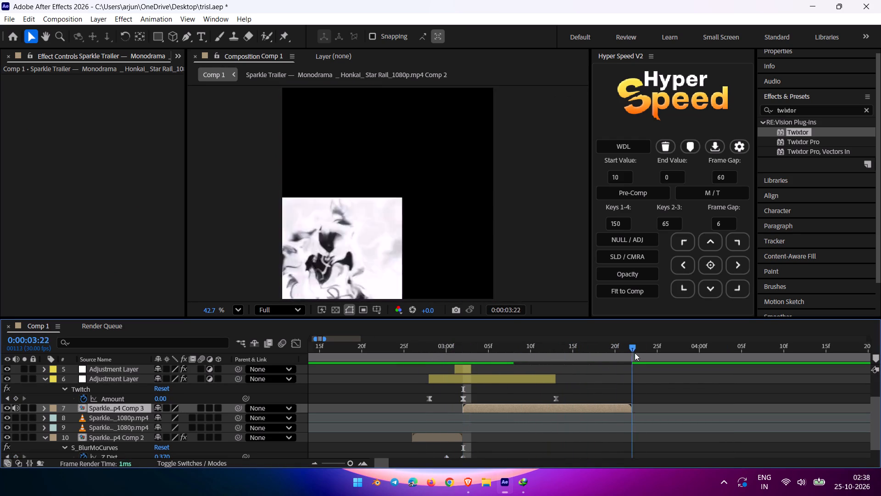
pyautogui.moveTo(635, 353); pyautogui.dragTo(538, 370)
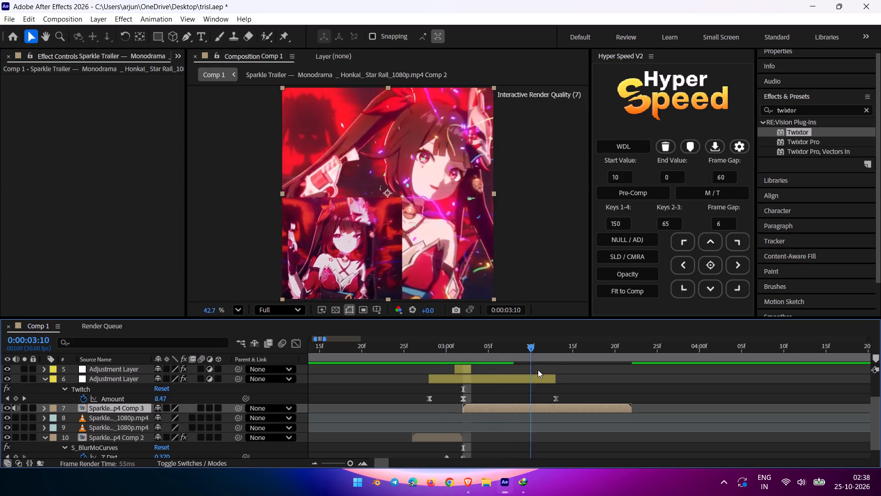
pyautogui.moveTo(538, 370); pyautogui.dragTo(494, 368)
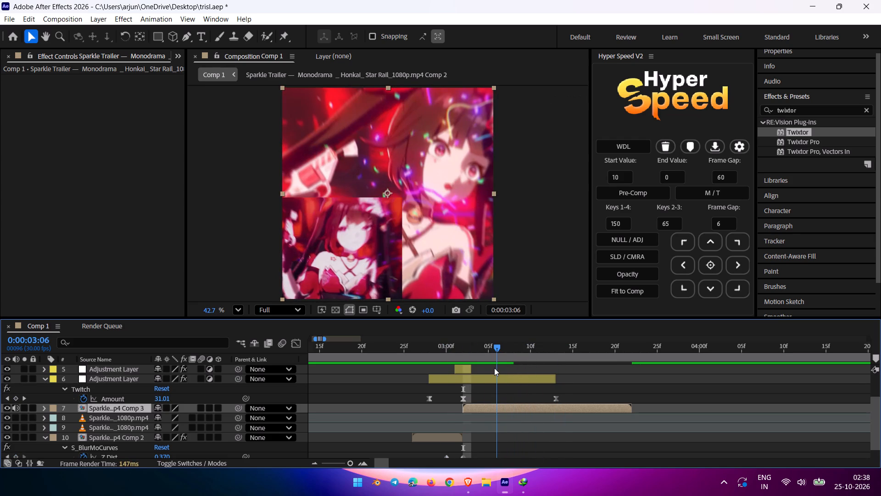
pyautogui.moveTo(494, 368); pyautogui.dragTo(460, 366)
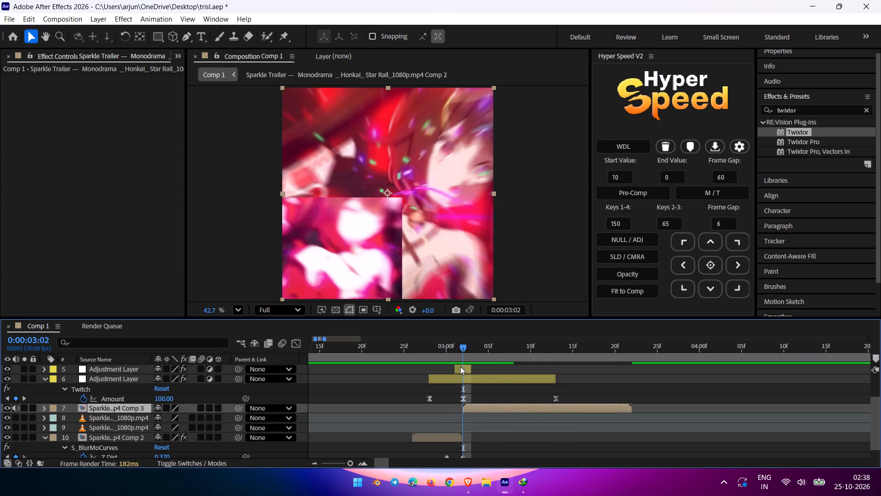
pyautogui.moveTo(460, 366); pyautogui.dragTo(547, 378)
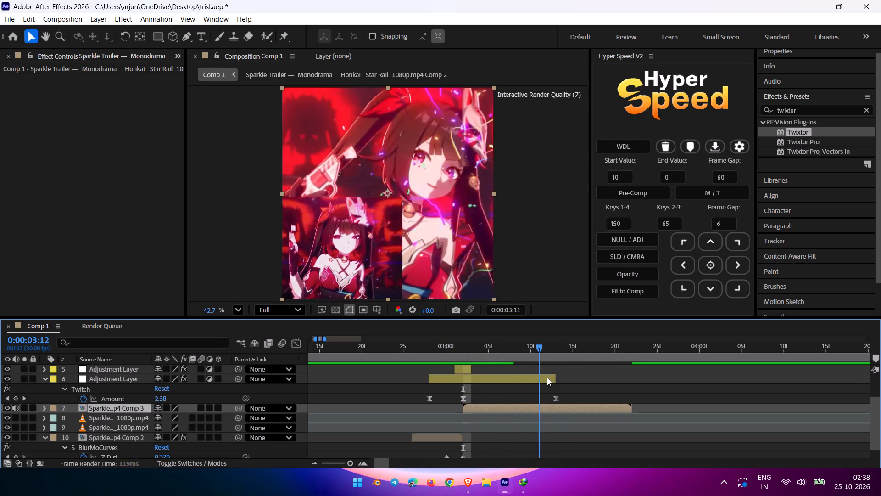
pyautogui.moveTo(547, 378); pyautogui.dragTo(479, 378)
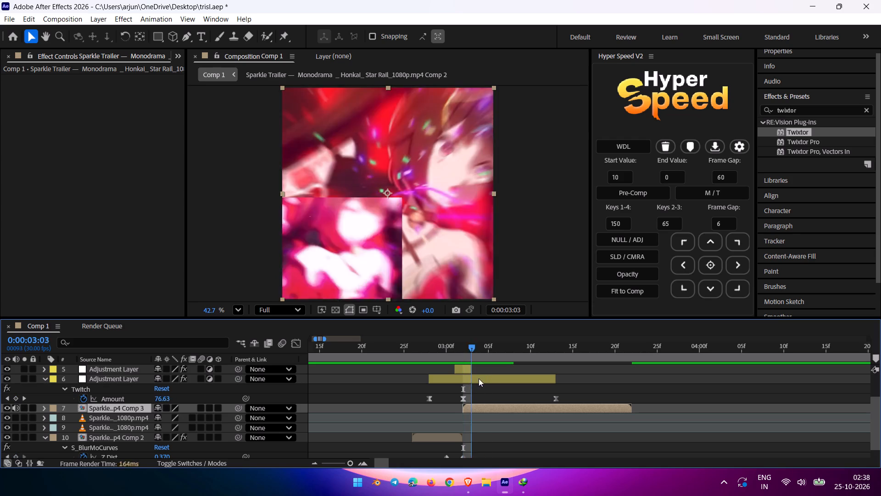
pyautogui.moveTo(479, 378); pyautogui.dragTo(581, 373)
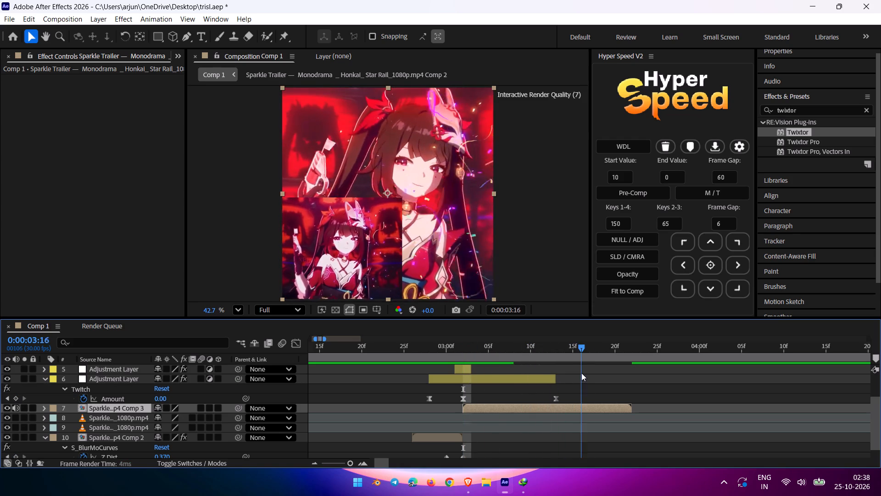
pyautogui.moveTo(581, 373); pyautogui.dragTo(502, 382)
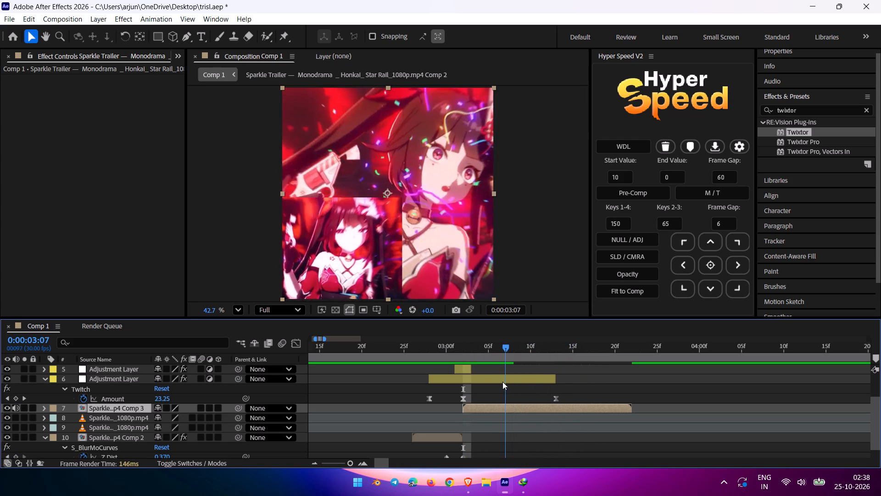
pyautogui.moveTo(502, 382); pyautogui.dragTo(558, 375)
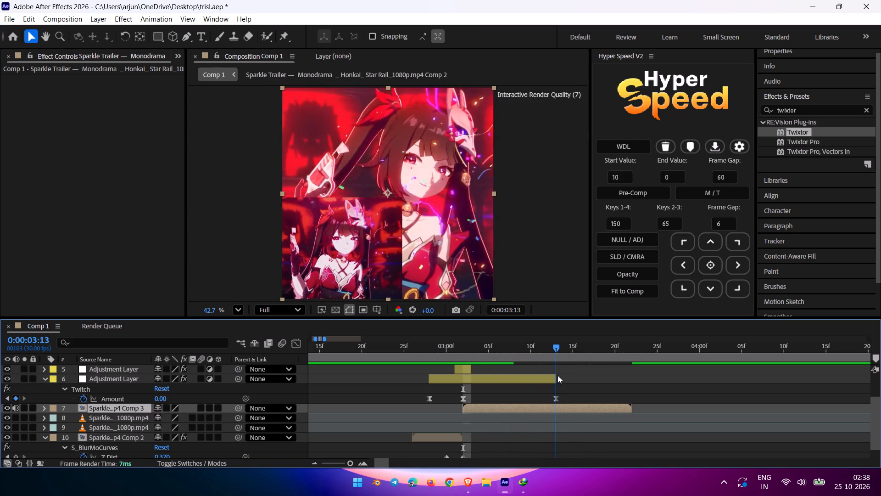
pyautogui.moveTo(558, 375); pyautogui.dragTo(566, 370)
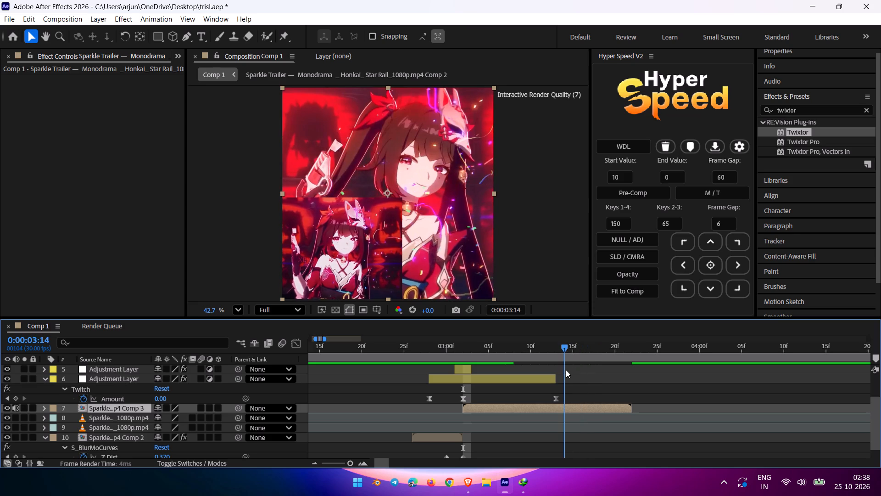
pyautogui.moveTo(566, 370); pyautogui.dragTo(586, 366)
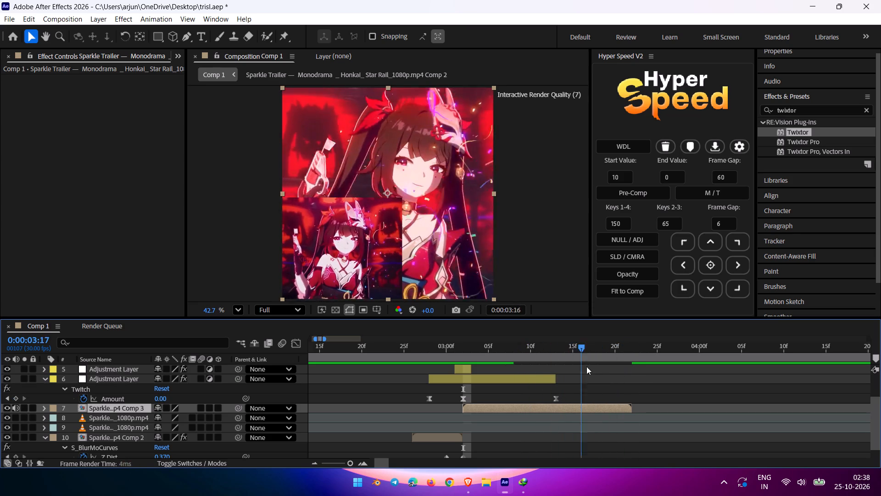
pyautogui.moveTo(586, 366); pyautogui.dragTo(450, 379)
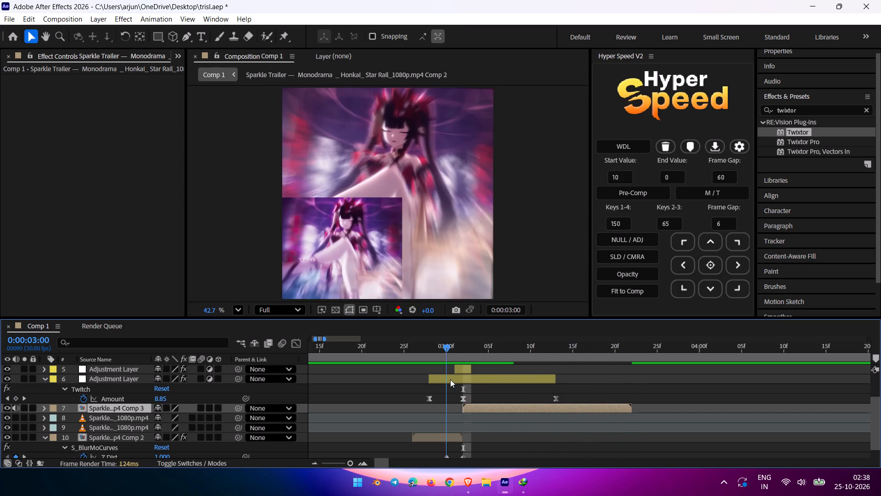
pyautogui.moveTo(450, 379); pyautogui.dragTo(640, 377)
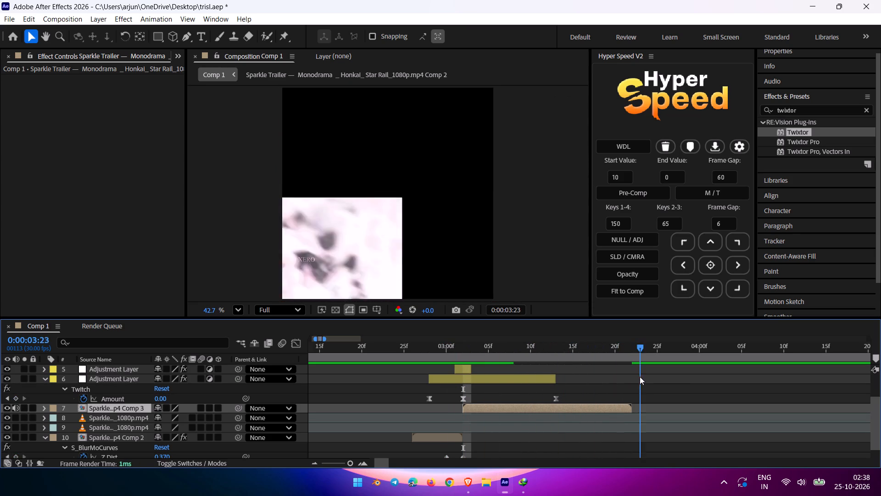
pyautogui.moveTo(640, 377); pyautogui.dragTo(630, 376)
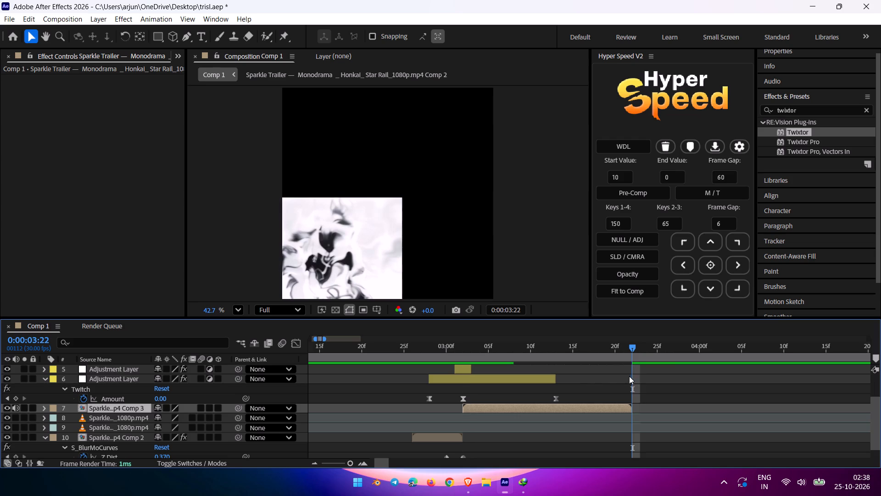
# Collapse layer 6's keyframed properties, duplicate the Sparkle source clip on layer 8 and move the copy earlier to about 0:00:04:03.
pyautogui.click(131, 390)
pyautogui.press('u')
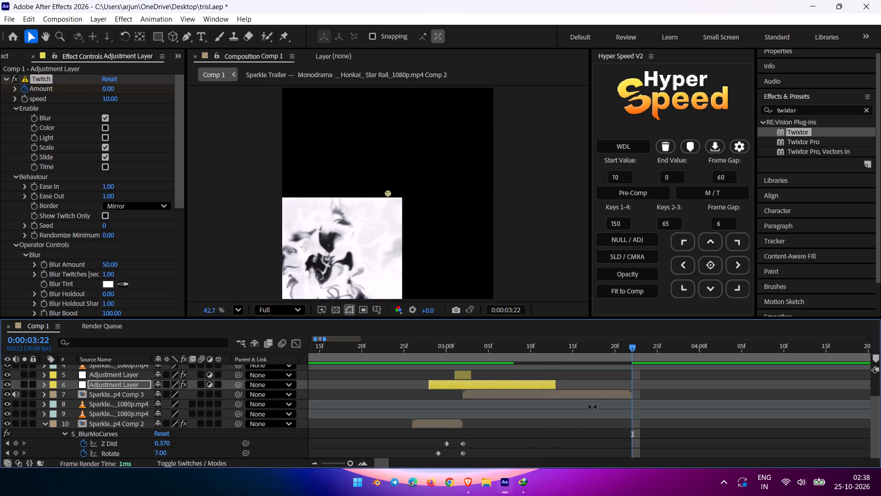
pyautogui.press('-')
pyautogui.press('-')
pyautogui.scroll(10, 725, 411)
pyautogui.scroll(-4, 725, 411)
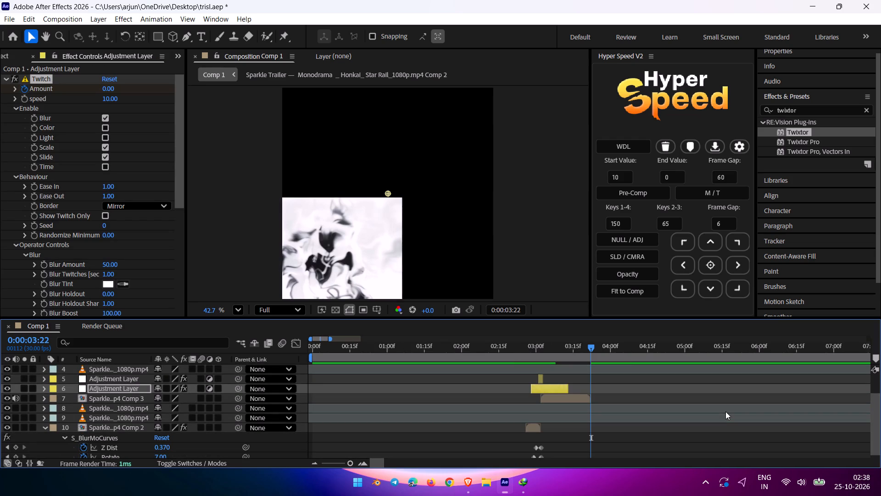
pyautogui.scroll(-5, 725, 411)
pyautogui.write('--')
pyautogui.scroll(4, 592, 362)
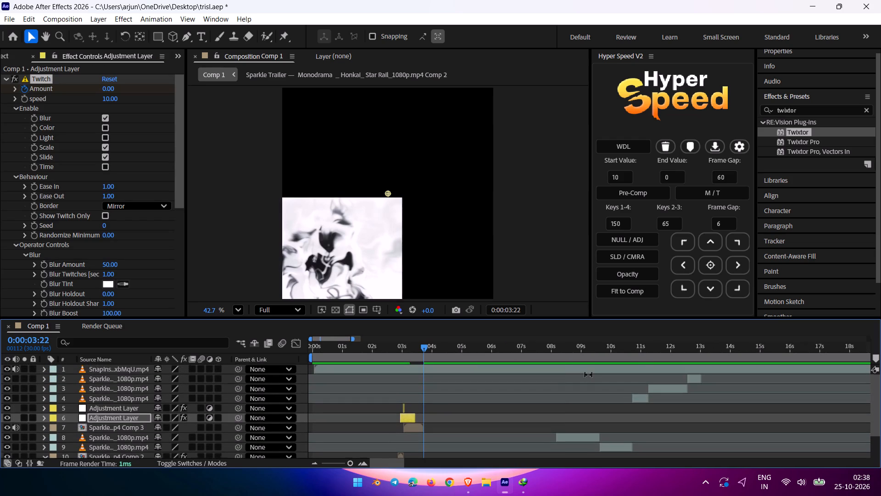
pyautogui.moveTo(566, 351); pyautogui.dragTo(570, 352)
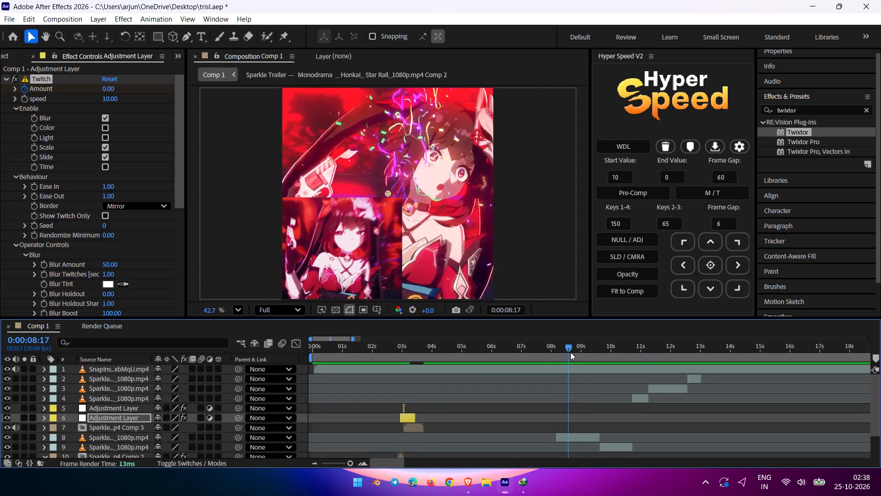
pyautogui.moveTo(570, 352); pyautogui.dragTo(582, 353)
pyautogui.click(585, 436)
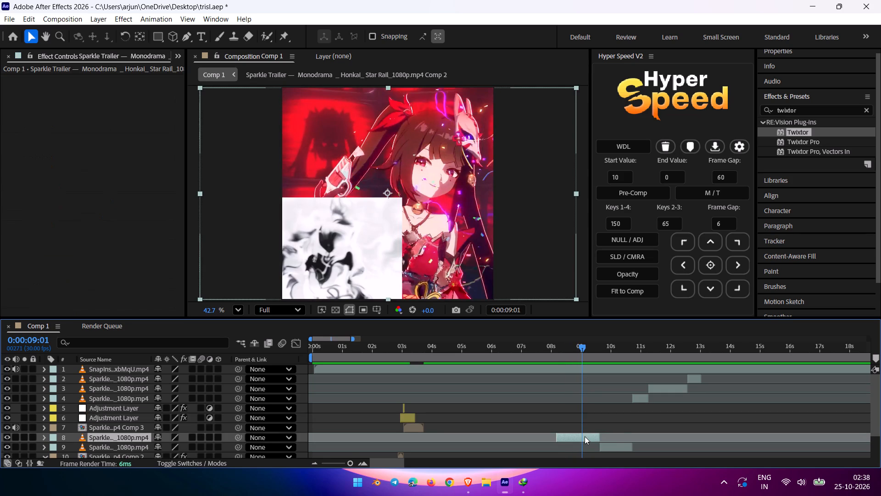
pyautogui.hotkey('ctrl', 'd')
pyautogui.moveTo(573, 434); pyautogui.dragTo(452, 435)
# Restack the duplicated Sparkle clip directly above the Comp 3 pre-comp, beneath both adjustment layers.
pyautogui.scroll(2, 476, 441)
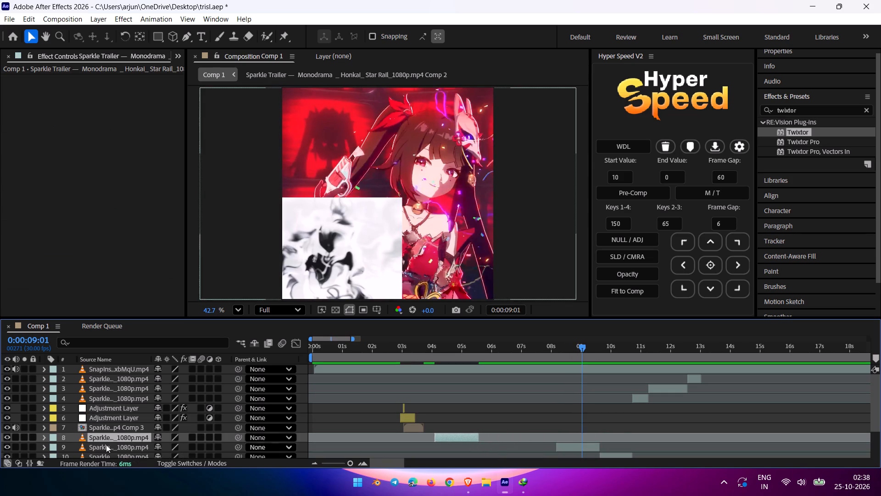
pyautogui.moveTo(113, 438); pyautogui.dragTo(115, 411)
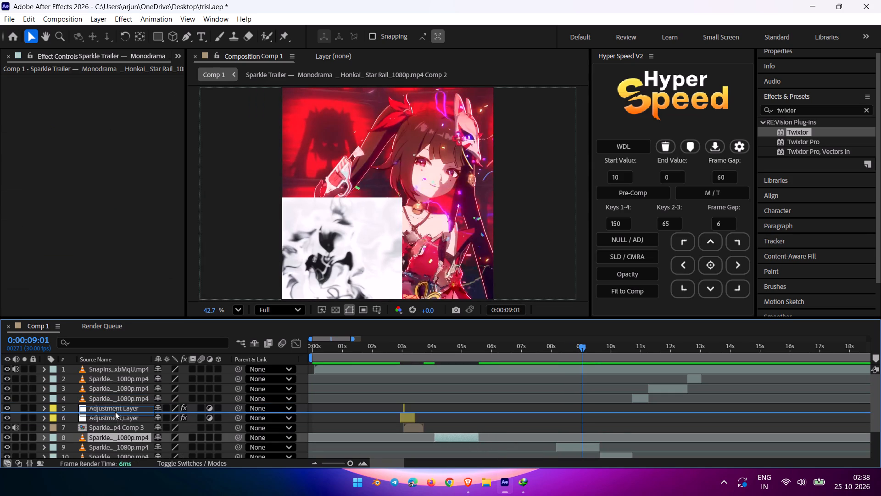
pyautogui.moveTo(115, 411); pyautogui.dragTo(122, 418)
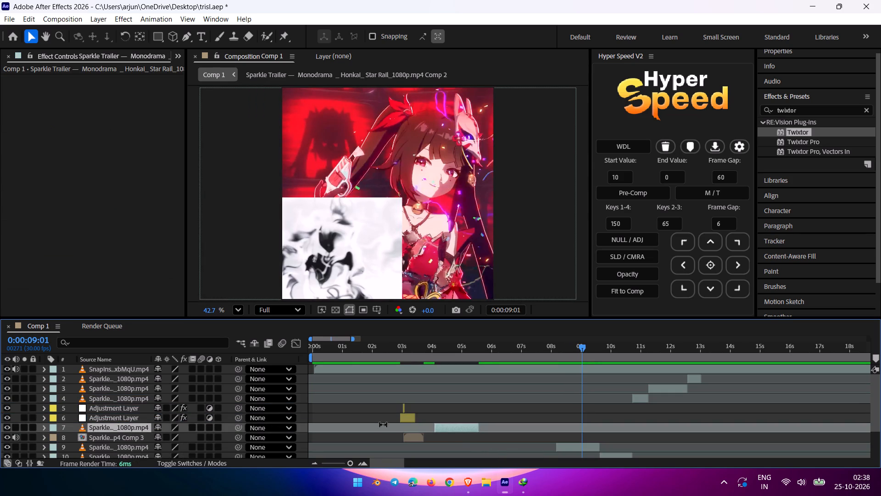
# Slide the duplicated clip back to overlap the end of Comp 3, split it at 0:00:03:22 and delete the earlier piece.
pyautogui.press('=')
pyautogui.press('=')
pyautogui.press('-')
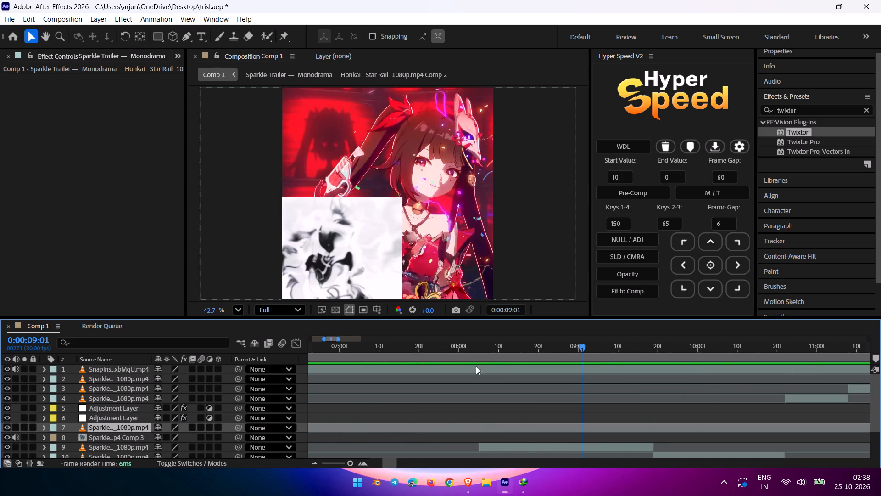
pyautogui.moveTo(448, 351); pyautogui.dragTo(521, 415)
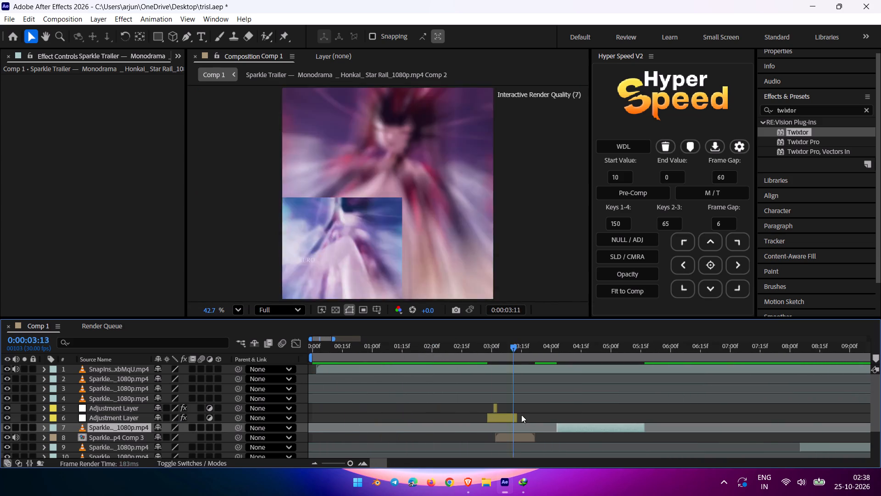
pyautogui.moveTo(521, 415); pyautogui.dragTo(533, 412)
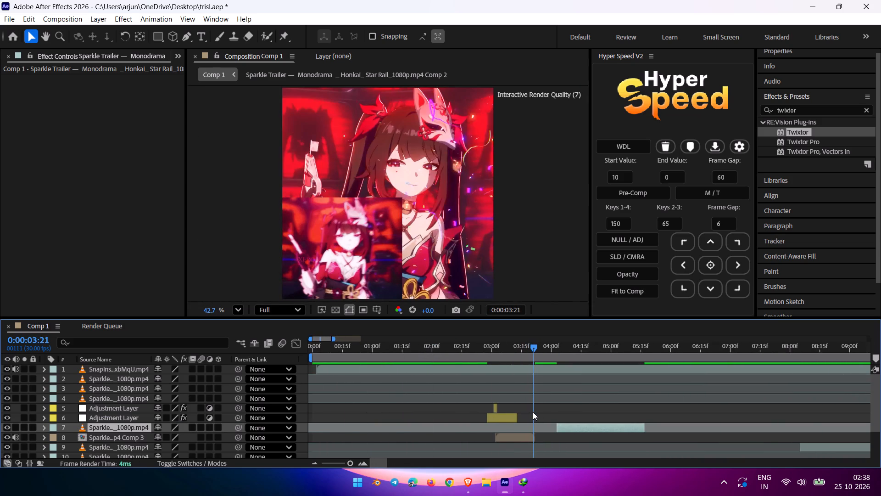
pyautogui.moveTo(533, 412); pyautogui.dragTo(535, 412)
pyautogui.moveTo(570, 428); pyautogui.dragTo(543, 429)
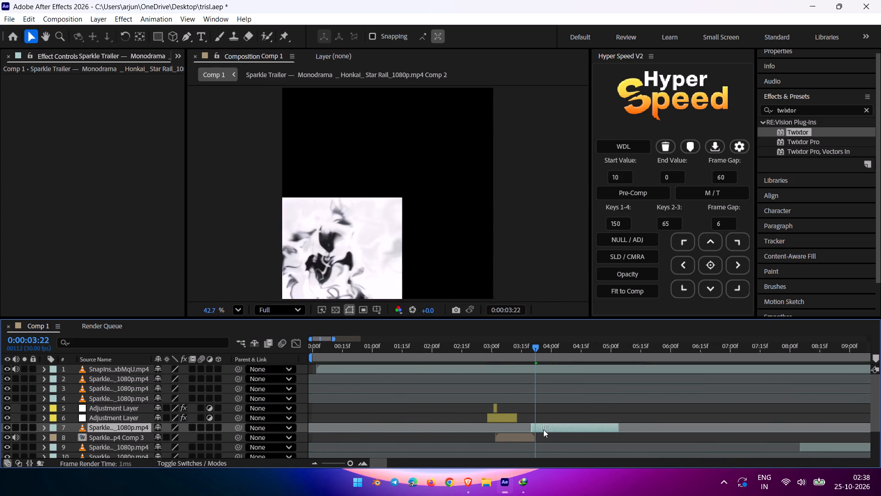
pyautogui.moveTo(543, 429); pyautogui.dragTo(526, 431)
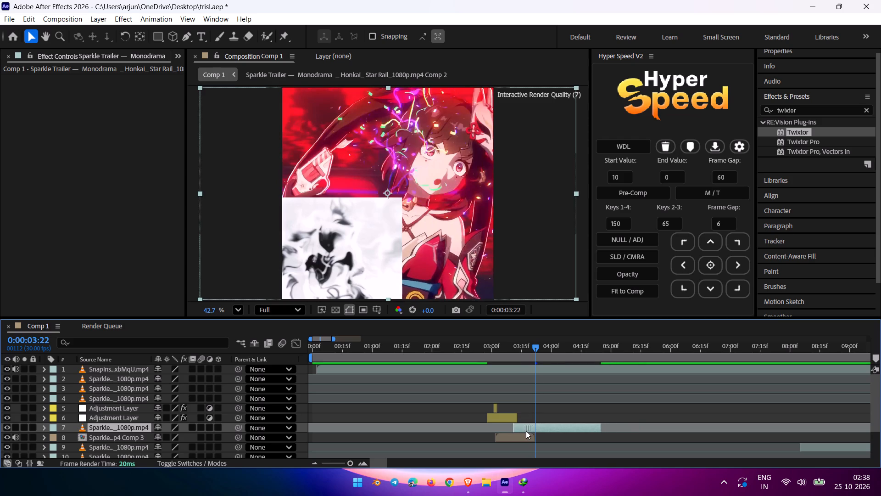
pyautogui.moveTo(526, 431); pyautogui.dragTo(532, 431)
pyautogui.hotkey('ctrl', 'shift', 'd')
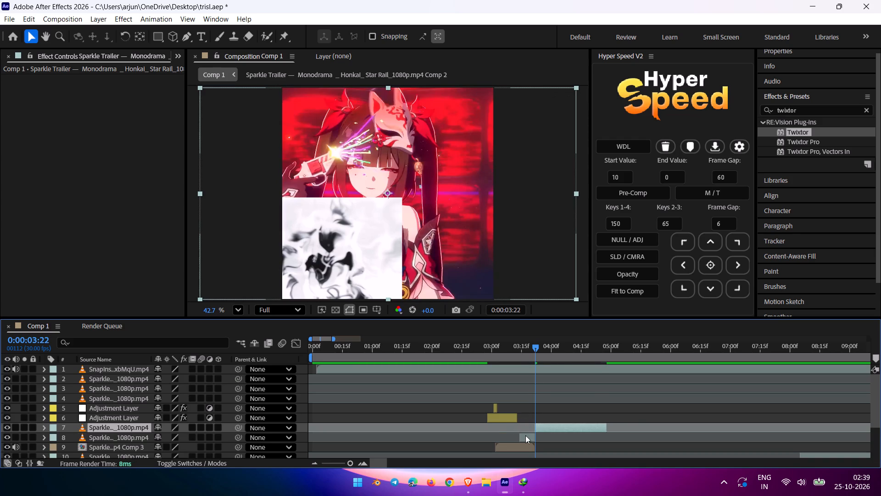
pyautogui.click(525, 435)
pyautogui.press('Delete')
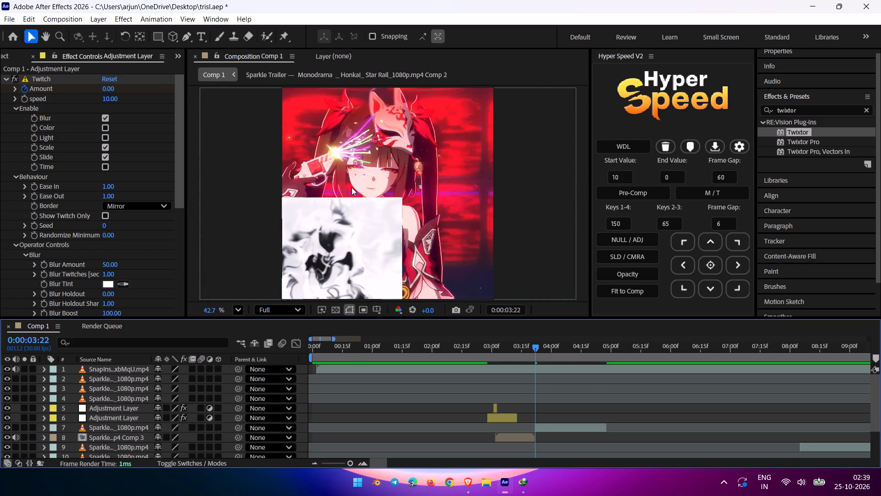
# Shift the Sparkle clip on layer 7 toward the right of the frame and set its Scale to 104%.
pyautogui.moveTo(352, 177); pyautogui.dragTo(367, 175)
pyautogui.press('s')
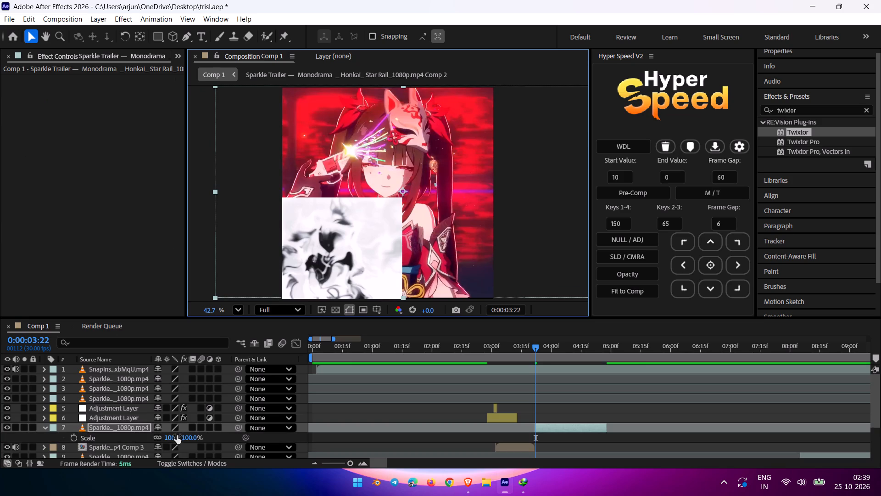
pyautogui.click(171, 437)
pyautogui.moveTo(513, 223); pyautogui.dragTo(514, 224)
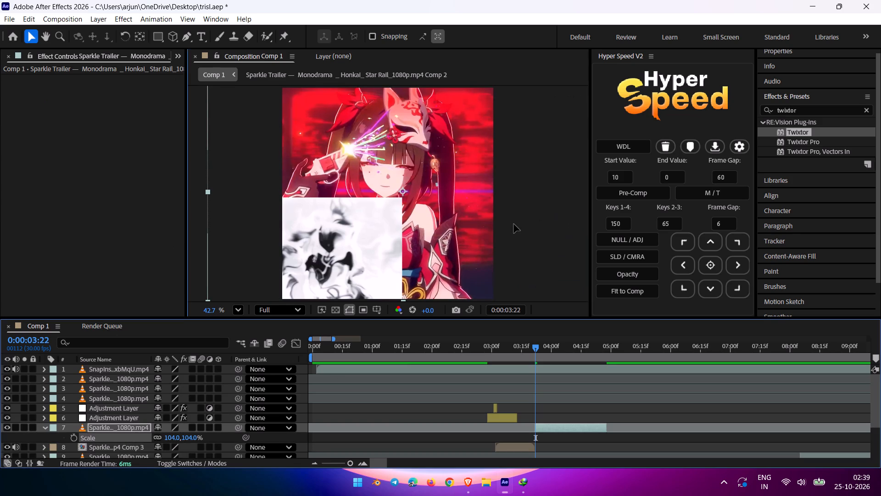
pyautogui.moveTo(514, 224); pyautogui.dragTo(522, 223)
# Pre-compose the clip on layer 7, moving all attributes and adjusting the composition duration to the layer's time span.
pyautogui.hotkey('ctrl', 'shift', 'c')
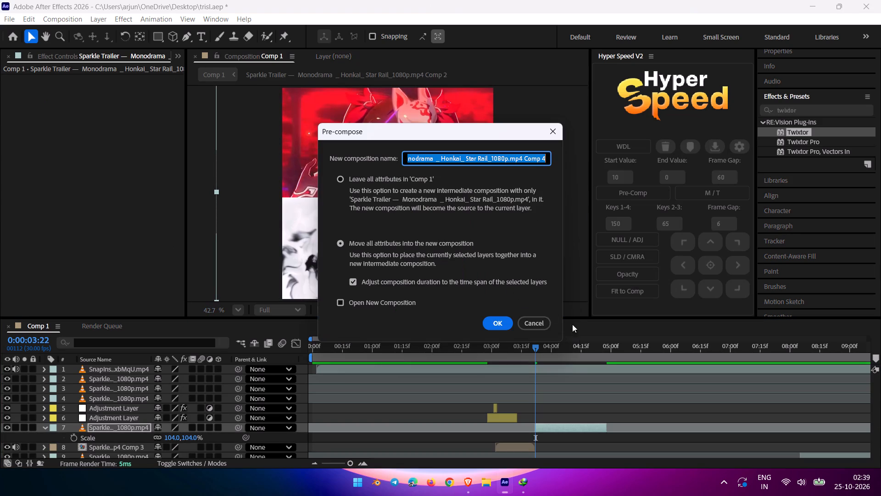
pyautogui.click(489, 317)
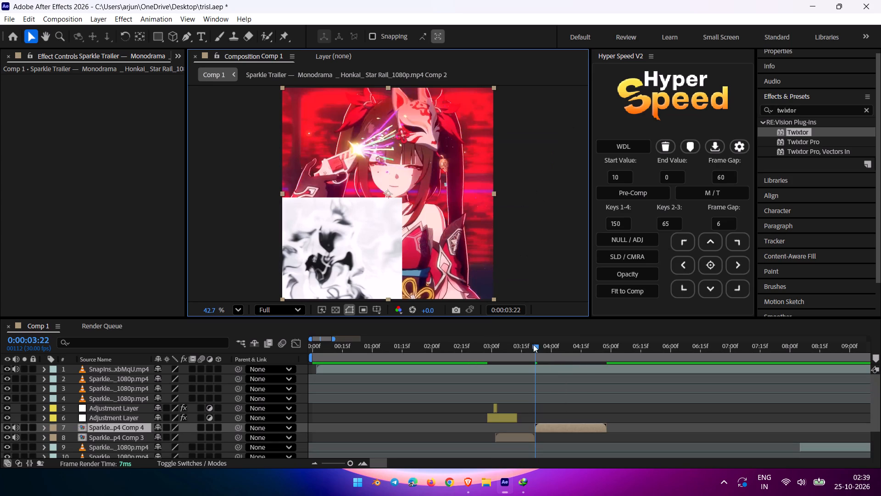
# Undo the pre-composition of layer 7 and shift its Sparkle clip toward the left of the frame.
pyautogui.moveTo(531, 343); pyautogui.dragTo(540, 344)
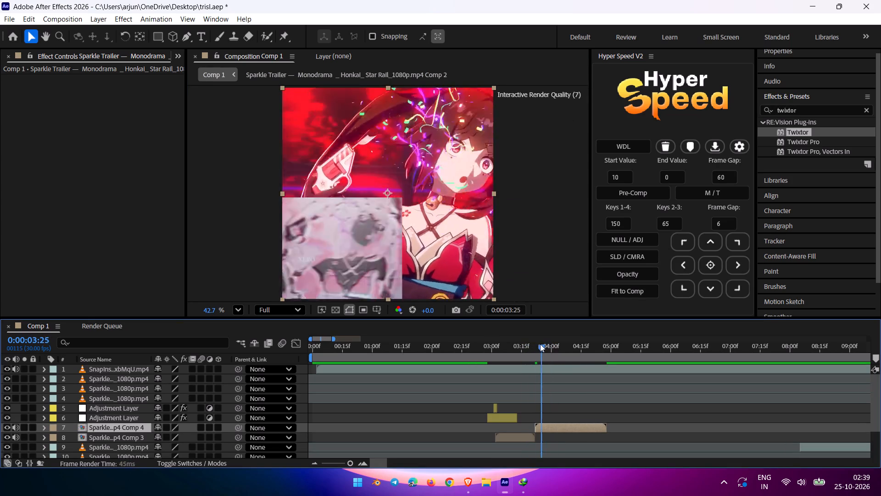
pyautogui.moveTo(540, 344); pyautogui.dragTo(542, 343)
pyautogui.hotkey('ctrl', 'z')
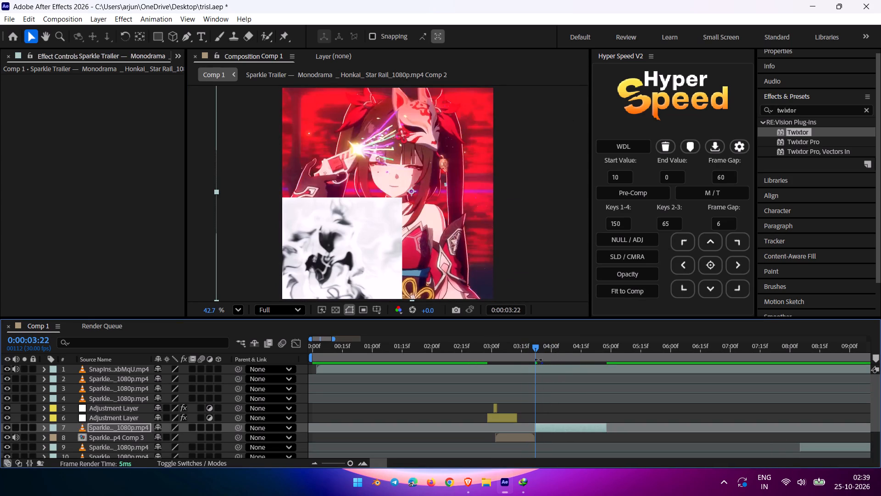
pyautogui.moveTo(460, 228); pyautogui.dragTo(427, 229)
# Compare layer 7's Sparkle clip with the reference, split it at 0:00:04:06 and delete the later piece.
pyautogui.moveTo(533, 345); pyautogui.dragTo(554, 341)
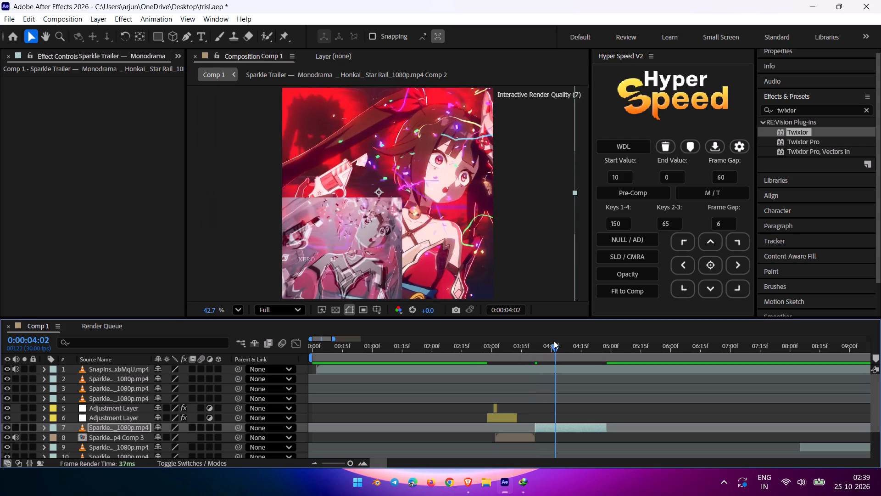
pyautogui.moveTo(554, 341); pyautogui.dragTo(533, 346)
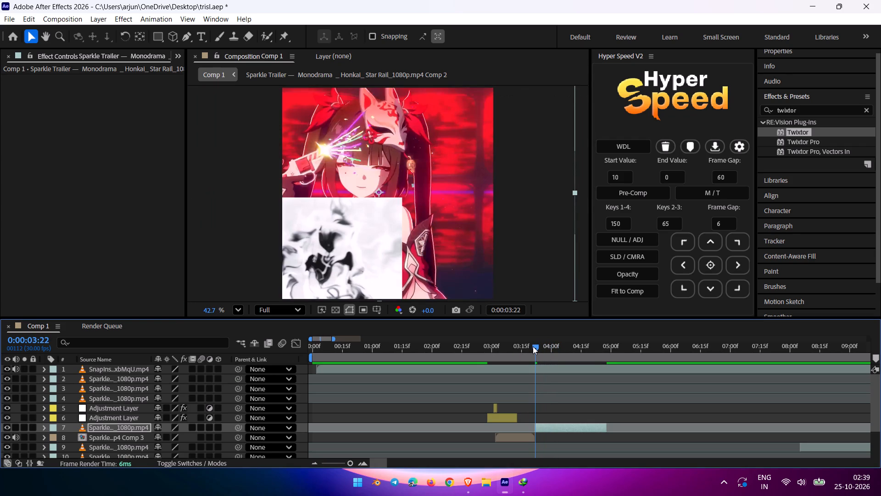
pyautogui.moveTo(533, 346); pyautogui.dragTo(539, 348)
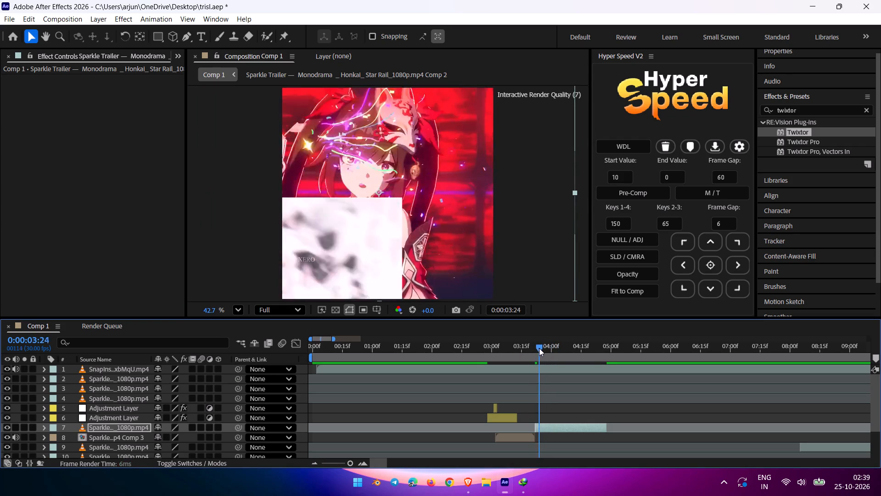
pyautogui.moveTo(539, 348); pyautogui.dragTo(558, 343)
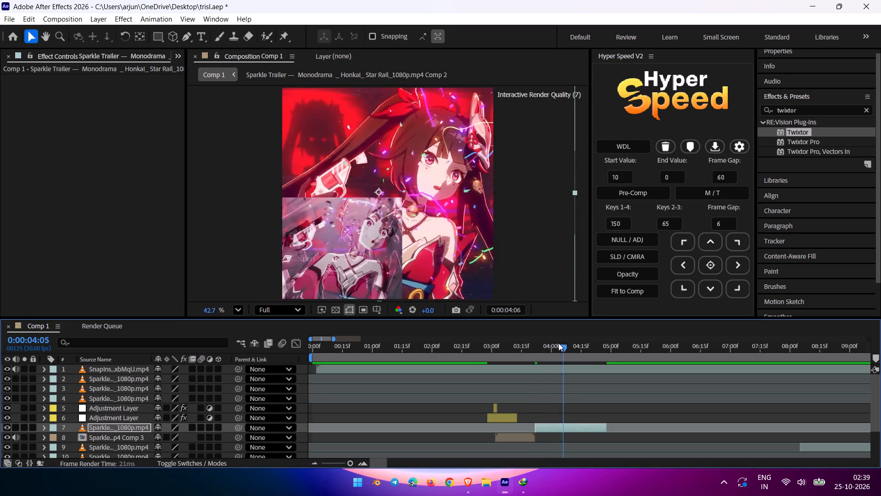
pyautogui.moveTo(558, 343); pyautogui.dragTo(547, 345)
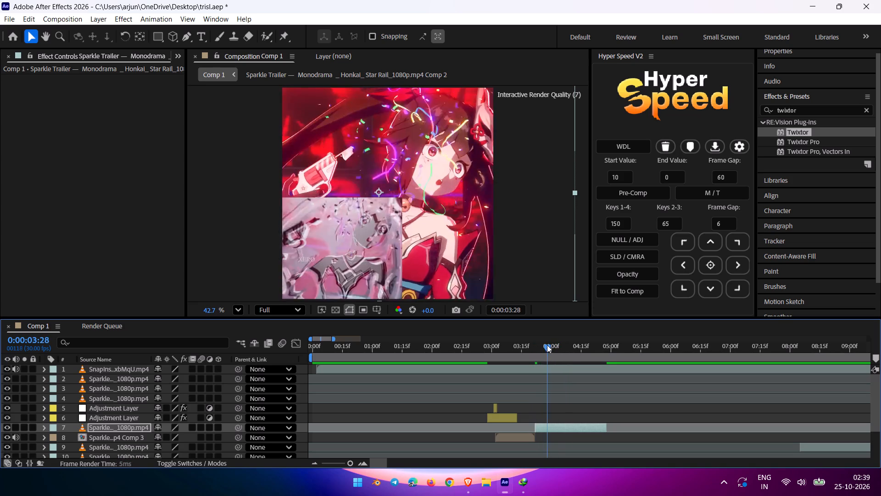
pyautogui.moveTo(547, 345); pyautogui.dragTo(555, 343)
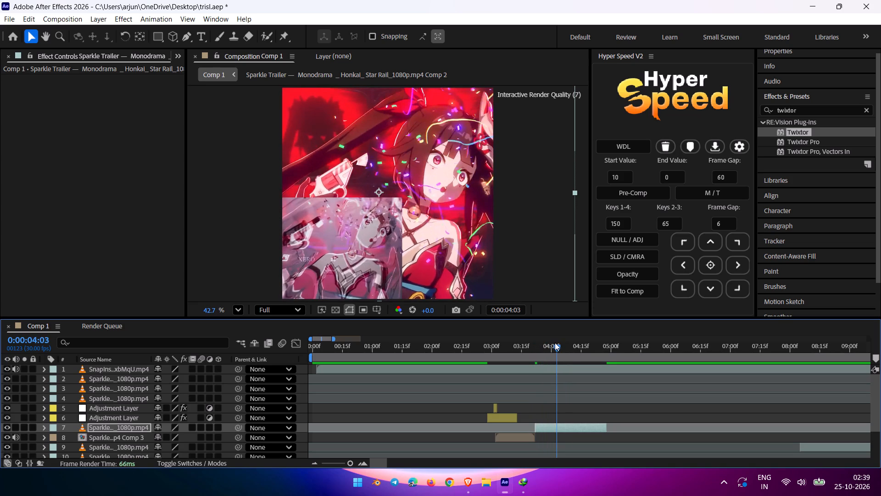
pyautogui.moveTo(555, 343); pyautogui.dragTo(561, 342)
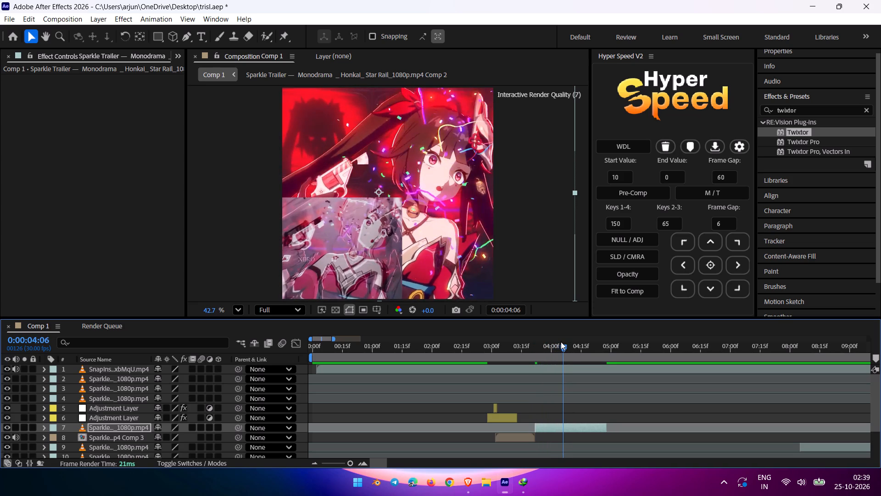
pyautogui.moveTo(561, 342); pyautogui.dragTo(562, 339)
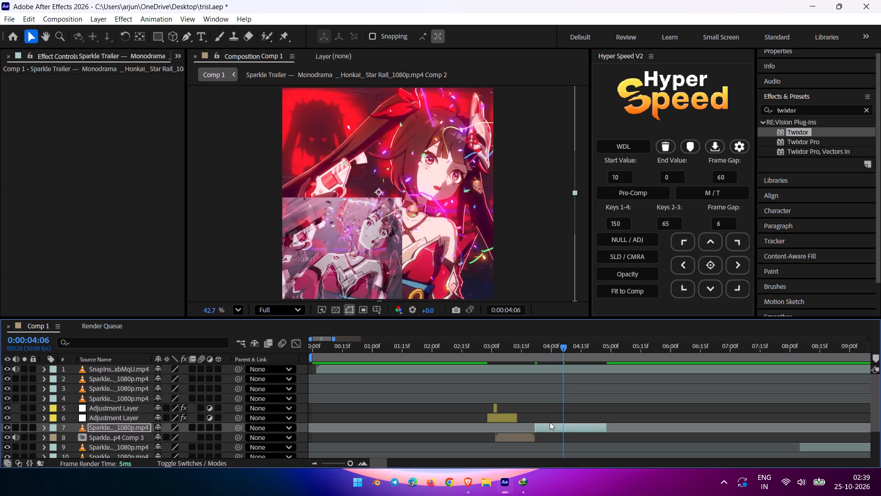
pyautogui.hotkey('ctrl', 'shift', 'd')
pyautogui.click(574, 428)
pyautogui.press('Delete')
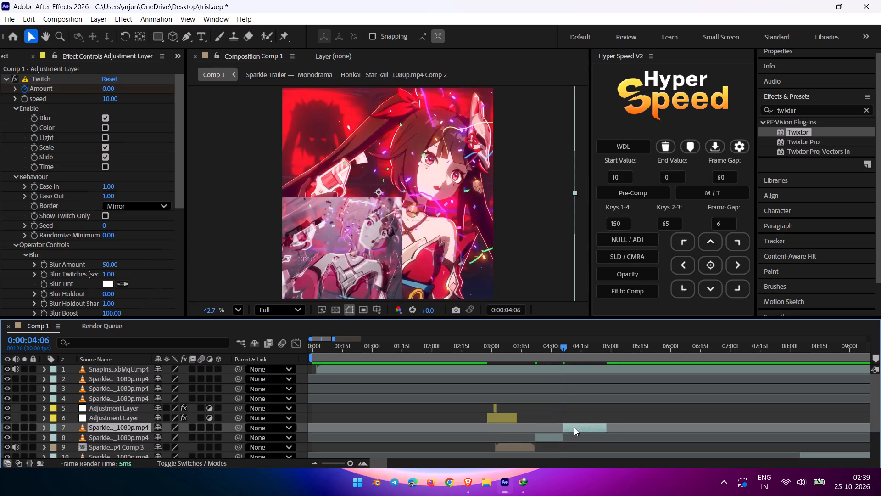
# Pre-compose the shortened Sparkle clip on layer 7, moving all attributes and adjusting the composition duration to the layer's time span.
pyautogui.moveTo(567, 348); pyautogui.dragTo(558, 350)
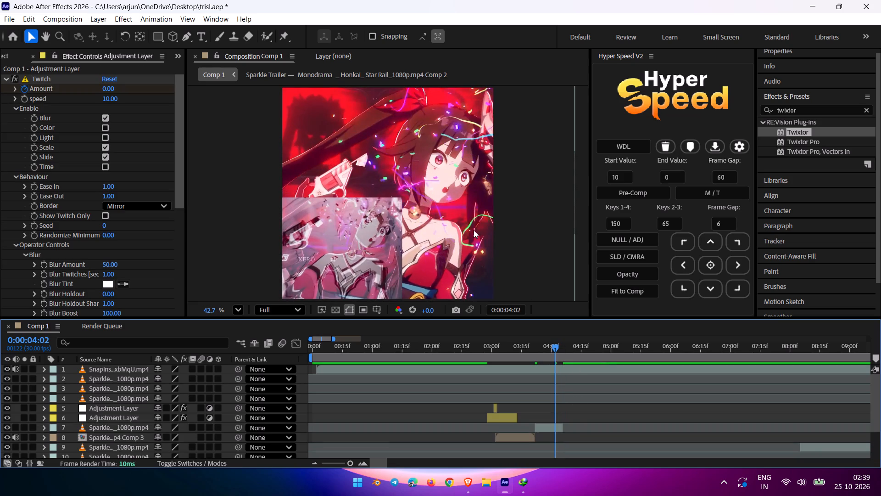
pyautogui.hotkey('ctrl', 'shift', 'c')
pyautogui.click(546, 428)
pyautogui.hotkey('ctrl', 'shift', 'c')
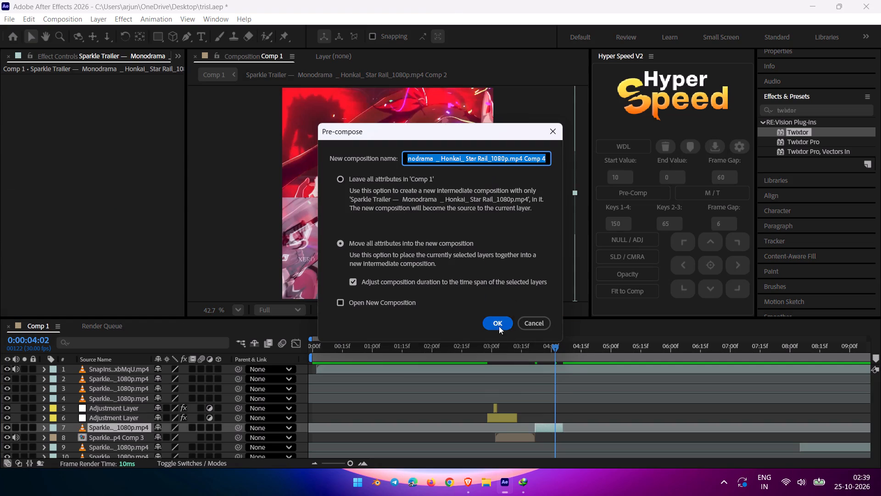
pyautogui.click(498, 326)
# Find the reference's next transition and add a layer marker at 0:00:05:00 on the Comp 4 pre-comp.
pyautogui.moveTo(556, 346); pyautogui.dragTo(536, 349)
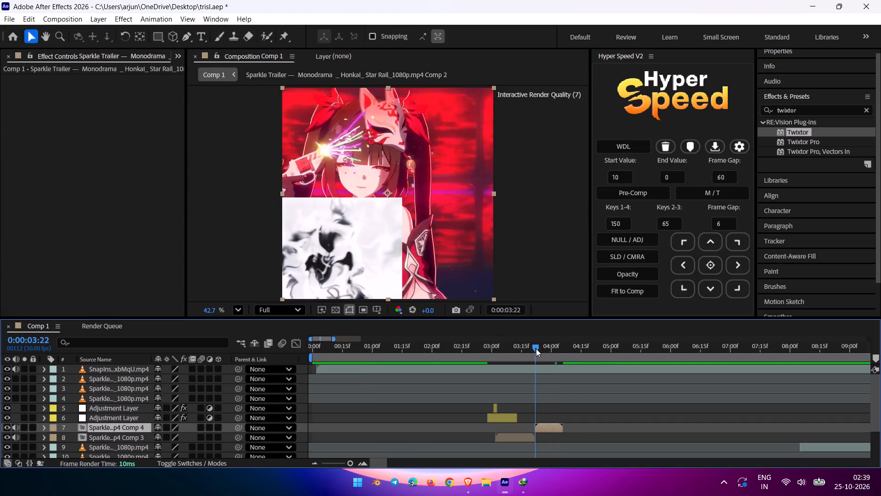
pyautogui.moveTo(536, 349); pyautogui.dragTo(554, 344)
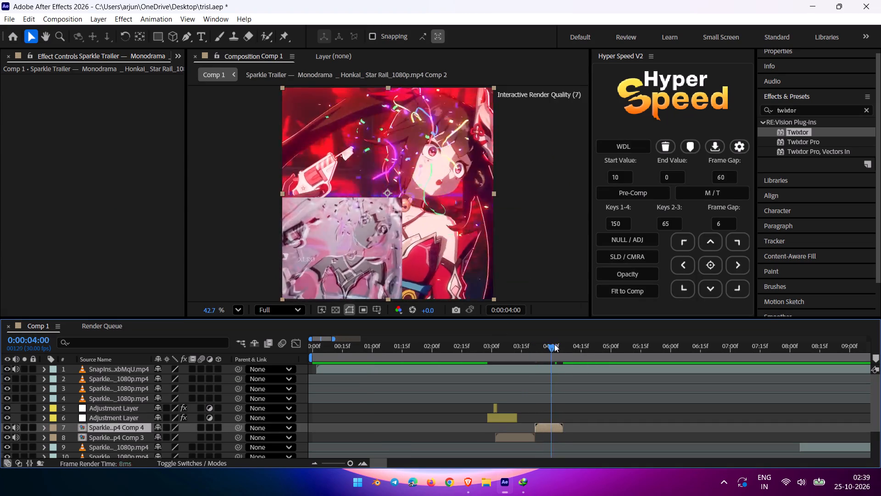
pyautogui.moveTo(554, 344); pyautogui.dragTo(613, 328)
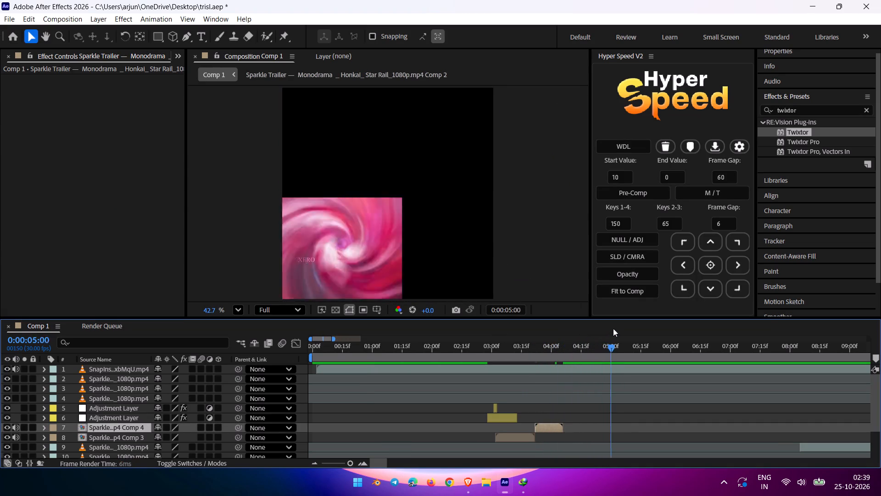
pyautogui.moveTo(613, 328); pyautogui.dragTo(617, 328)
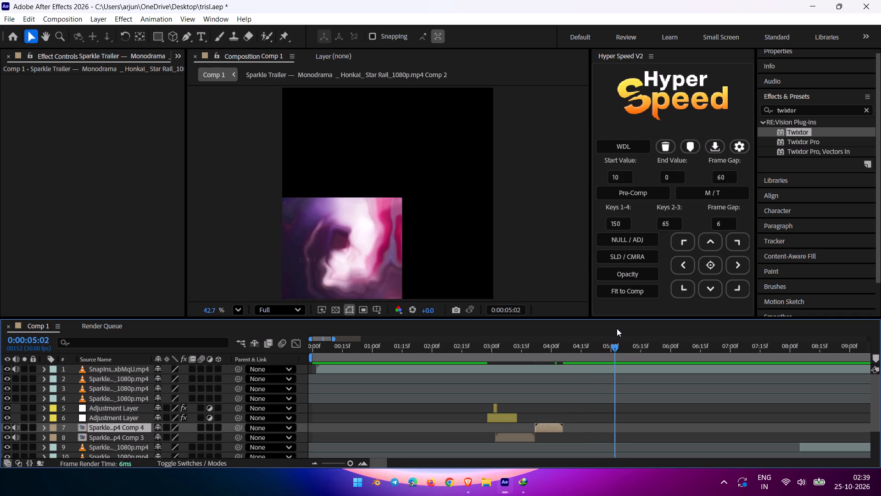
pyautogui.moveTo(617, 328); pyautogui.dragTo(615, 330)
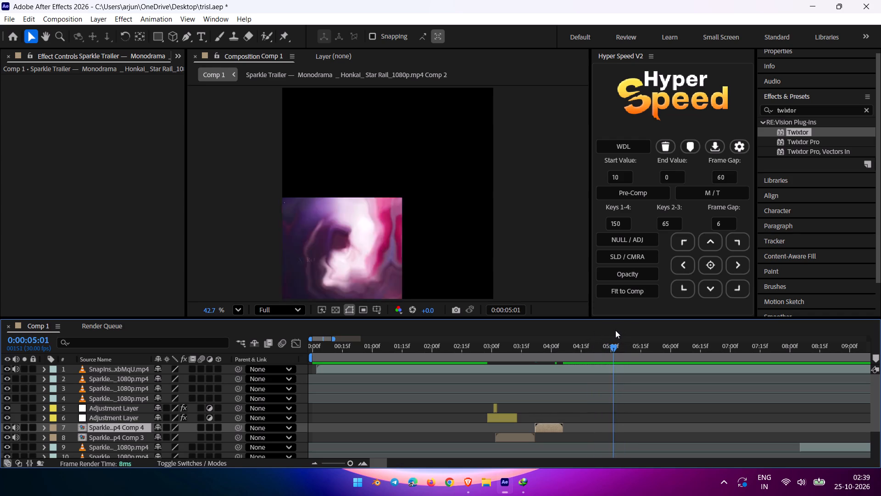
pyautogui.moveTo(615, 330); pyautogui.dragTo(613, 330)
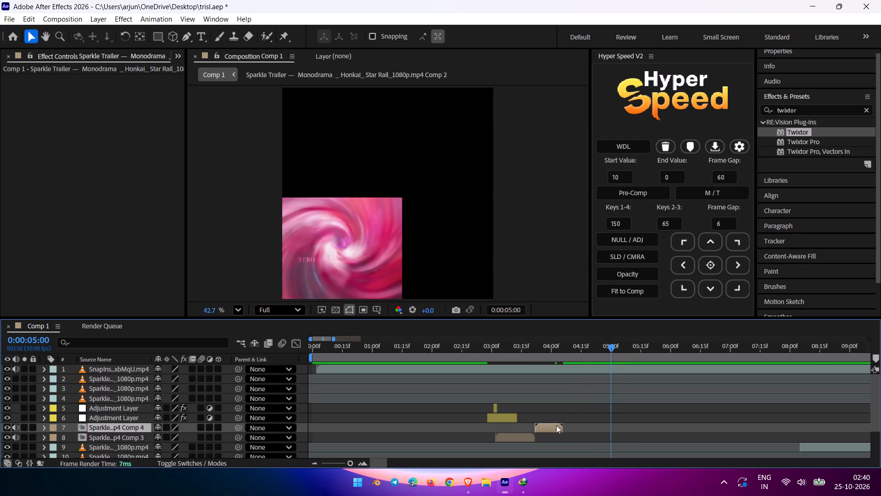
pyautogui.press('*')
# Enable time remapping on the Comp 4 pre-comp and move its end keyframe to the marker at 0:00:05:00.
pyautogui.moveTo(610, 345); pyautogui.dragTo(556, 355)
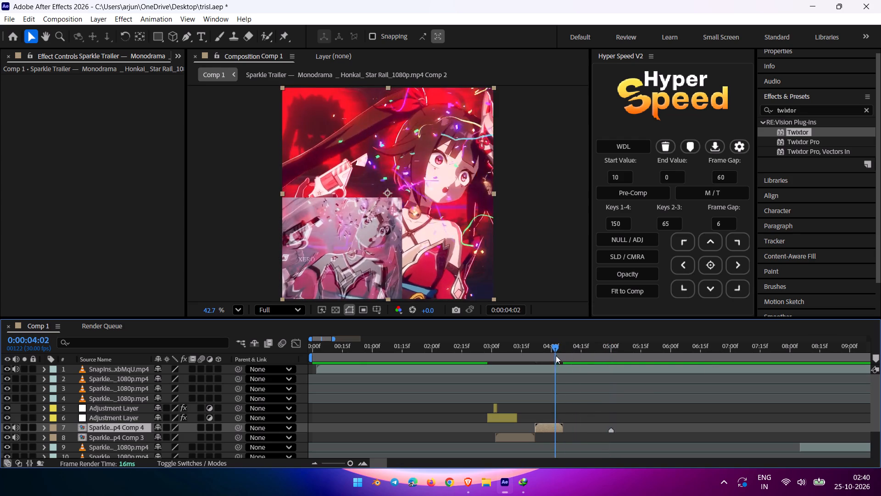
pyautogui.moveTo(556, 355); pyautogui.dragTo(559, 354)
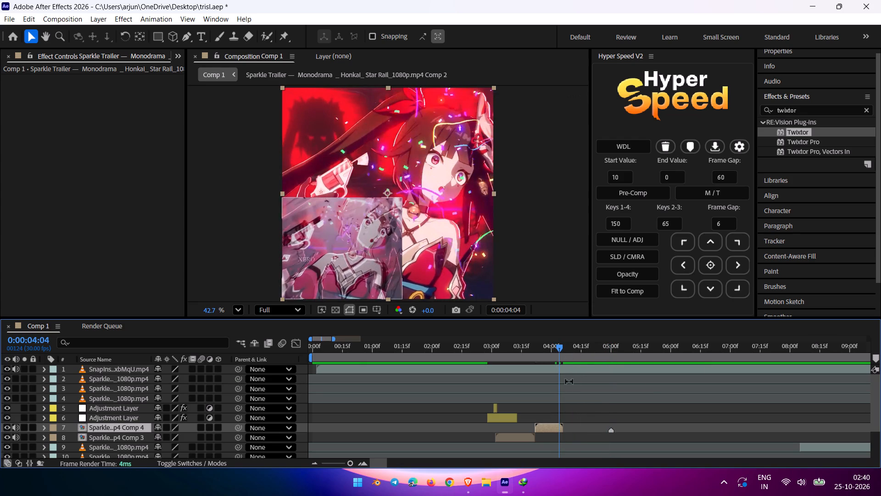
pyautogui.hotkey('ctrl', 'alt', 't')
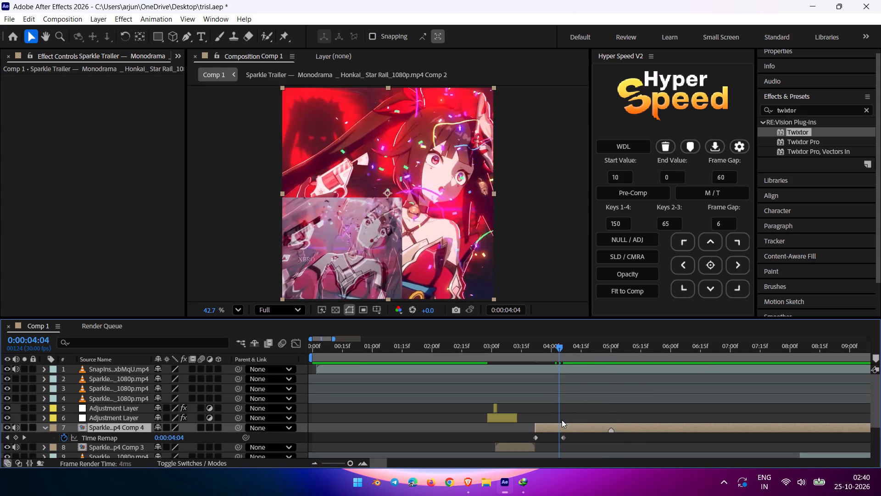
pyautogui.moveTo(562, 438); pyautogui.dragTo(610, 440)
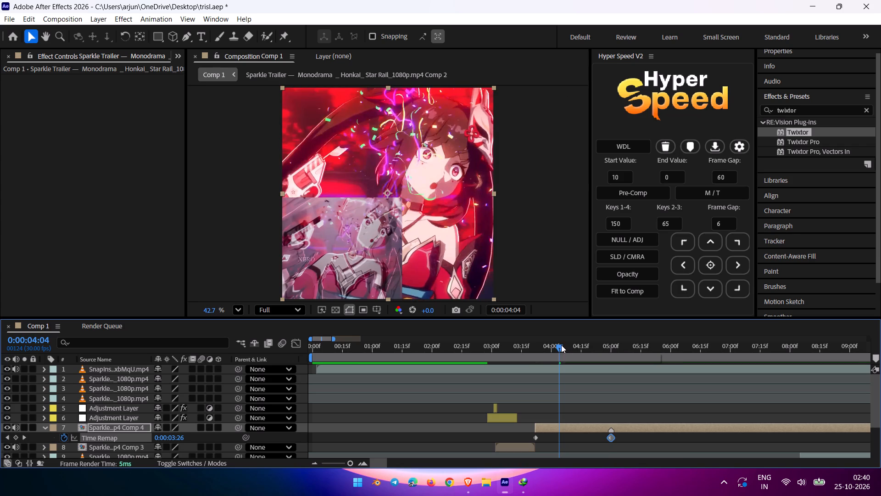
# Review the retimed Comp 4 motion against the reference between 0:00:03:22 and 0:00:05:00.
pyautogui.moveTo(561, 345); pyautogui.dragTo(538, 346)
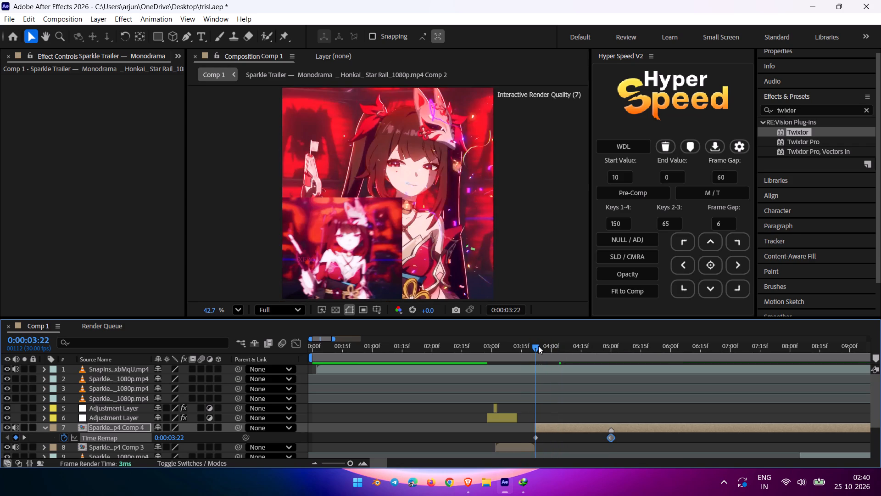
pyautogui.moveTo(538, 346); pyautogui.dragTo(593, 348)
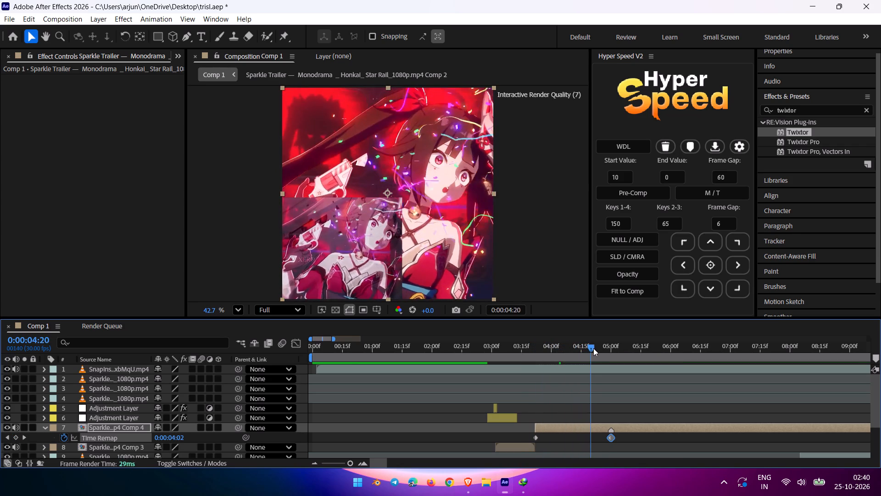
pyautogui.moveTo(593, 348); pyautogui.dragTo(615, 350)
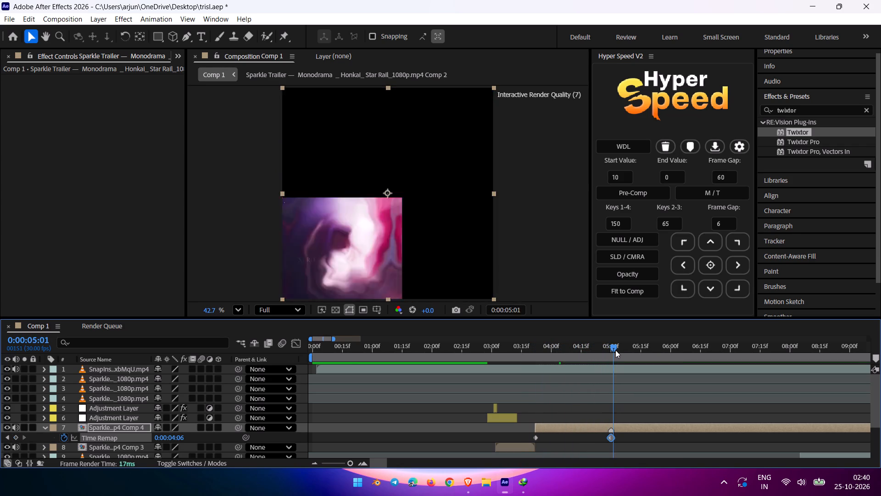
pyautogui.moveTo(615, 350); pyautogui.dragTo(548, 357)
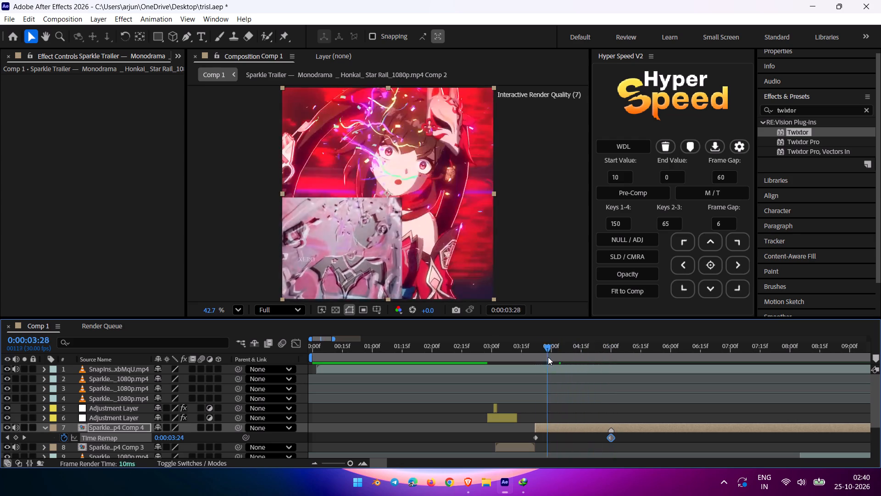
pyautogui.moveTo(548, 357); pyautogui.dragTo(575, 351)
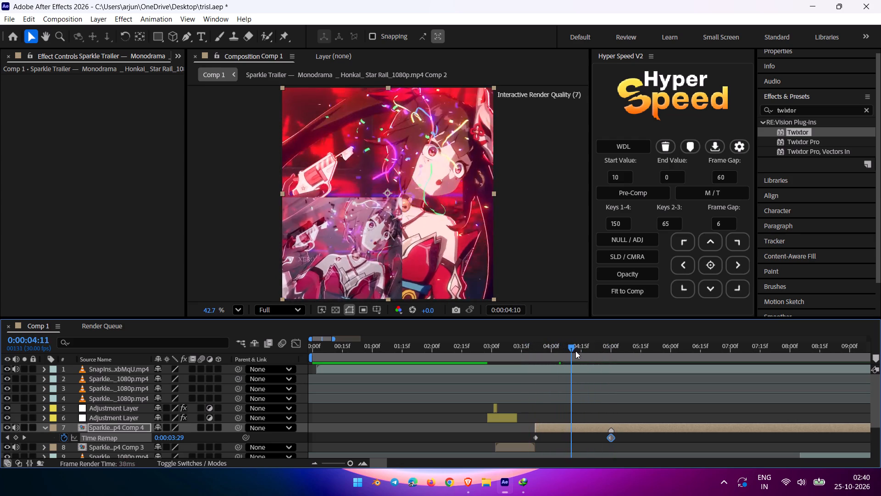
pyautogui.moveTo(575, 351); pyautogui.dragTo(608, 343)
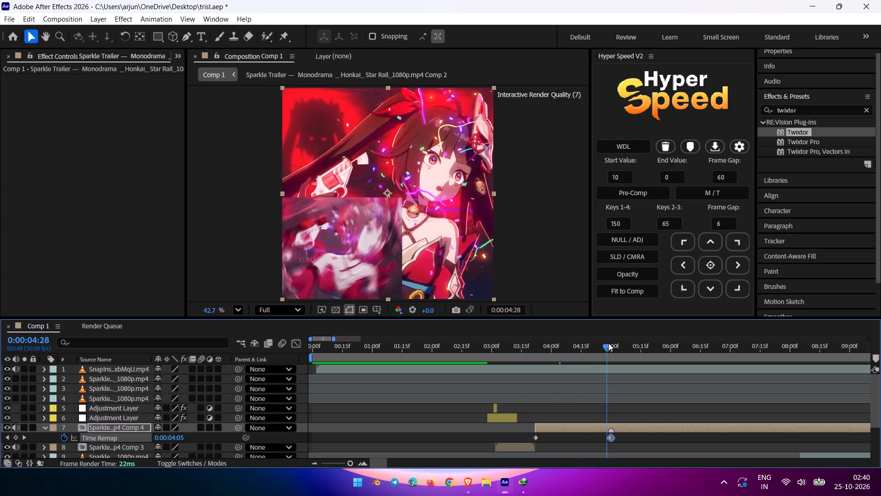
pyautogui.moveTo(608, 343); pyautogui.dragTo(540, 345)
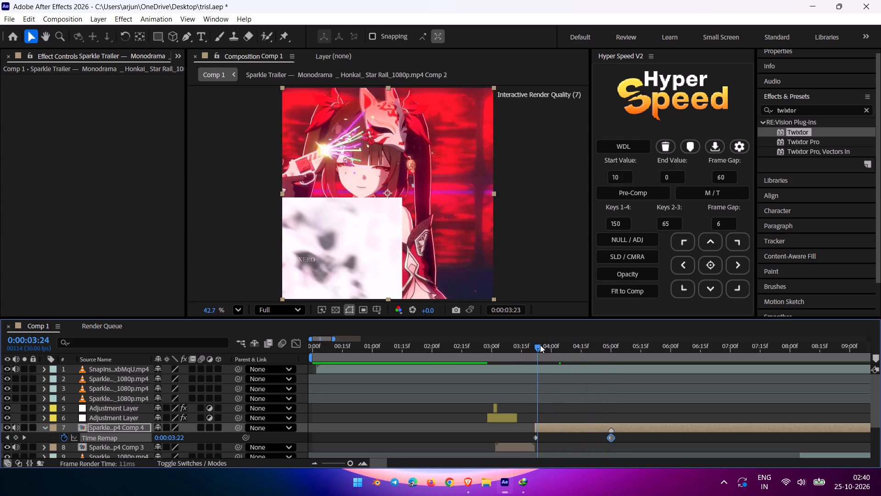
# Apply the Twixtor effect to the Comp 4 pre-comp with the current time at 0:00:03:22.
pyautogui.moveTo(540, 345); pyautogui.dragTo(538, 344)
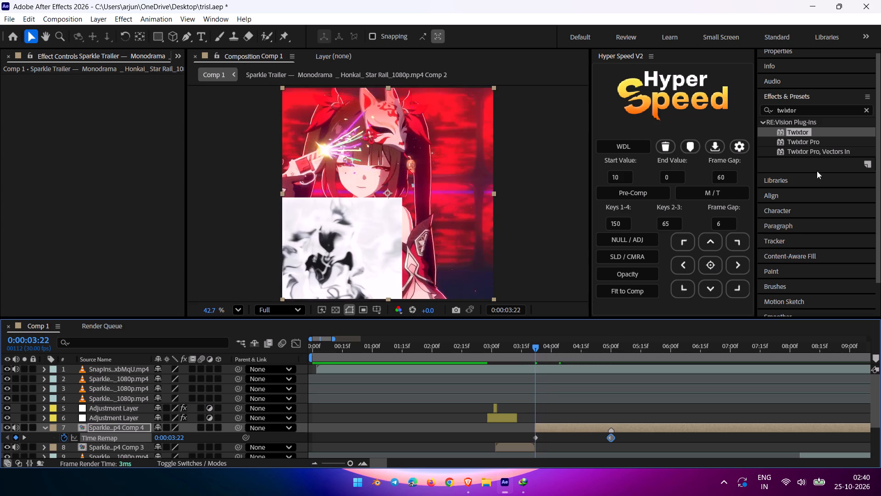
pyautogui.moveTo(801, 133); pyautogui.dragTo(563, 428)
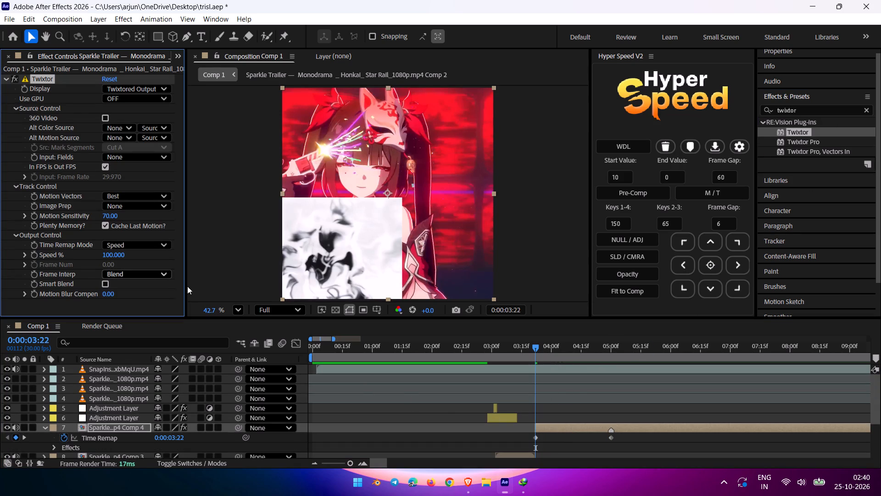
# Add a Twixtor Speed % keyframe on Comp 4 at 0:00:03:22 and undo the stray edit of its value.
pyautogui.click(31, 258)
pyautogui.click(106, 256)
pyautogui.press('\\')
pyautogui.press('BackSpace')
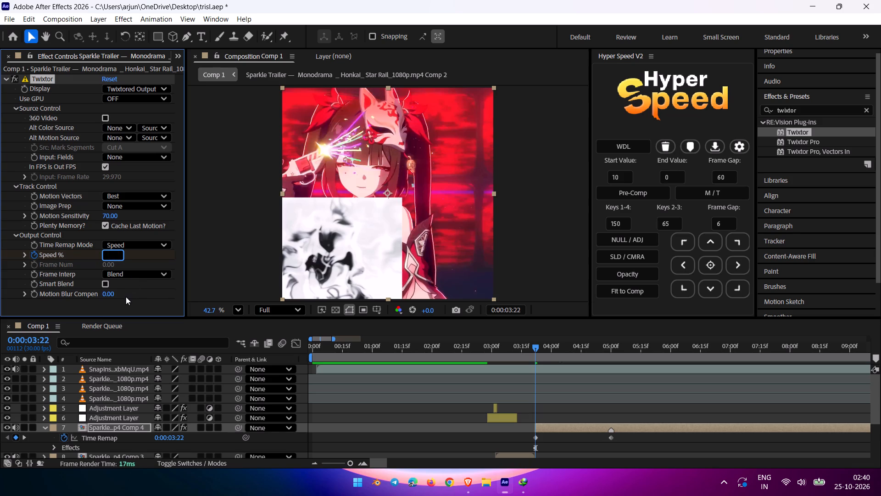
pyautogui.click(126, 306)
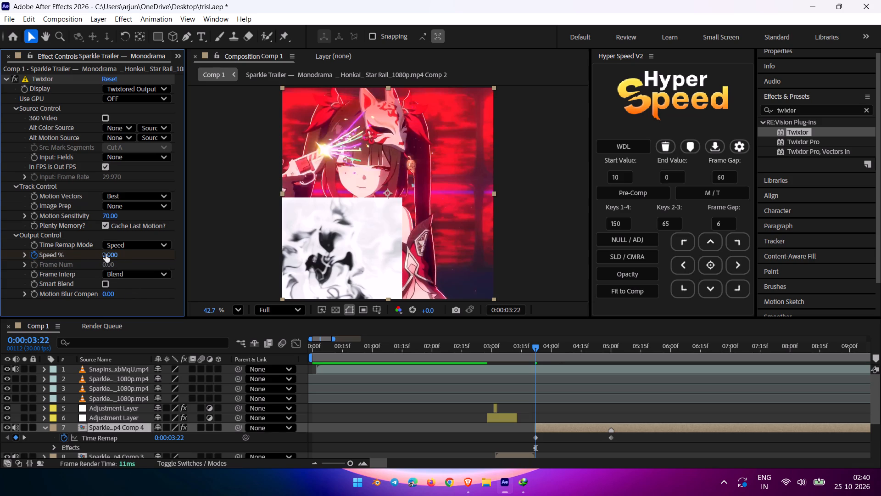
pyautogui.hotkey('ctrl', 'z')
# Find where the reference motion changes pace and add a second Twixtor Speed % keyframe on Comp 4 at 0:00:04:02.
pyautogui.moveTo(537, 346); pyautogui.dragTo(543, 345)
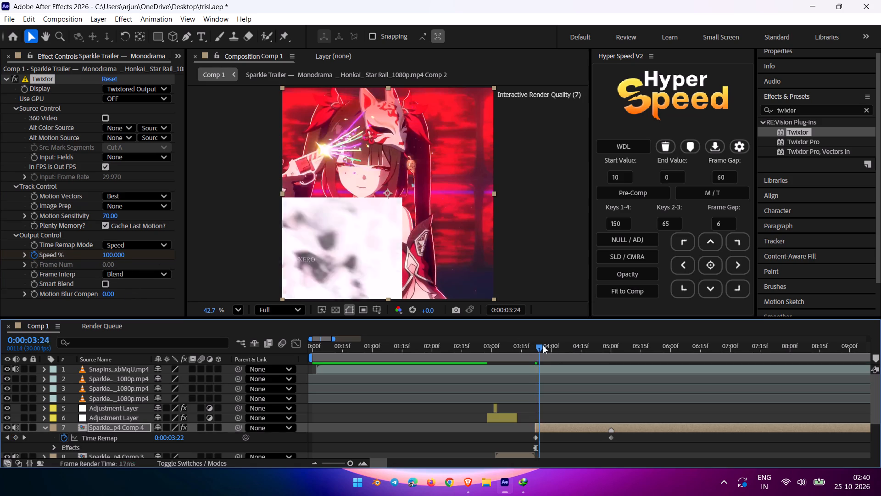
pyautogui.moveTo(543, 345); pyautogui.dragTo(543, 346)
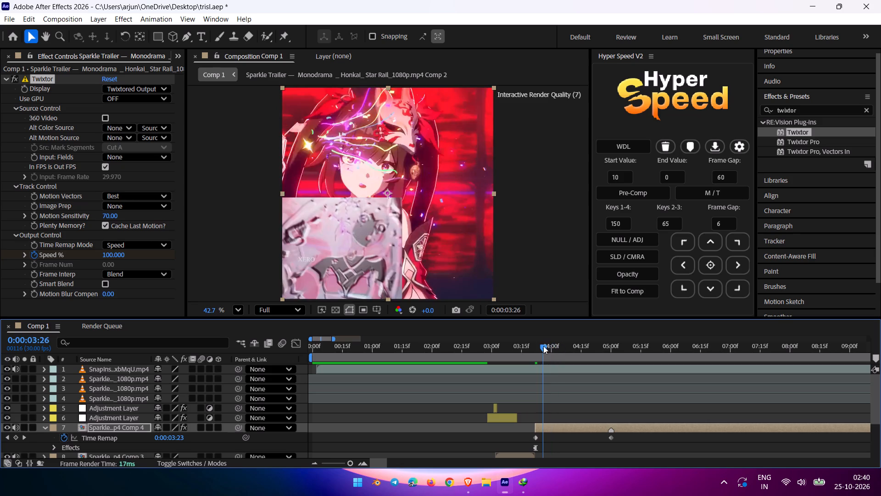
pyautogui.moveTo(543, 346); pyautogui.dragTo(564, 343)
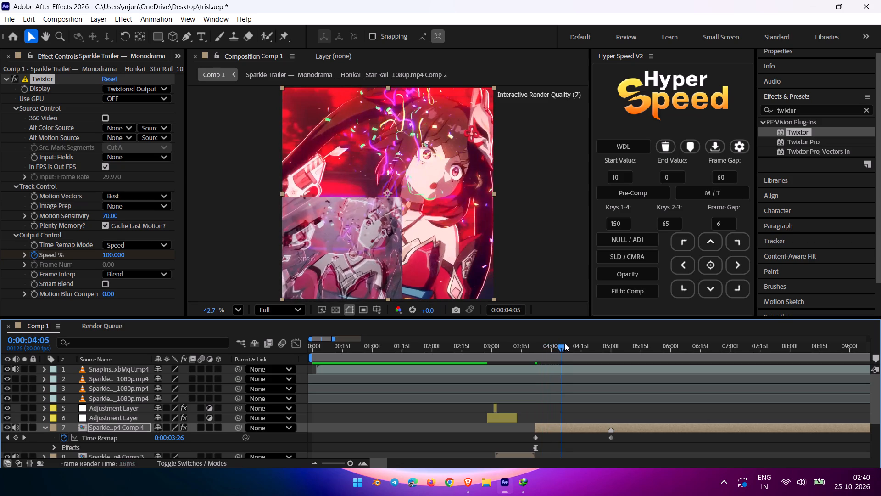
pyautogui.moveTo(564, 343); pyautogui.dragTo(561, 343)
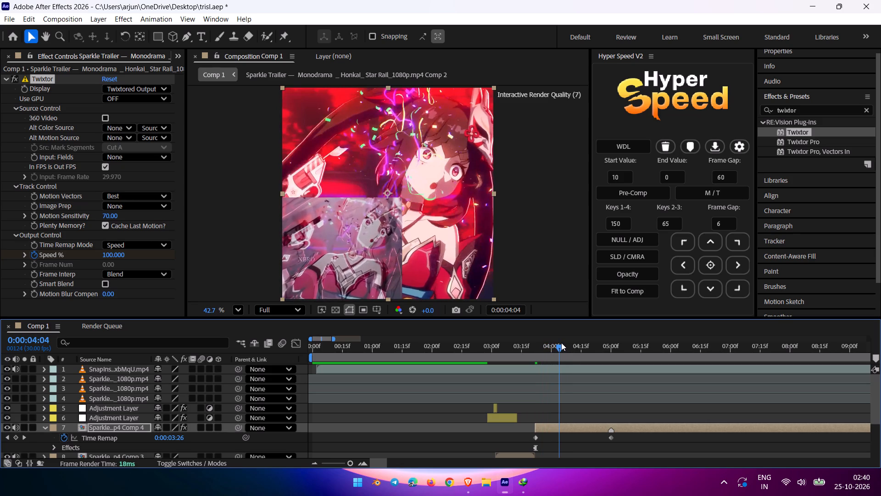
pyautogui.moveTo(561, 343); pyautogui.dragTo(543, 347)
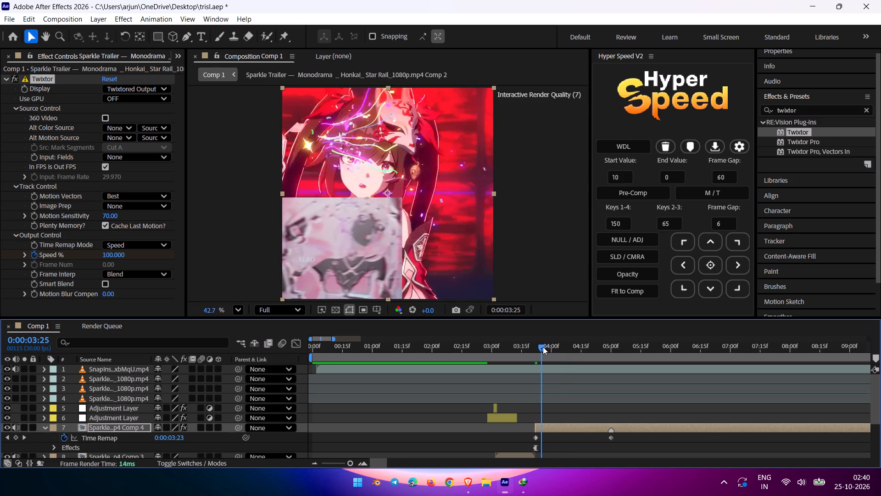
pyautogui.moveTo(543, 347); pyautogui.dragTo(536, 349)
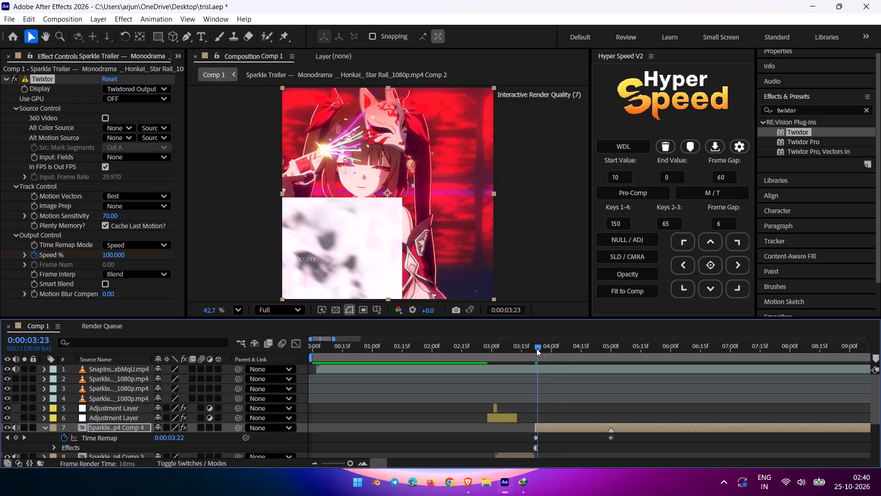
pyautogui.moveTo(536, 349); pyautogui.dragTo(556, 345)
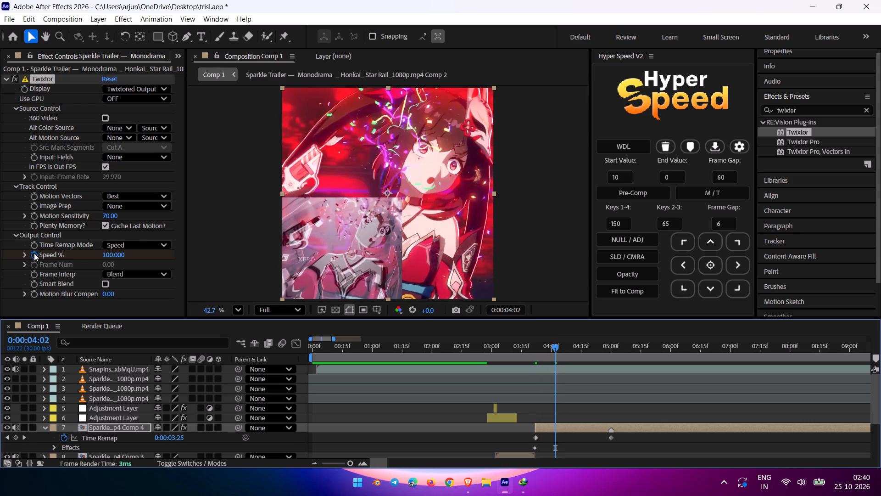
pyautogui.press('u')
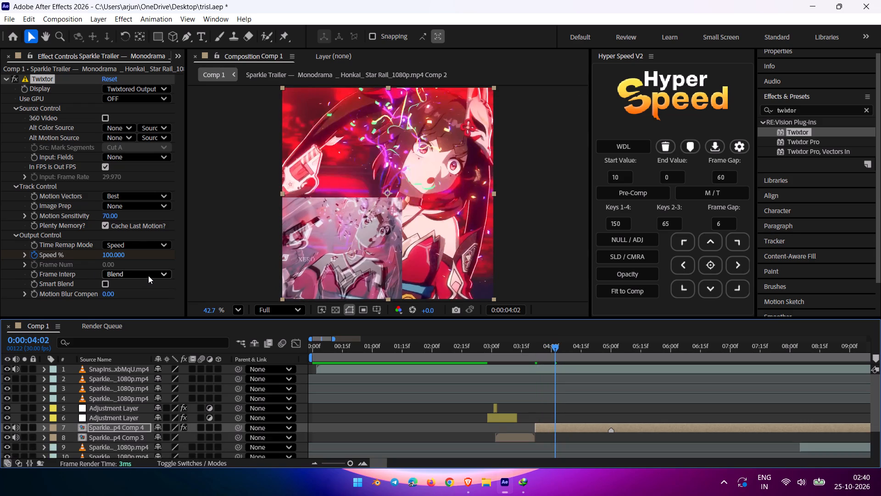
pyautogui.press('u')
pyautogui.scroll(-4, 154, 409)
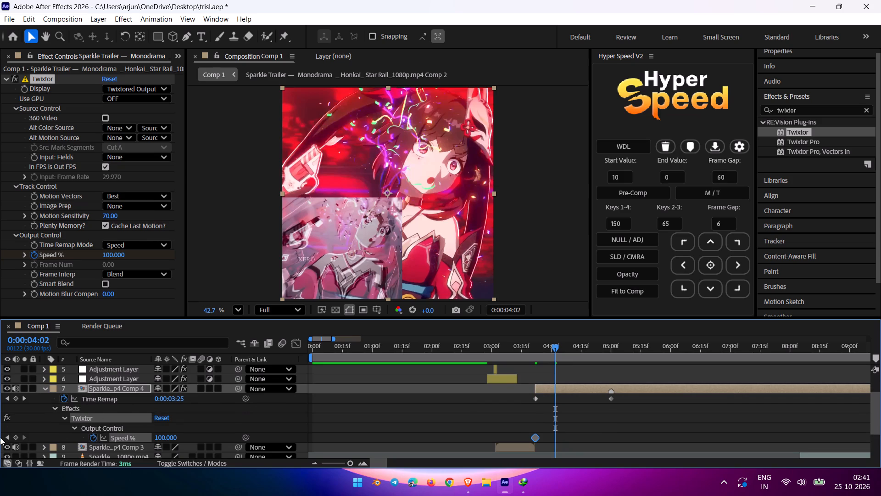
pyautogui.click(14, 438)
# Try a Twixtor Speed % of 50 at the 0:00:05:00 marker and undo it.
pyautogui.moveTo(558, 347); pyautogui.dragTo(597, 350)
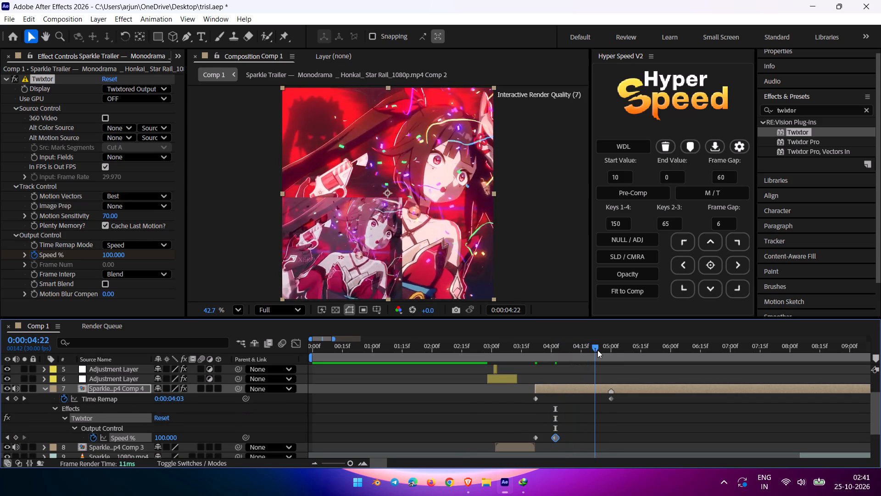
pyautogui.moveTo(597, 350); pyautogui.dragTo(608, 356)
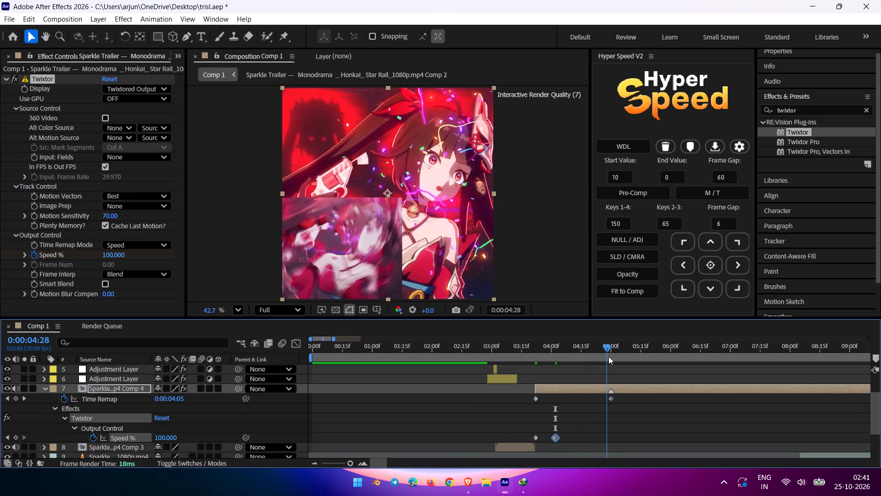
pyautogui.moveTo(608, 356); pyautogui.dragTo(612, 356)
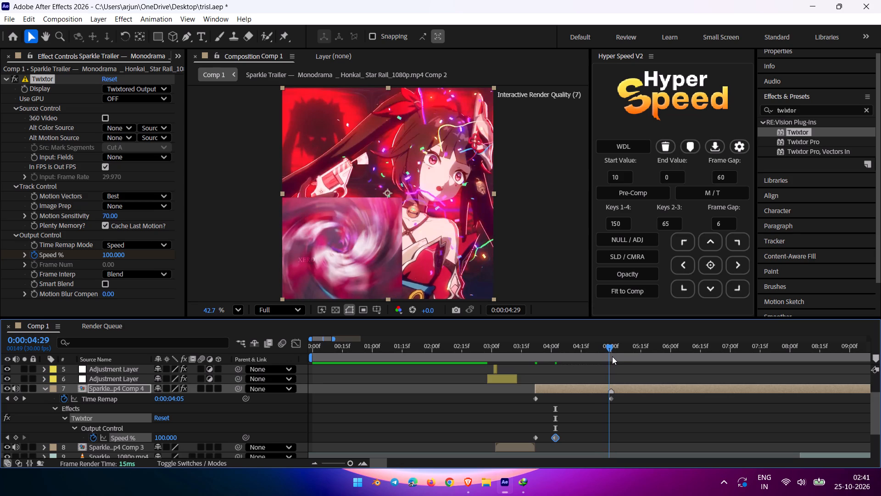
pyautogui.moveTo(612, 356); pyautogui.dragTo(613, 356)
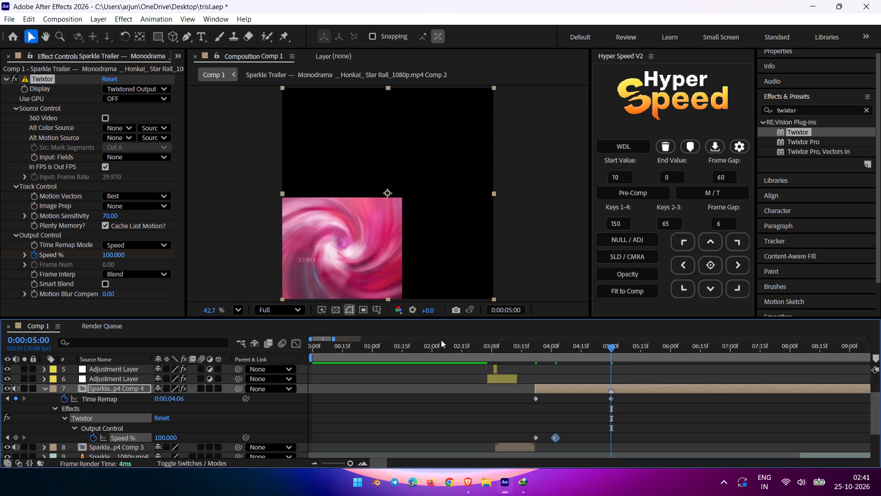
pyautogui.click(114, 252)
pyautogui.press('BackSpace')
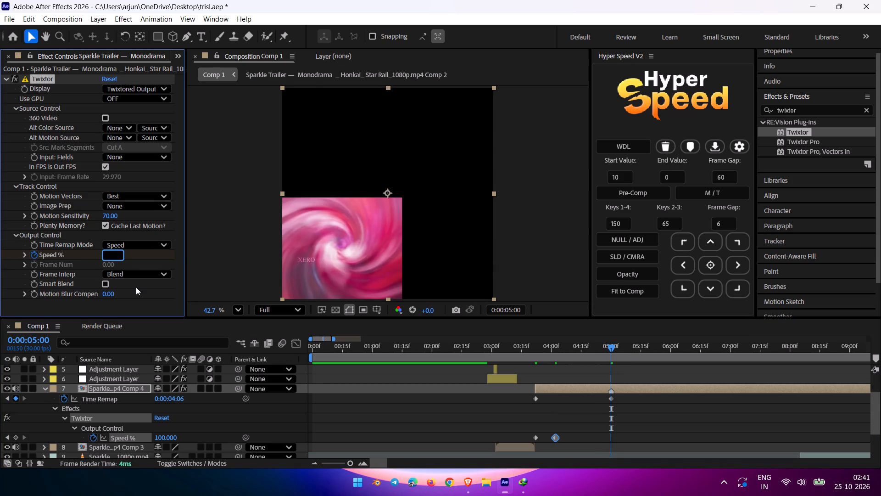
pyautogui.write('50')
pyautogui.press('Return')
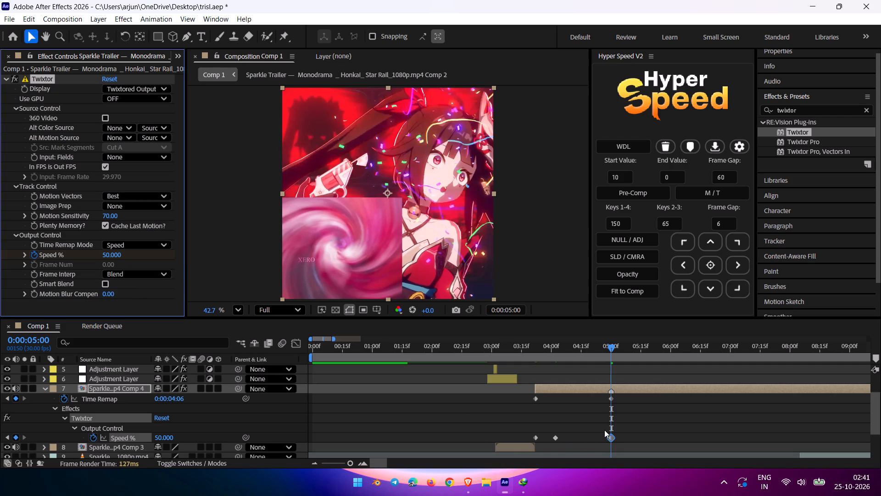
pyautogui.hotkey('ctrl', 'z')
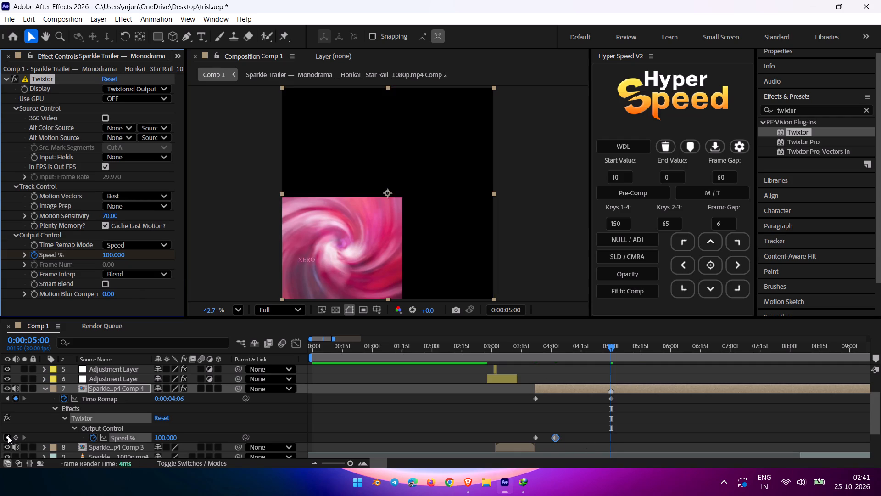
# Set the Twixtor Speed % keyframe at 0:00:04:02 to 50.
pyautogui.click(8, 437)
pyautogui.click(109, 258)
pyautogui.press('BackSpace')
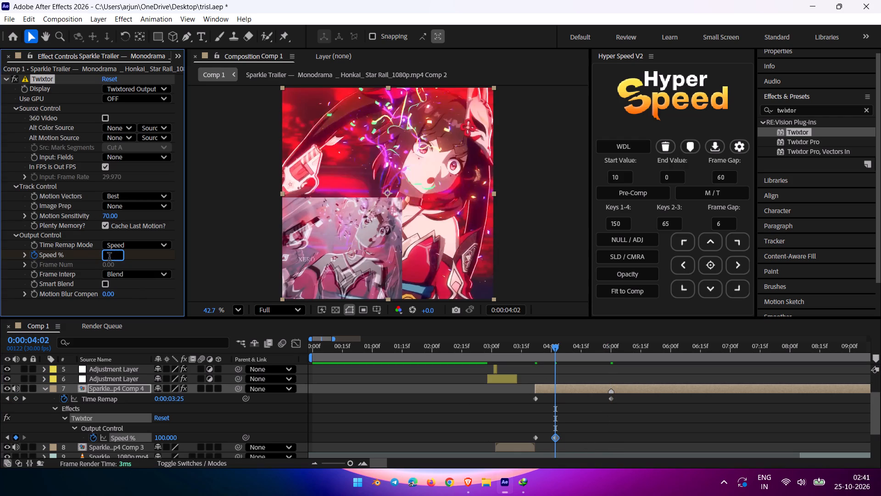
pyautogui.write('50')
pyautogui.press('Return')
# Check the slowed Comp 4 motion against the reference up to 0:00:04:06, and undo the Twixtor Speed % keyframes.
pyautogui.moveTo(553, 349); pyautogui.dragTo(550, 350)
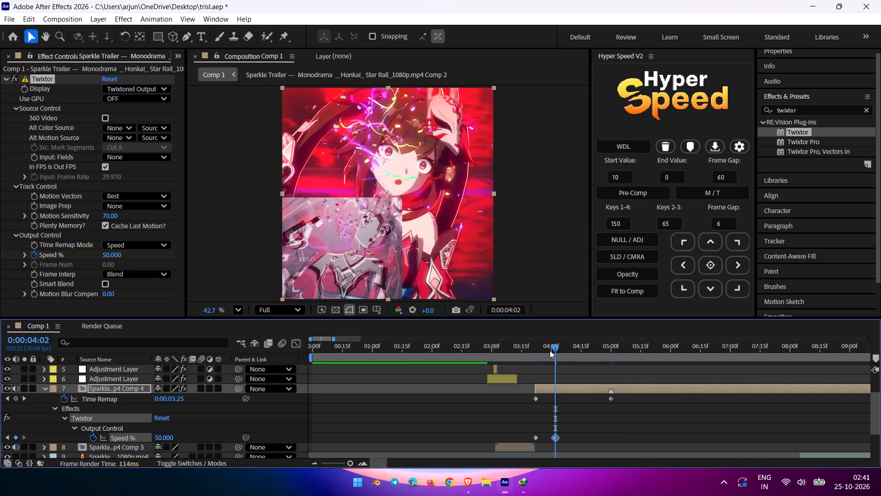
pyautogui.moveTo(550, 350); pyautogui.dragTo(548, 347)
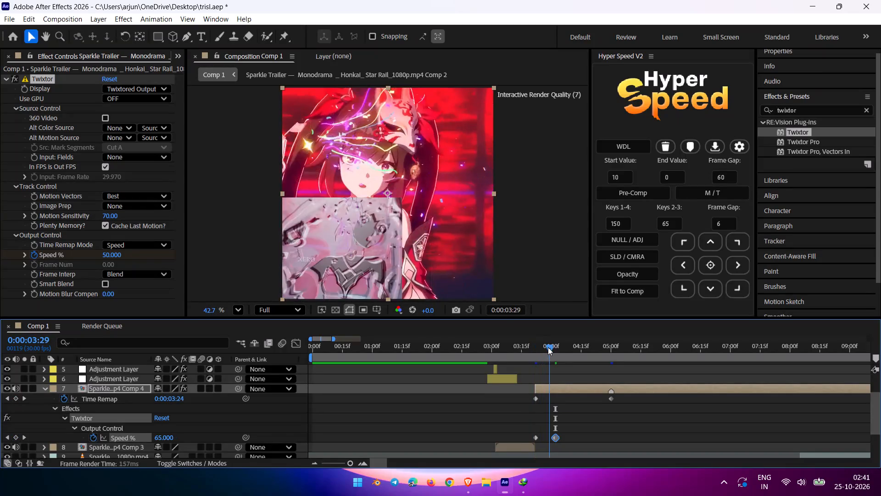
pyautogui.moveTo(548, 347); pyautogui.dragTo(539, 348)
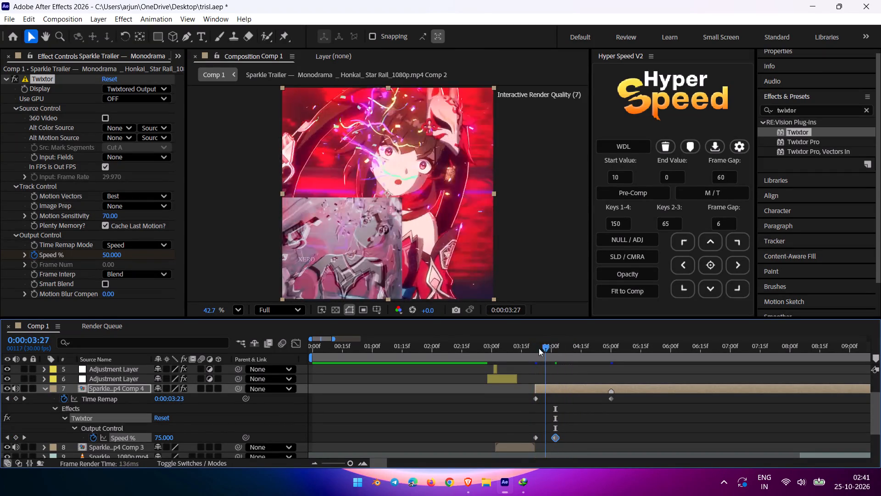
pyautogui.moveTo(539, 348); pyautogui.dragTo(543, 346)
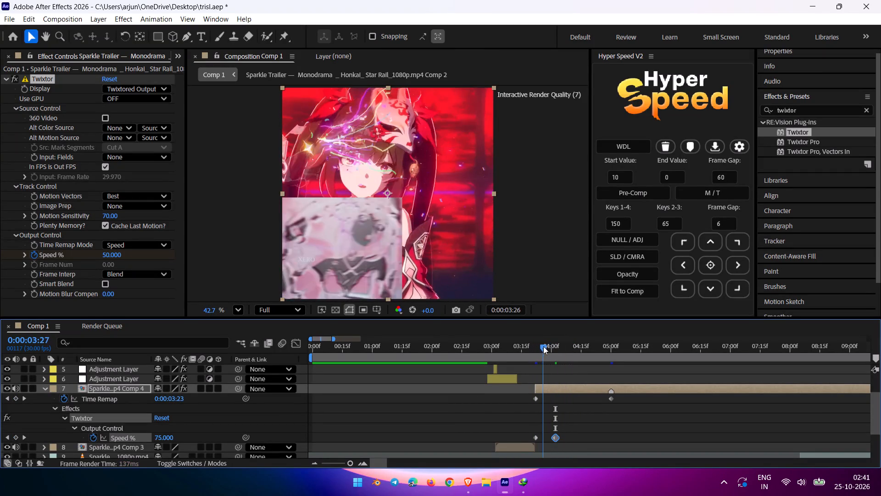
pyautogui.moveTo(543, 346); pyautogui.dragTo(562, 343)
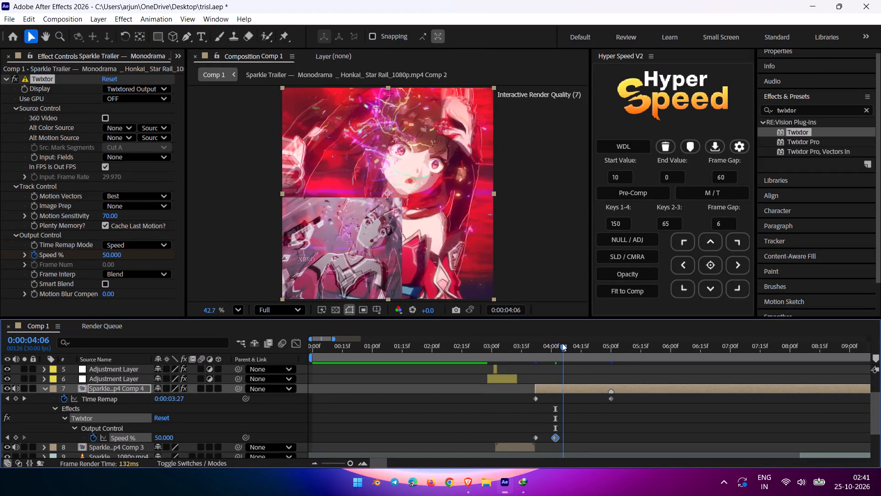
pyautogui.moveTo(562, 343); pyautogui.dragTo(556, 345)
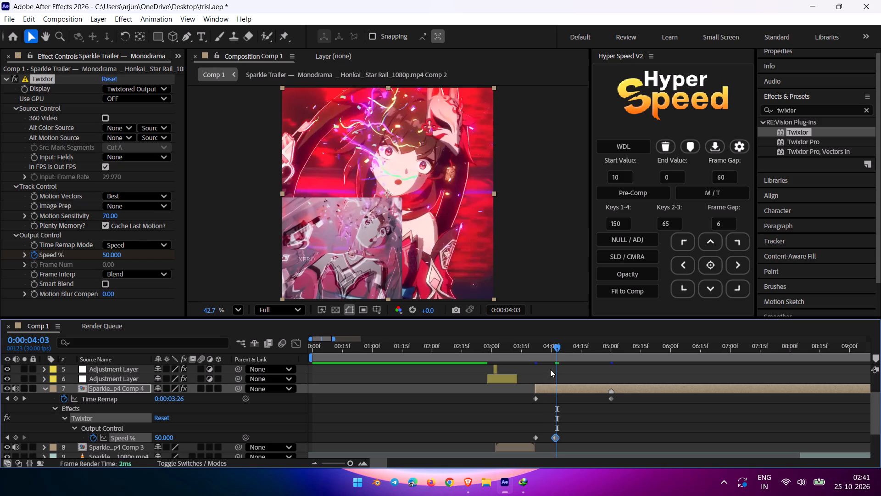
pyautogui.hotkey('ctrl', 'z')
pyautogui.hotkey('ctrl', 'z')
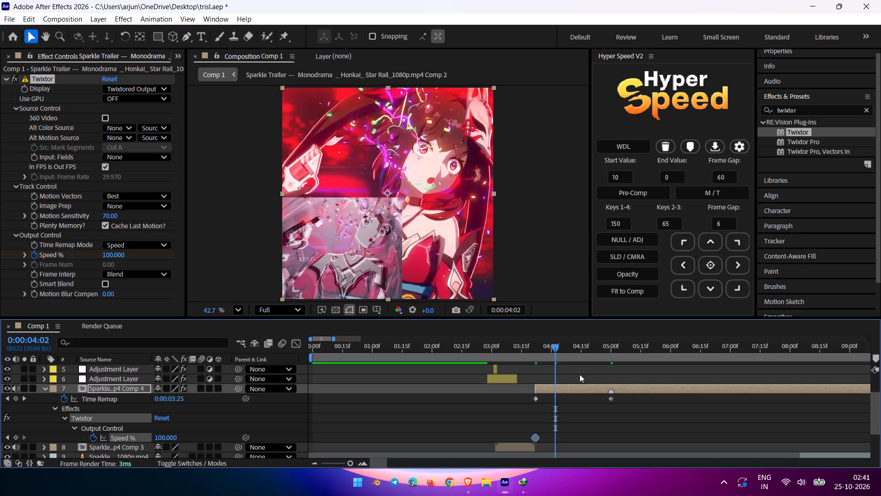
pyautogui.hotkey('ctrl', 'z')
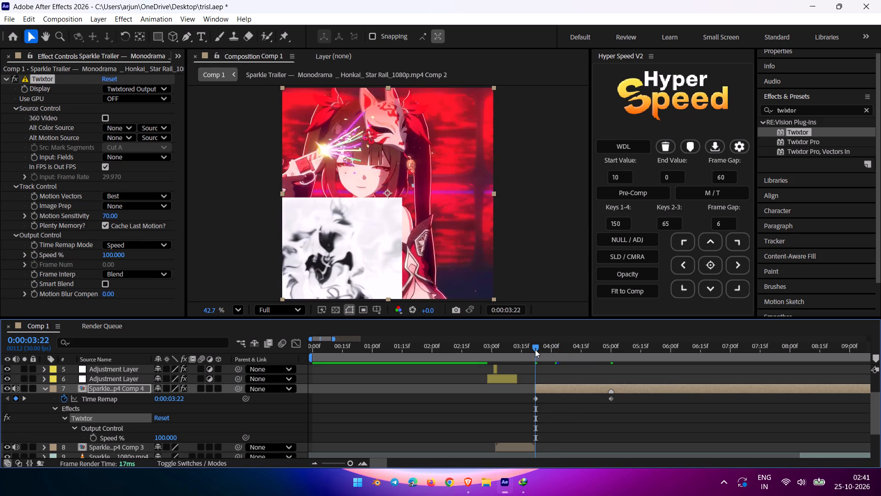
# Apply Easy Ease to both Time Remap keyframes of the Comp 4 layer.
pyautogui.moveTo(535, 349); pyautogui.dragTo(535, 356)
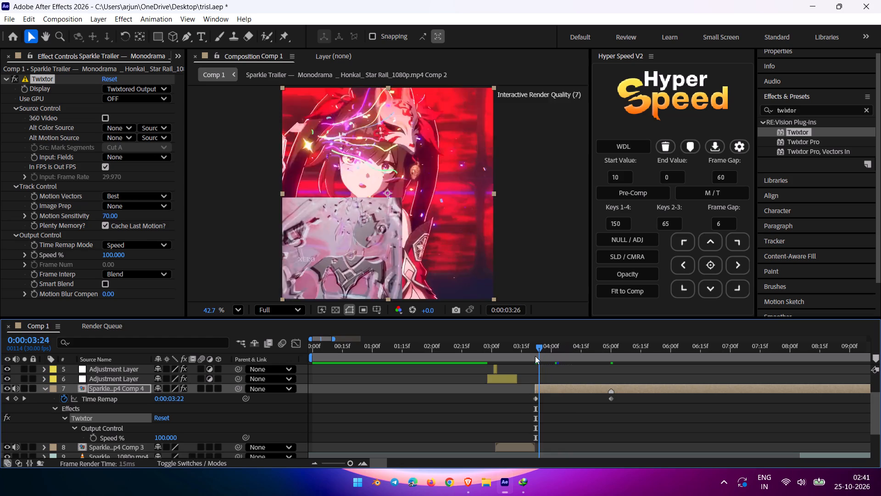
pyautogui.moveTo(535, 356); pyautogui.dragTo(558, 353)
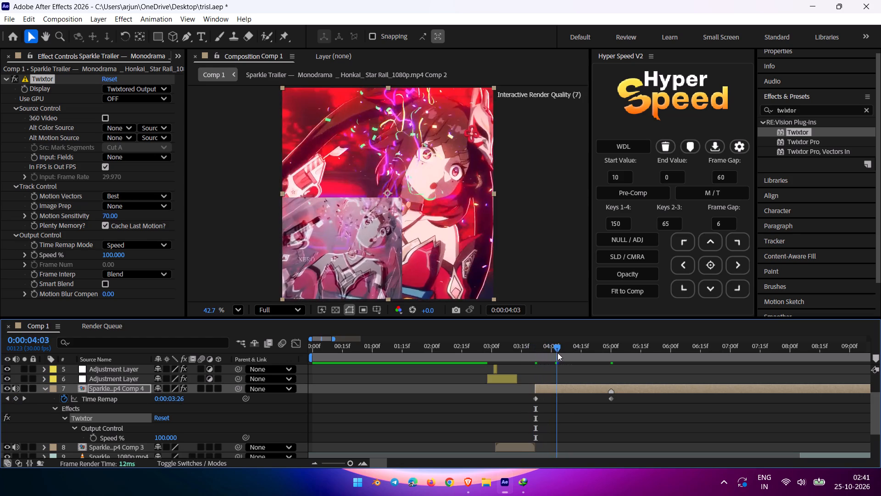
pyautogui.moveTo(558, 353); pyautogui.dragTo(557, 356)
pyautogui.moveTo(557, 356); pyautogui.dragTo(560, 356)
pyautogui.click(523, 400)
pyautogui.moveTo(519, 400); pyautogui.dragTo(615, 396)
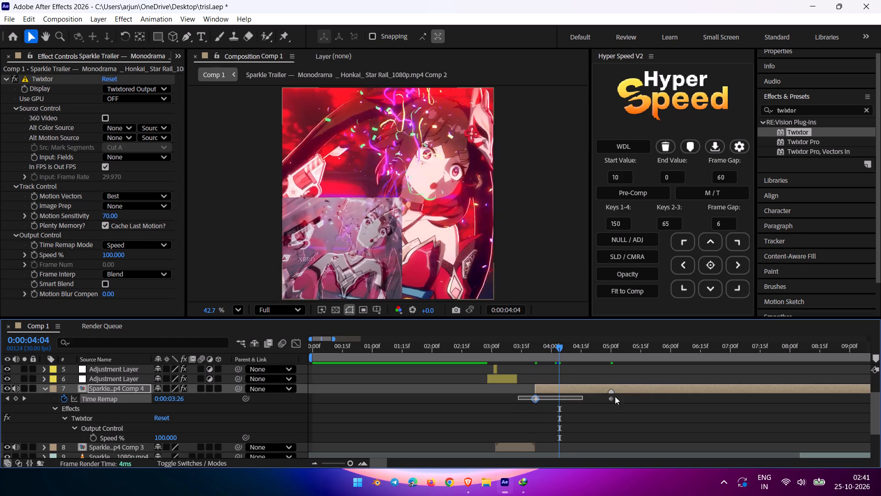
pyautogui.moveTo(615, 396); pyautogui.dragTo(648, 396)
pyautogui.press('F9')
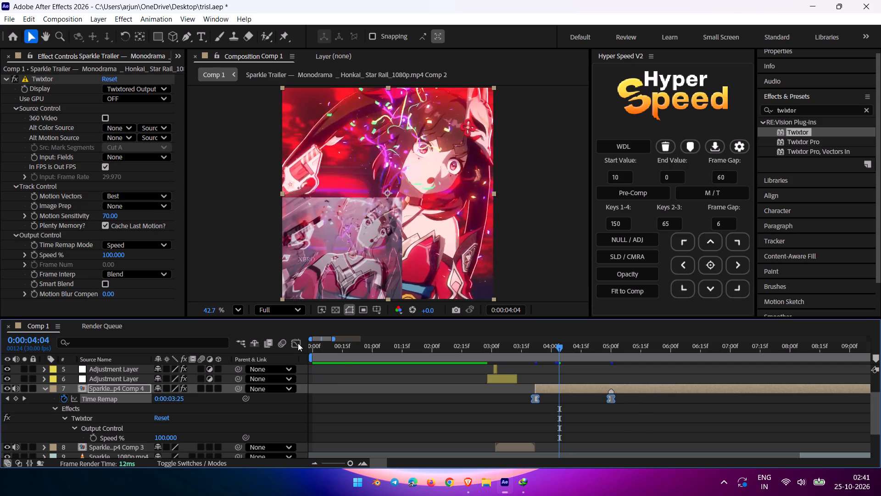
# Reshape Comp 4's Time Remap curve with a steep outgoing handle on the first keyframe, so the motion starts fast and eases out.
pyautogui.click(298, 343)
pyautogui.moveTo(446, 393); pyautogui.dragTo(659, 454)
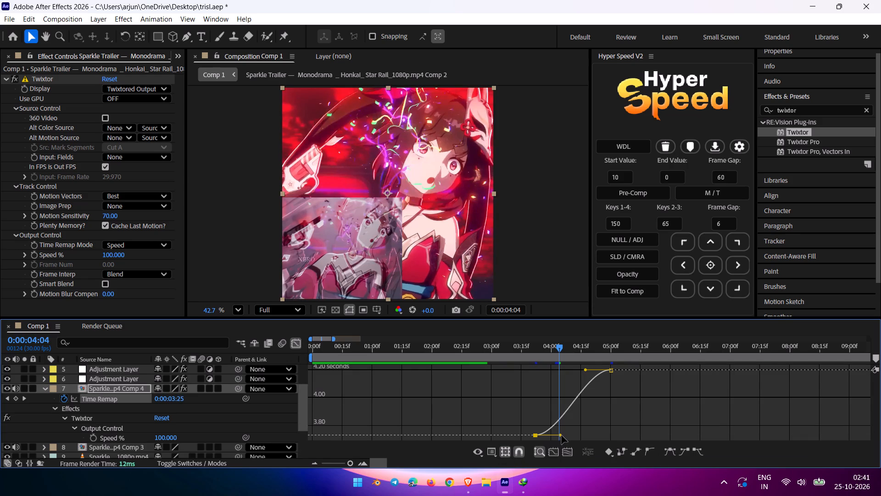
pyautogui.moveTo(559, 435); pyautogui.dragTo(541, 405)
# Compare the eased Comp 4 motion with the reference from 0:00:03:15 through 0:00:05:00.
pyautogui.moveTo(555, 347); pyautogui.dragTo(526, 357)
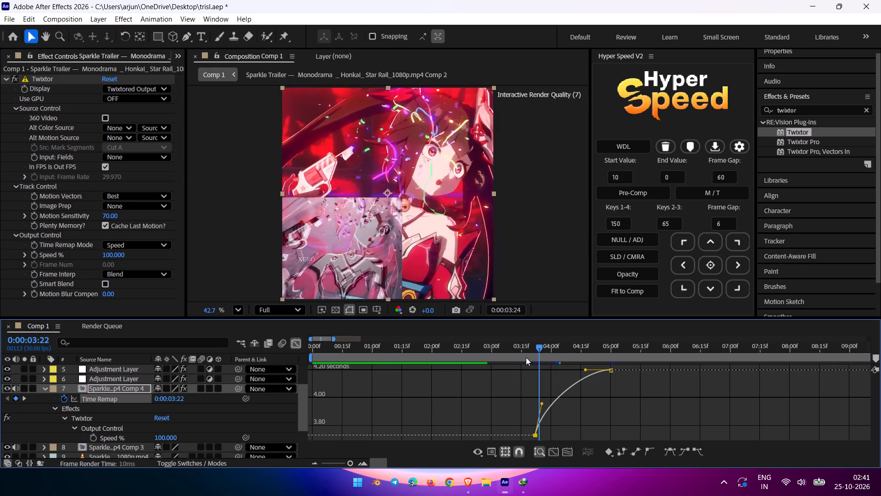
pyautogui.moveTo(526, 357); pyautogui.dragTo(529, 363)
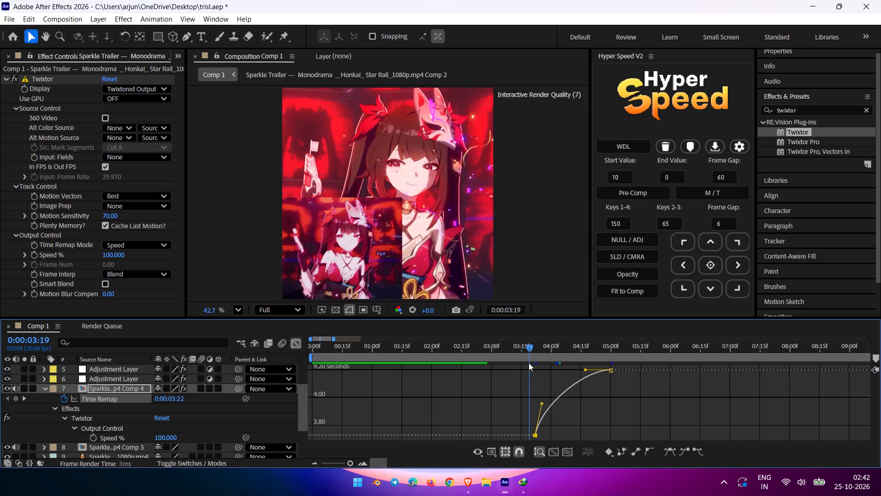
pyautogui.moveTo(529, 363); pyautogui.dragTo(523, 366)
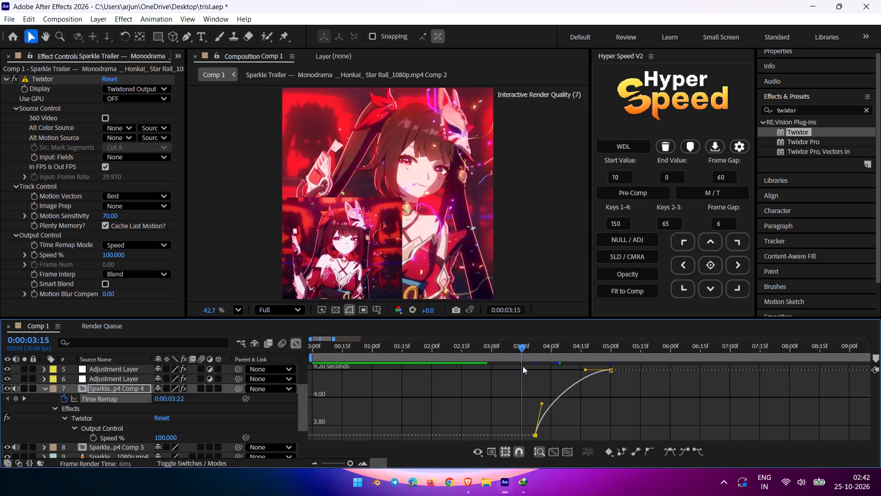
pyautogui.moveTo(523, 366); pyautogui.dragTo(524, 370)
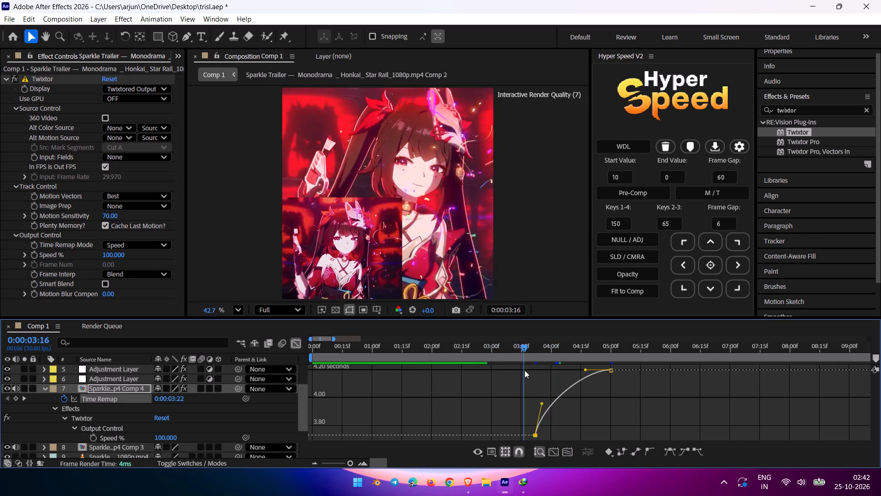
pyautogui.moveTo(524, 370); pyautogui.dragTo(530, 370)
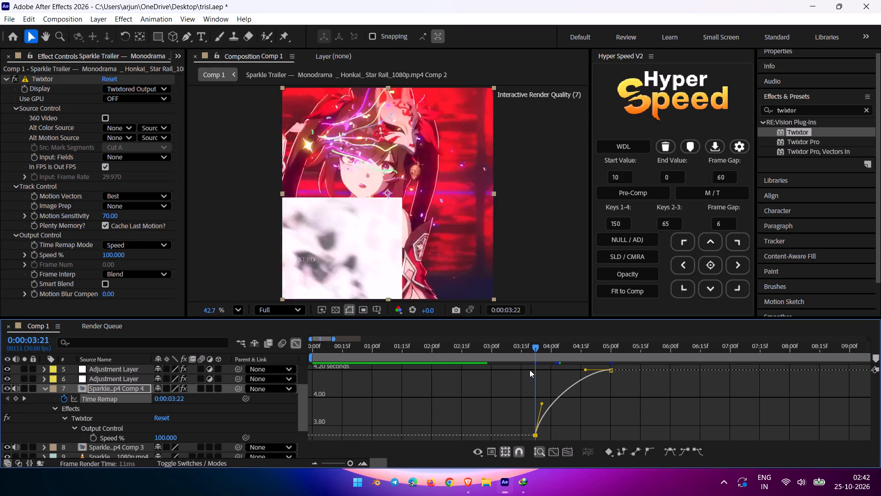
pyautogui.moveTo(530, 370); pyautogui.dragTo(563, 364)
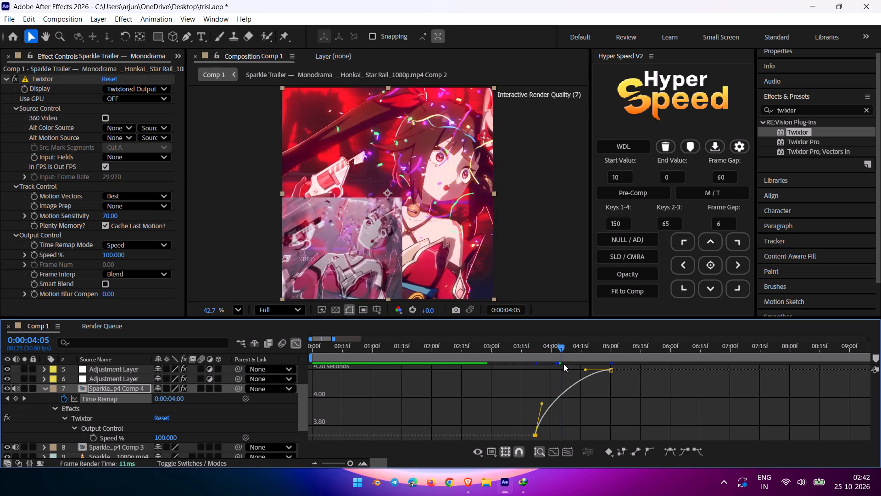
pyautogui.moveTo(563, 364); pyautogui.dragTo(613, 358)
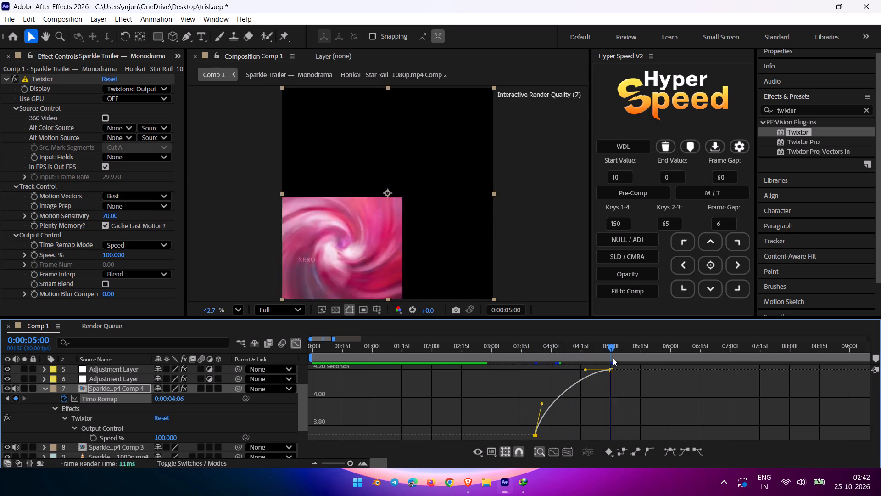
pyautogui.moveTo(613, 358); pyautogui.dragTo(592, 363)
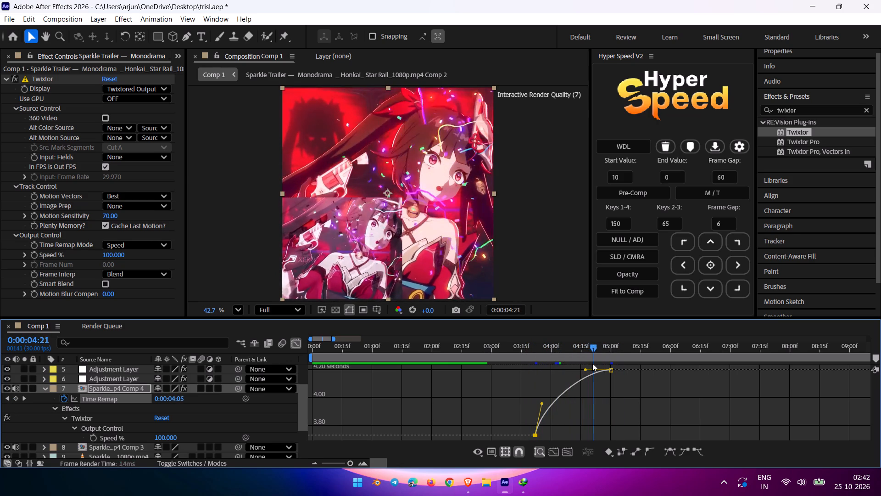
pyautogui.moveTo(592, 363); pyautogui.dragTo(570, 367)
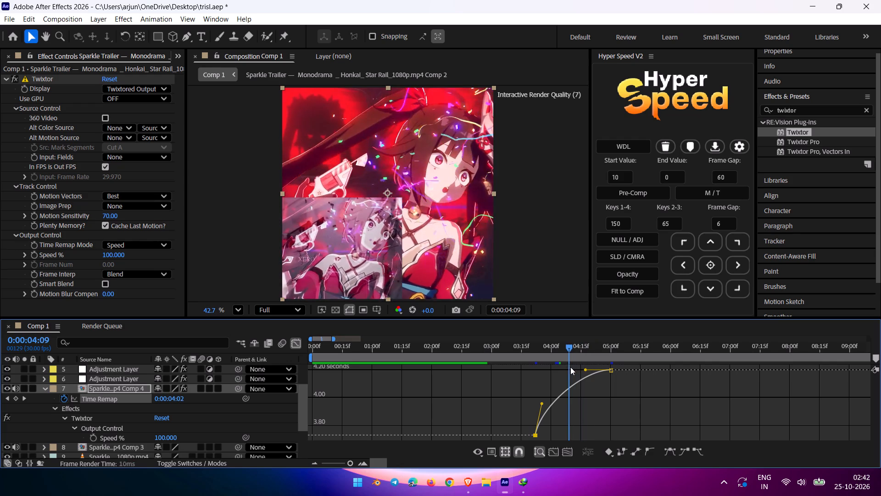
pyautogui.moveTo(570, 367); pyautogui.dragTo(576, 366)
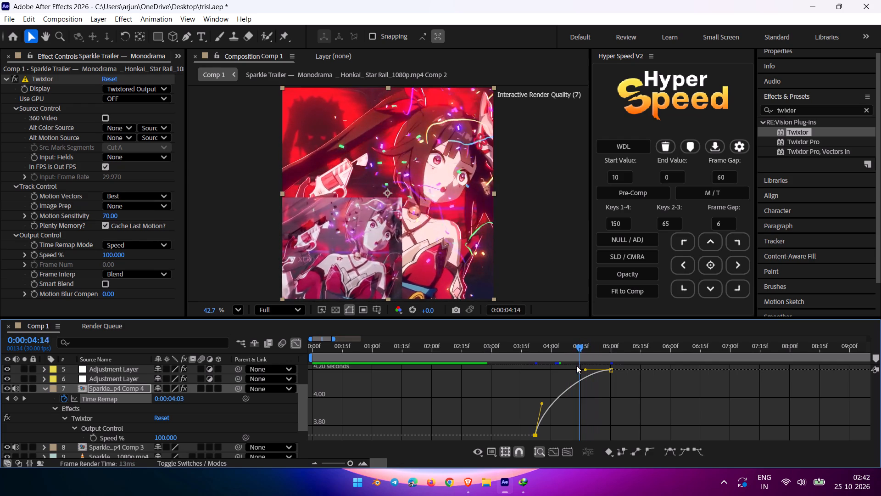
pyautogui.moveTo(576, 366); pyautogui.dragTo(579, 366)
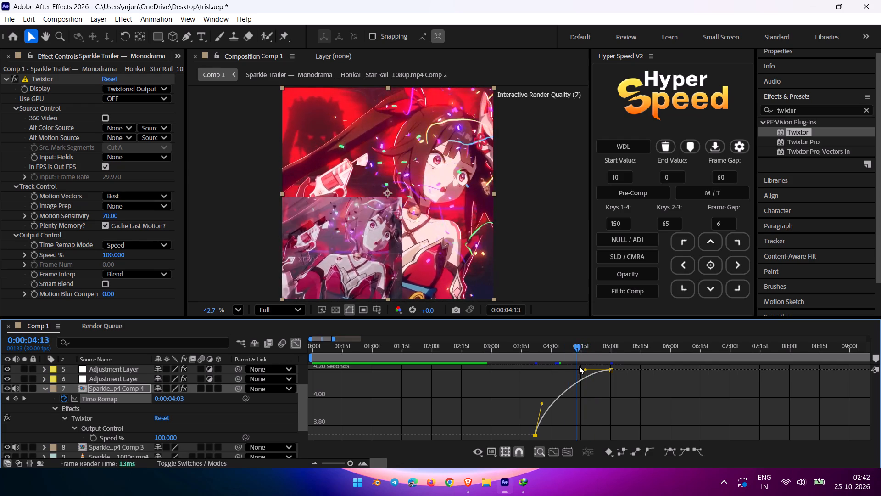
pyautogui.moveTo(579, 366); pyautogui.dragTo(579, 369)
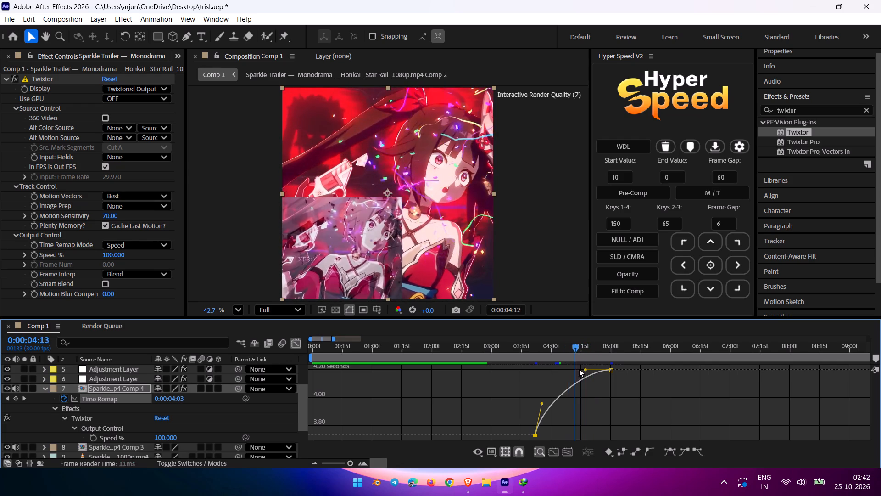
pyautogui.moveTo(579, 369); pyautogui.dragTo(571, 370)
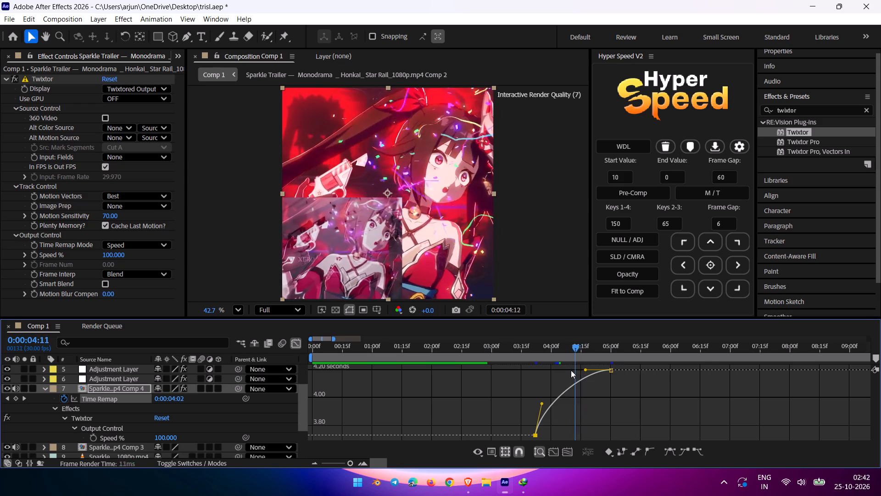
pyautogui.moveTo(571, 370); pyautogui.dragTo(589, 369)
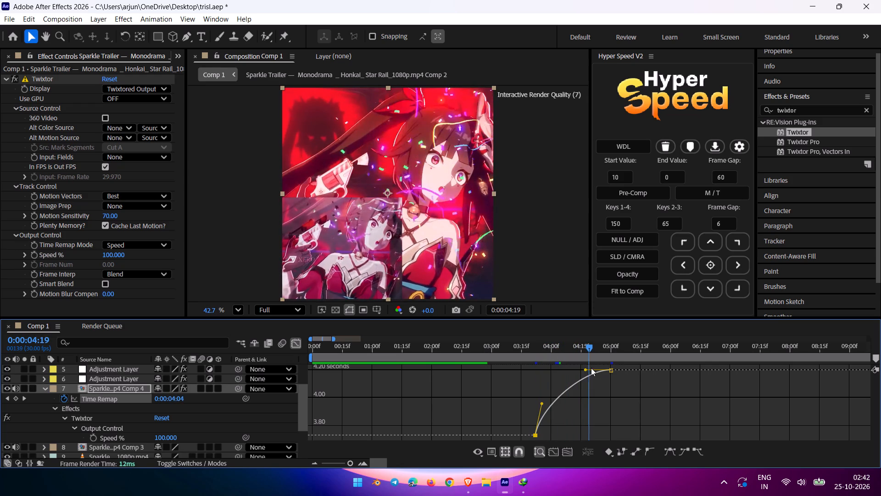
# Recheck Comp 4's slowdown against the reference from 0:00:03:29 to 0:00:04:24, and return the timeline to the layer view.
pyautogui.moveTo(586, 349); pyautogui.dragTo(547, 356)
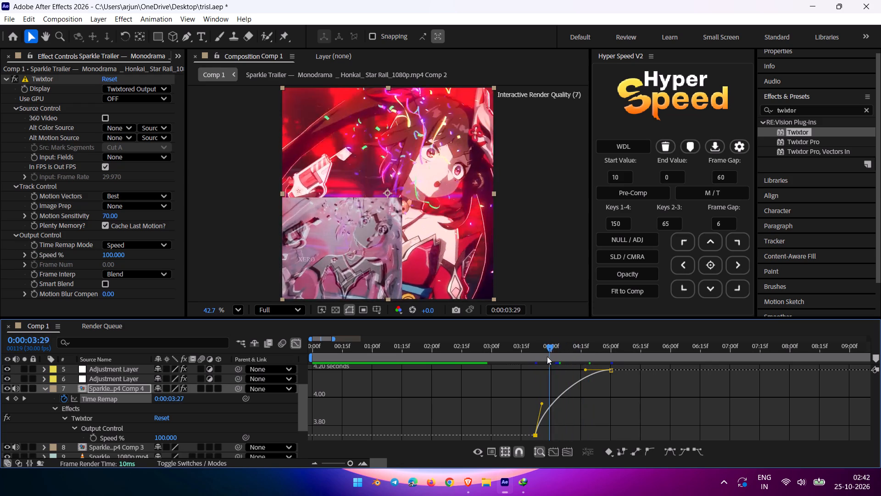
pyautogui.moveTo(547, 356); pyautogui.dragTo(570, 360)
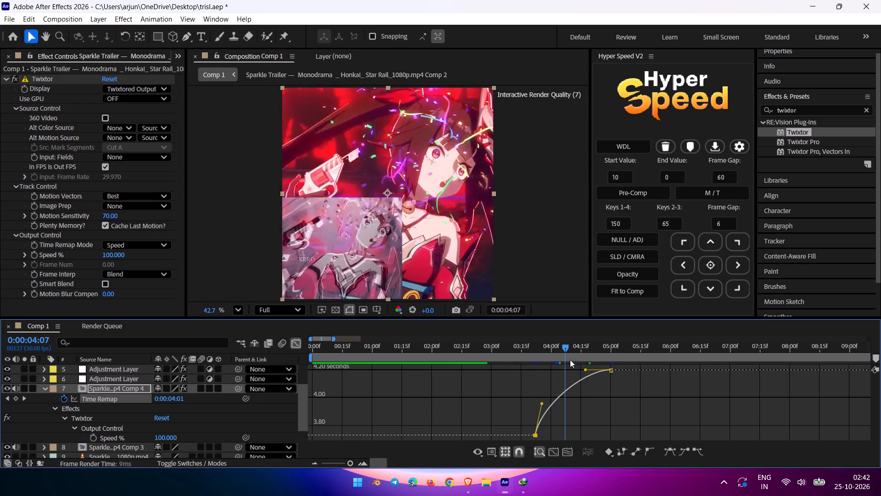
pyautogui.moveTo(570, 360); pyautogui.dragTo(588, 361)
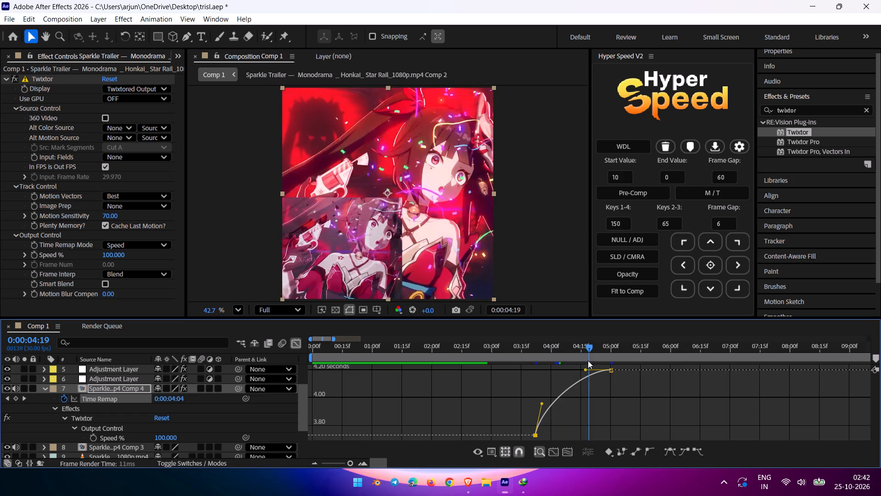
pyautogui.moveTo(588, 361); pyautogui.dragTo(572, 367)
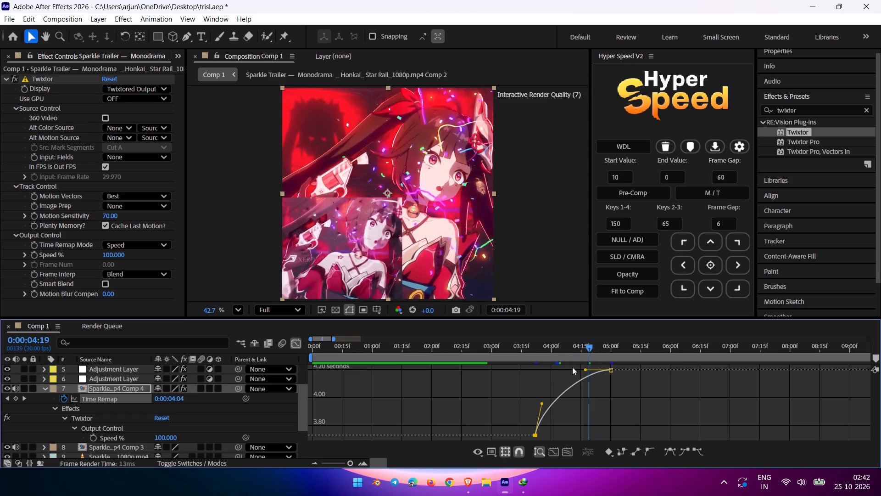
pyautogui.moveTo(572, 367); pyautogui.dragTo(601, 367)
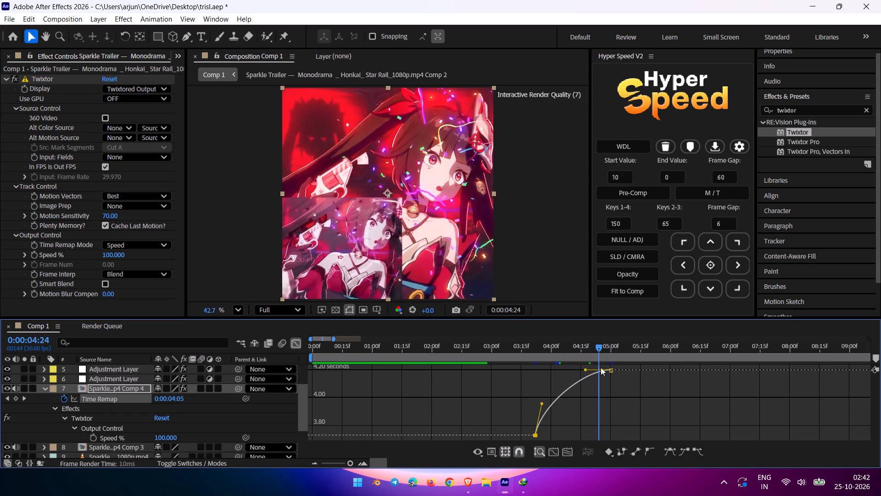
pyautogui.moveTo(601, 367); pyautogui.dragTo(589, 367)
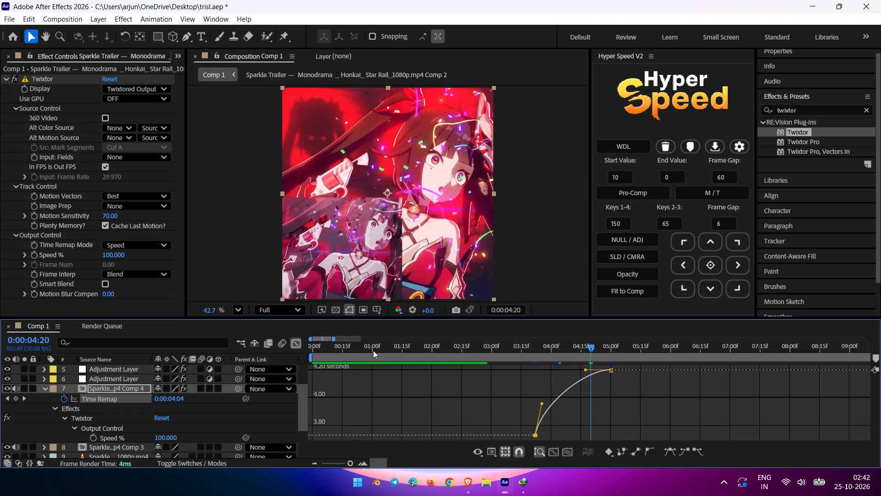
pyautogui.click(296, 337)
pyautogui.click(296, 338)
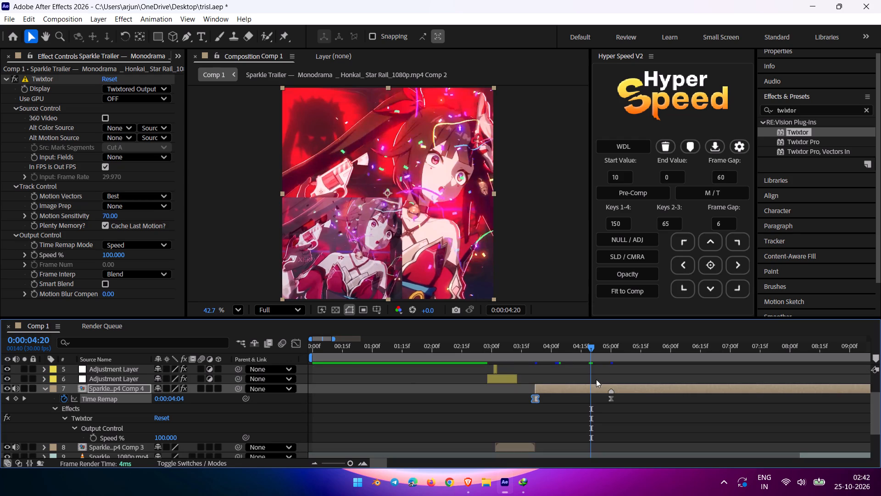
# Find where the reference's swirl transition falls and move Comp 4's last Time Remap keyframe to 0:00:05:03.
pyautogui.moveTo(588, 347); pyautogui.dragTo(599, 347)
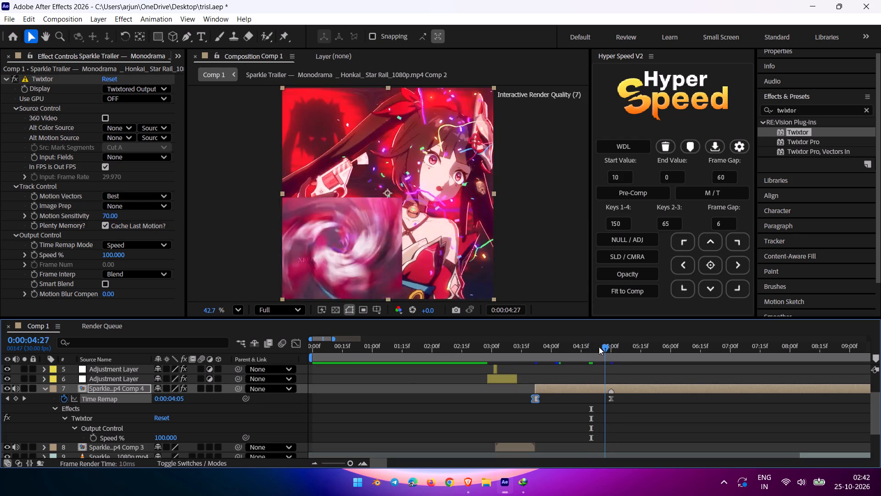
pyautogui.moveTo(599, 347); pyautogui.dragTo(591, 357)
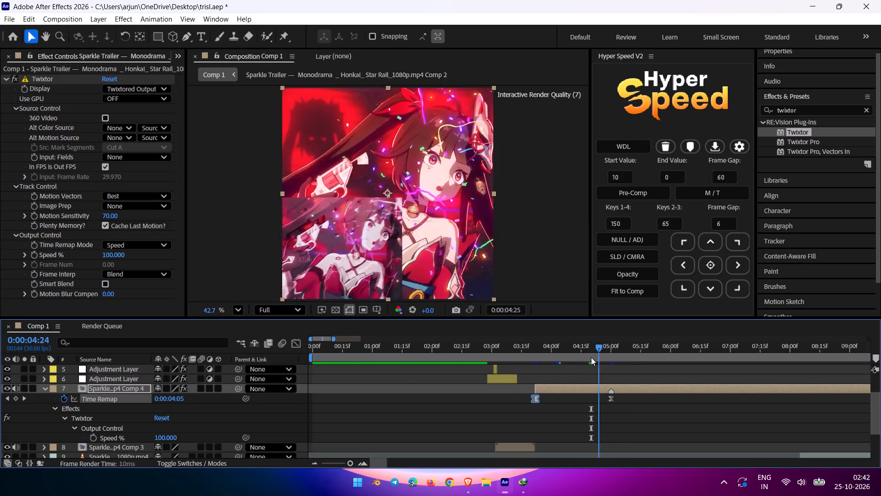
pyautogui.moveTo(591, 357); pyautogui.dragTo(592, 367)
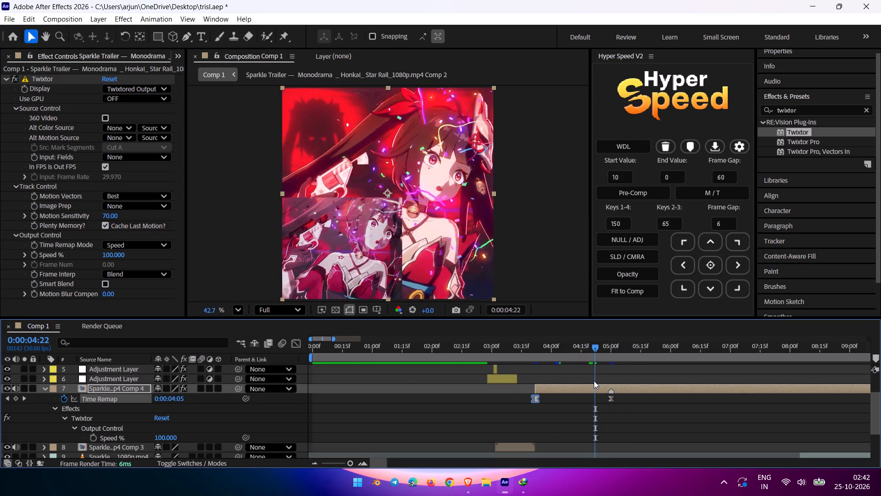
pyautogui.moveTo(594, 347); pyautogui.dragTo(609, 348)
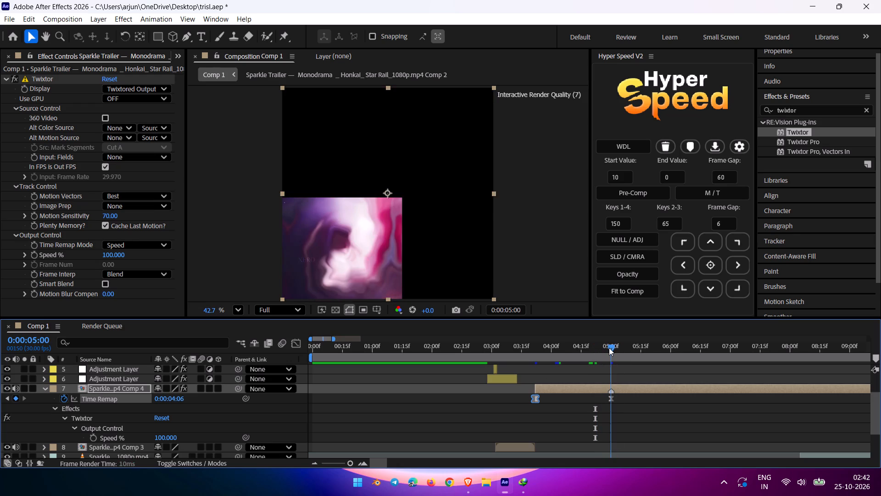
pyautogui.moveTo(609, 348); pyautogui.dragTo(606, 350)
pyautogui.moveTo(612, 400); pyautogui.dragTo(618, 399)
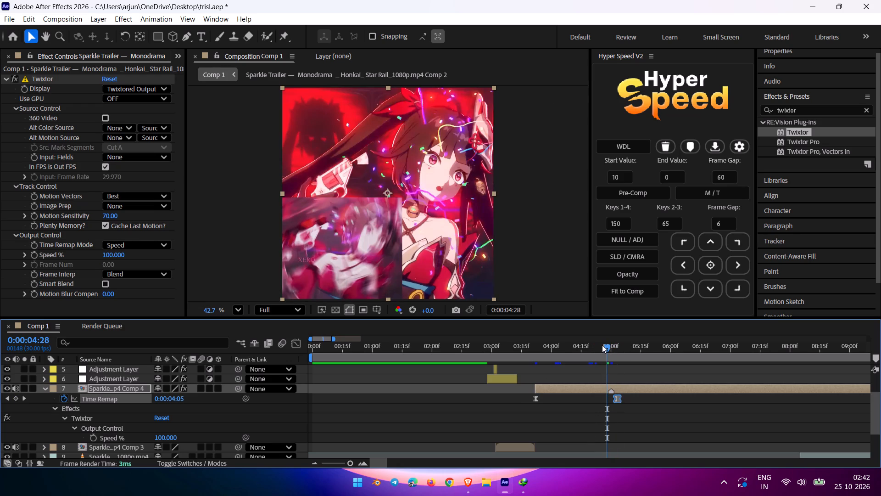
# Split the Comp 4 layer at 0:00:05:03, on its last Time Remap keyframe, and select the part after the cut.
pyautogui.moveTo(605, 346); pyautogui.dragTo(614, 347)
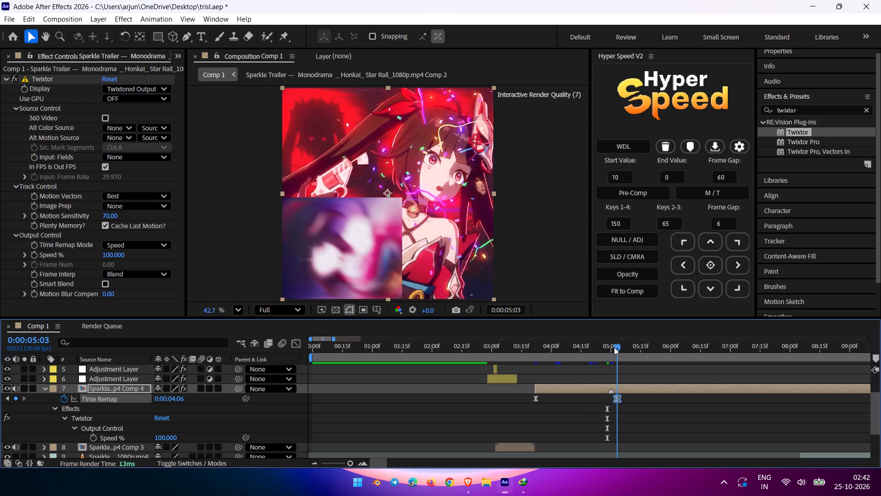
pyautogui.moveTo(614, 347); pyautogui.dragTo(608, 350)
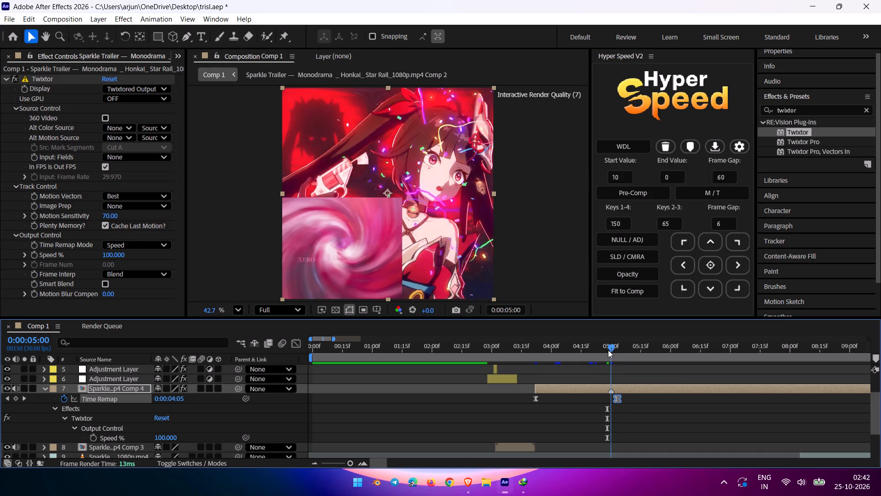
pyautogui.moveTo(608, 350); pyautogui.dragTo(613, 349)
pyautogui.hotkey('ctrl', 'shift', 'd')
pyautogui.click(630, 390)
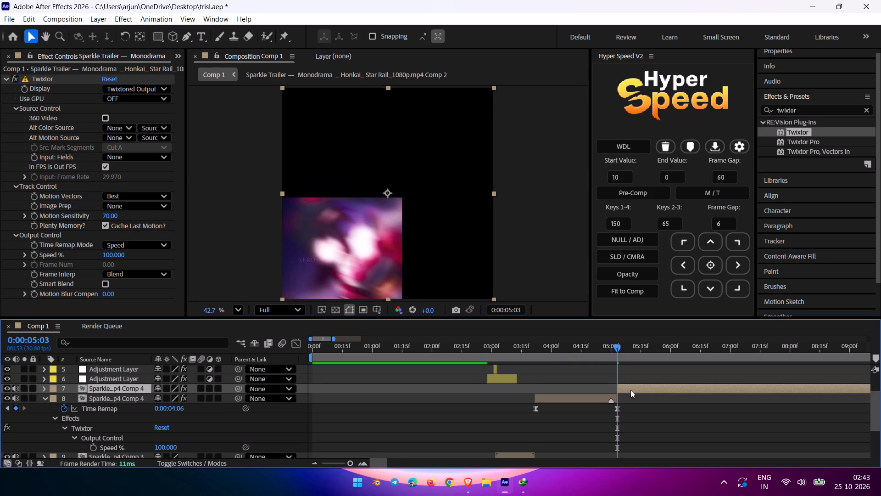
# Delete the part of the Comp 4 layer that follows the cut at 0:00:05:03.
pyautogui.press('Delete')
# Apply the Twixtor Pro effect to the Comp 4 layer and check its frames from 0:00:04:05 to 0:00:04:16.
pyautogui.moveTo(621, 345); pyautogui.dragTo(585, 352)
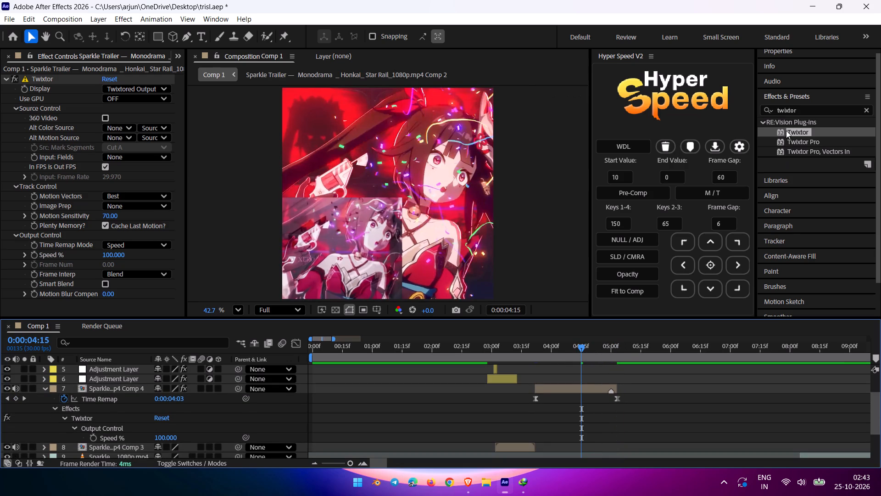
pyautogui.click(796, 137)
pyautogui.click(790, 142)
pyautogui.moveTo(798, 144); pyautogui.dragTo(568, 386)
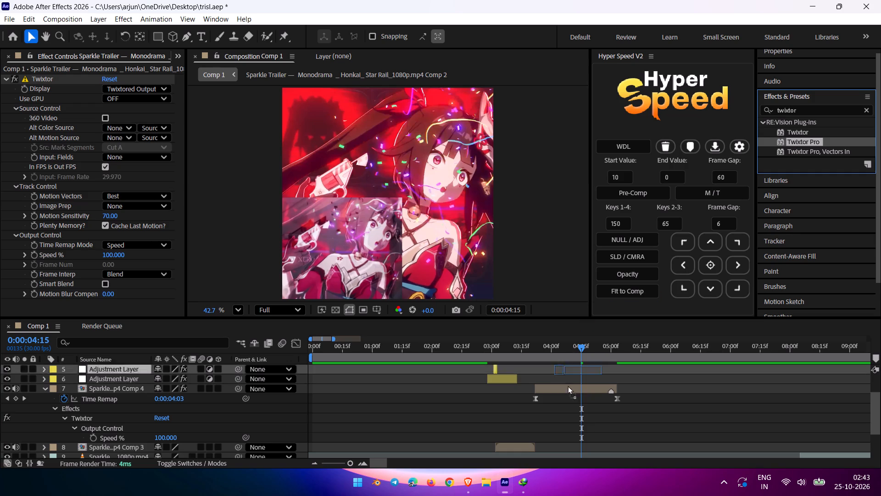
pyautogui.moveTo(568, 386); pyautogui.dragTo(560, 390)
pyautogui.moveTo(581, 346); pyautogui.dragTo(561, 351)
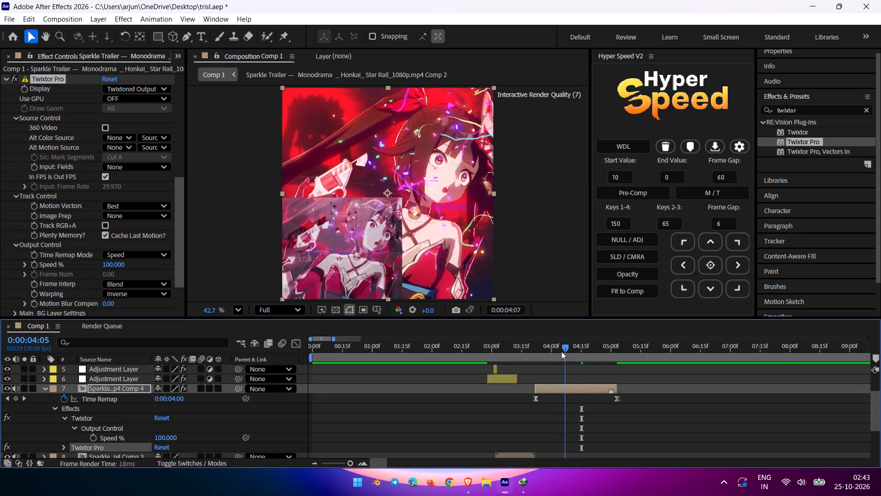
pyautogui.moveTo(561, 351); pyautogui.dragTo(571, 352)
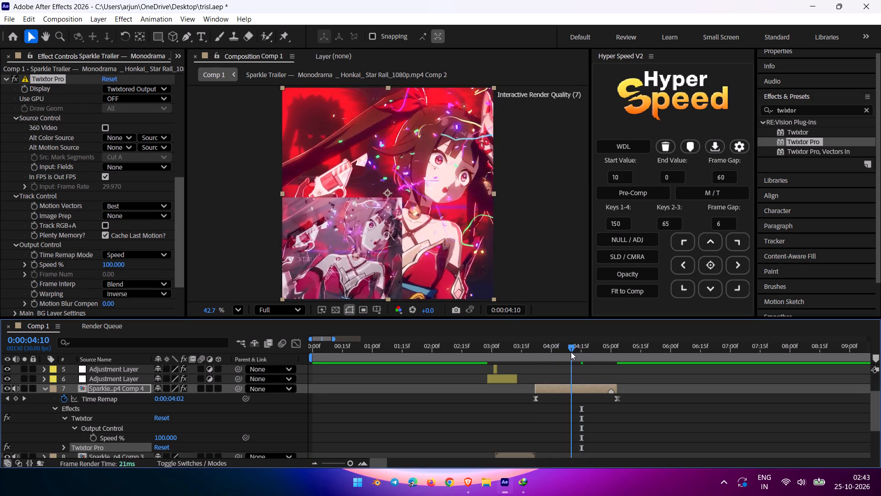
pyautogui.moveTo(571, 352); pyautogui.dragTo(582, 350)
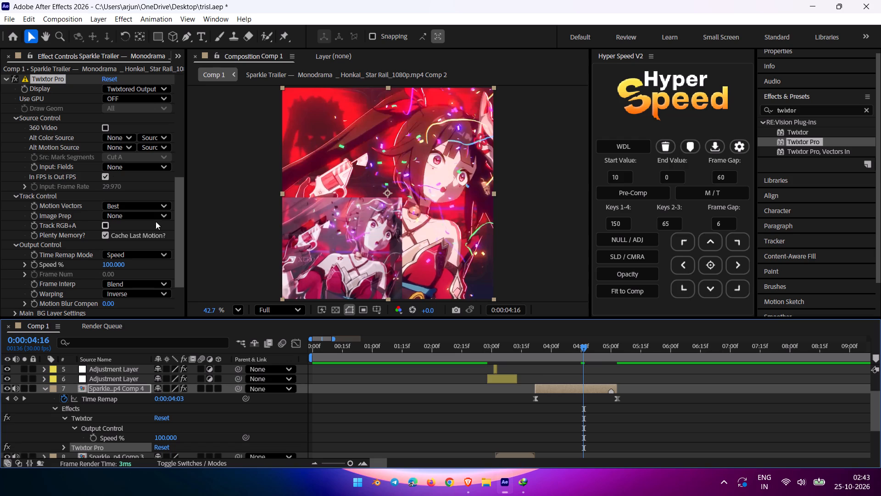
# Keep Twixtor Pro's Motion Vectors at Best and set its Image Prep to Contrast/Edge Enhance.
pyautogui.click(116, 206)
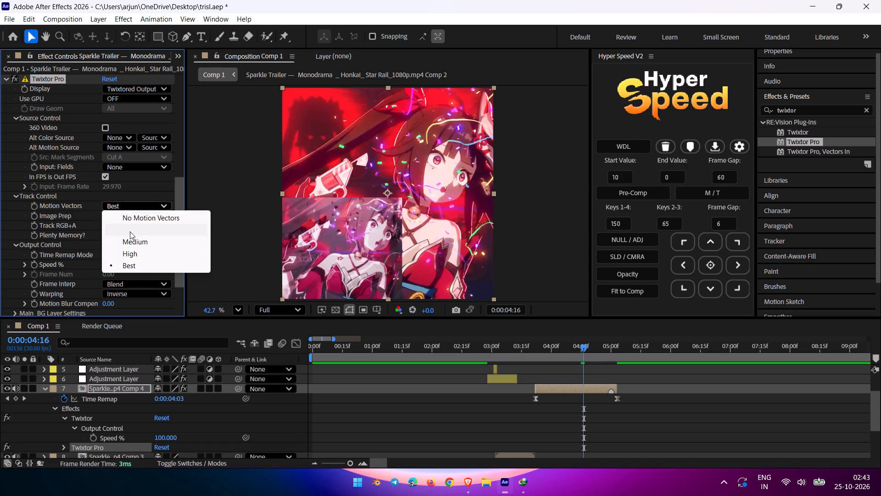
pyautogui.click(60, 211)
pyautogui.click(133, 206)
pyautogui.click(54, 225)
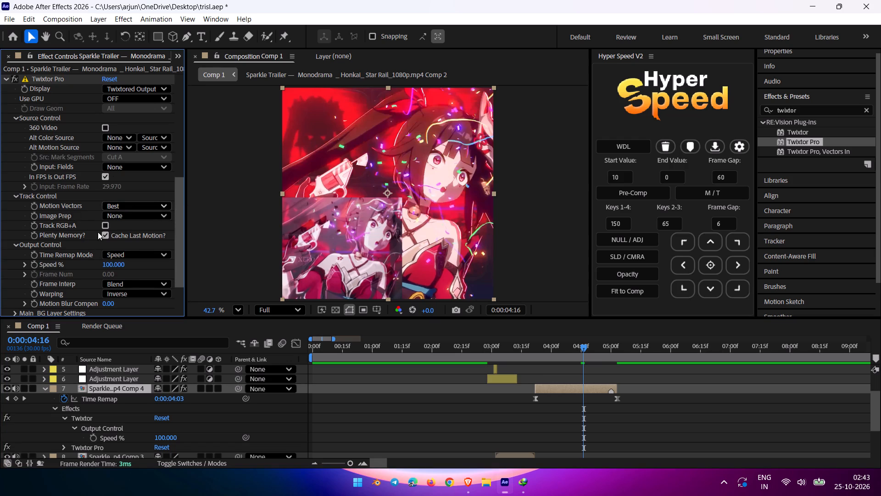
pyautogui.click(126, 218)
pyautogui.click(116, 236)
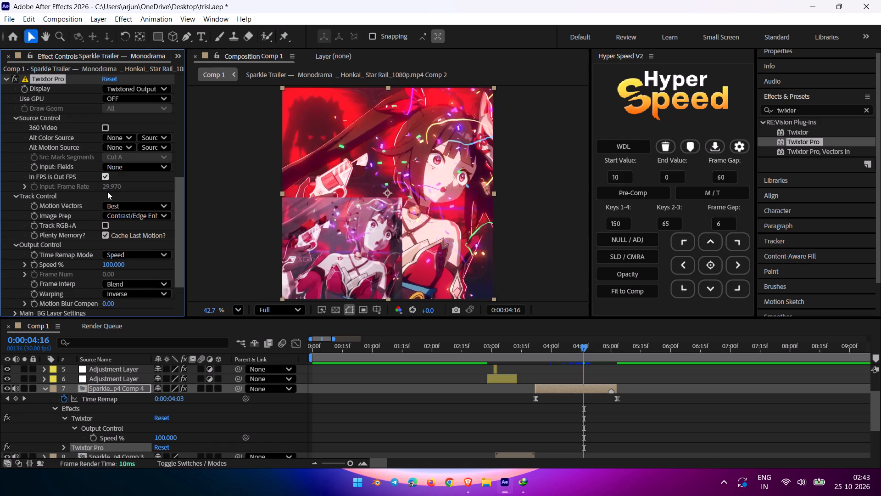
# Remove the original Twixtor effect from the Comp 4 layer, leaving only Twixtor Pro.
pyautogui.scroll(17, 107, 192)
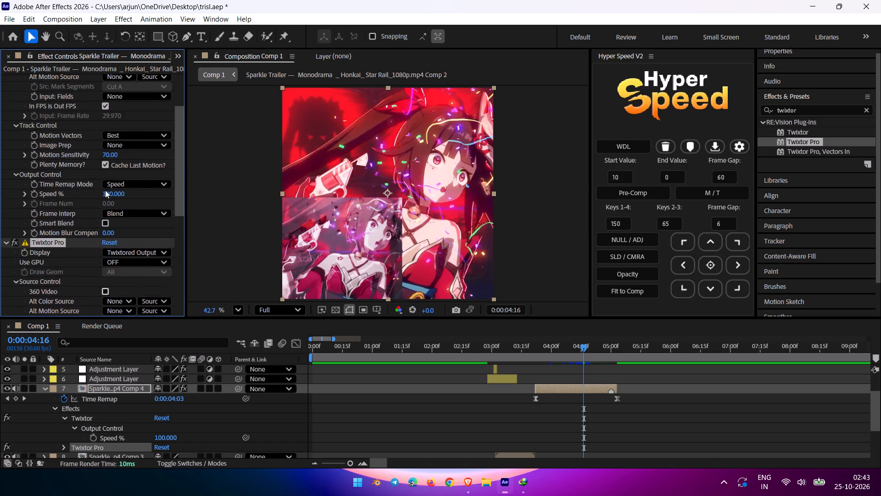
pyautogui.scroll(11, 105, 190)
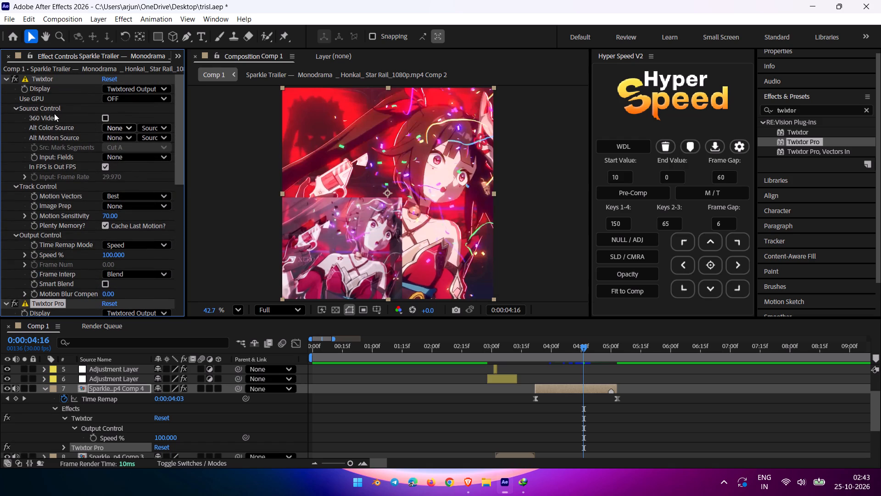
pyautogui.click(37, 81)
pyautogui.press('Delete')
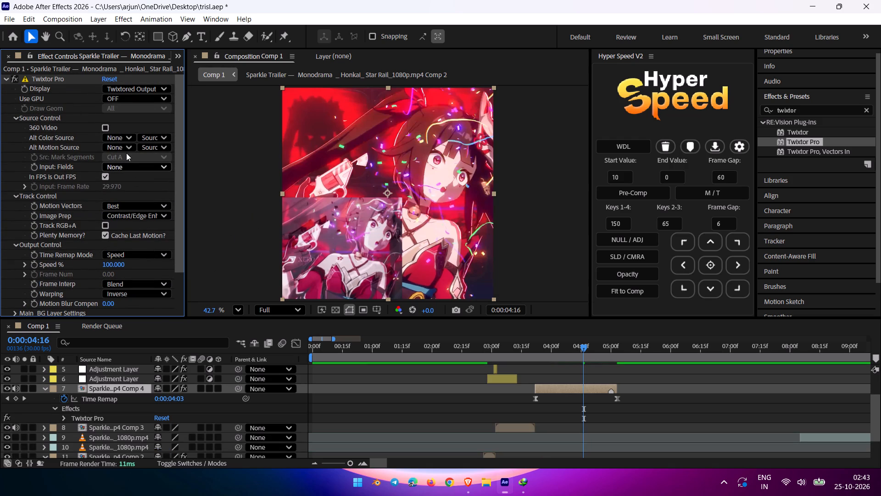
# Set Use GPU to ON in Comp 4's Twixtor Pro effect.
pyautogui.click(117, 98)
pyautogui.click(134, 121)
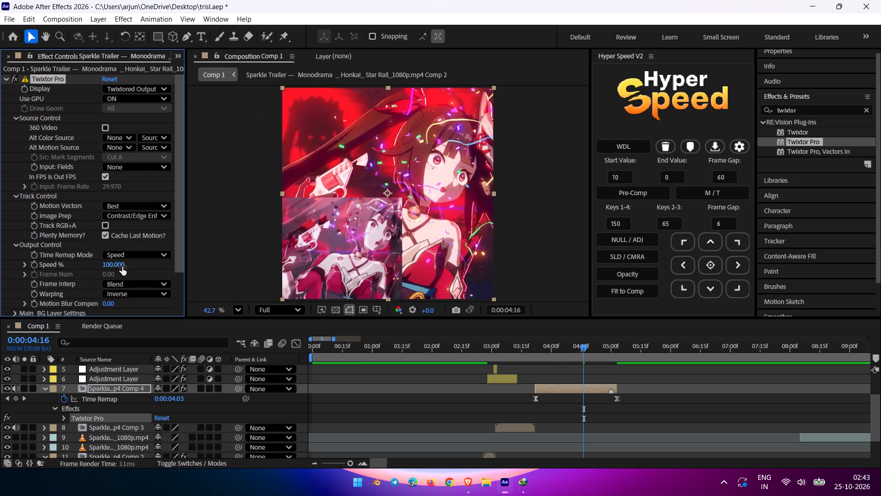
# In Twixtor Pro's Output Control, keep Time Remap Mode at Speed and set Frame Interp to Nearest and Warping to Forward.
pyautogui.scroll(-1, 112, 131)
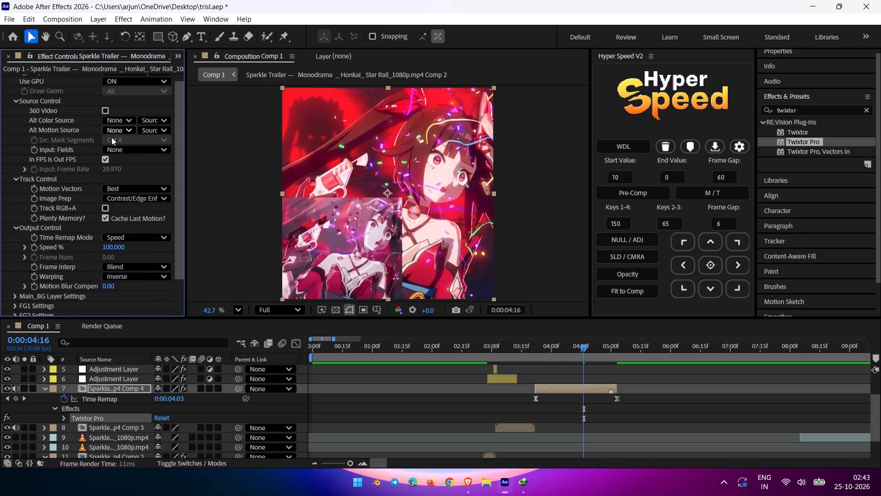
pyautogui.scroll(-3, 112, 137)
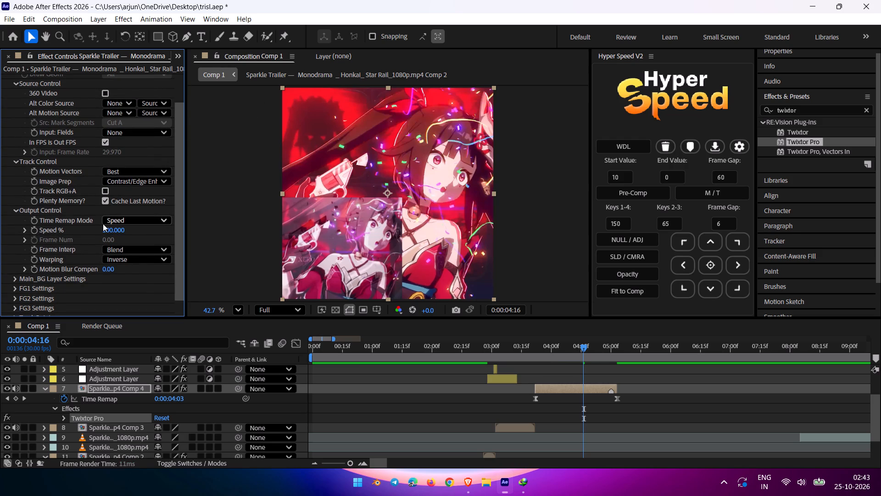
pyautogui.scroll(-1, 103, 224)
pyautogui.click(123, 212)
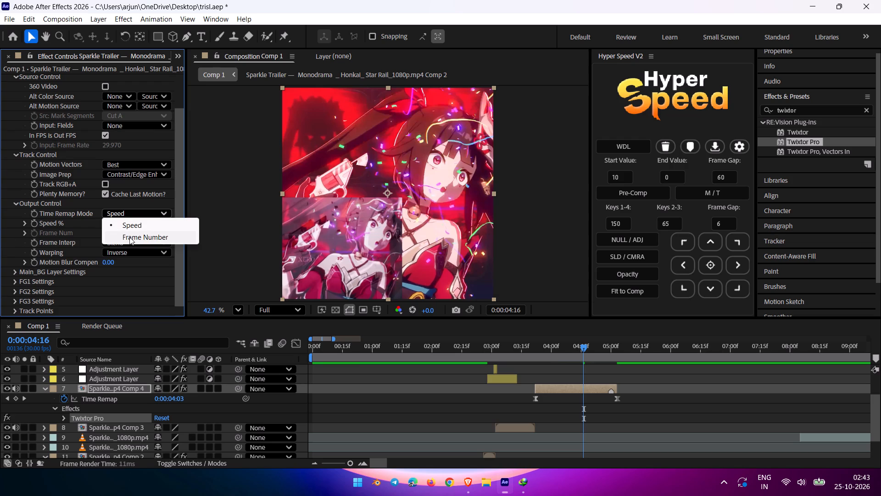
pyautogui.click(60, 236)
pyautogui.click(140, 244)
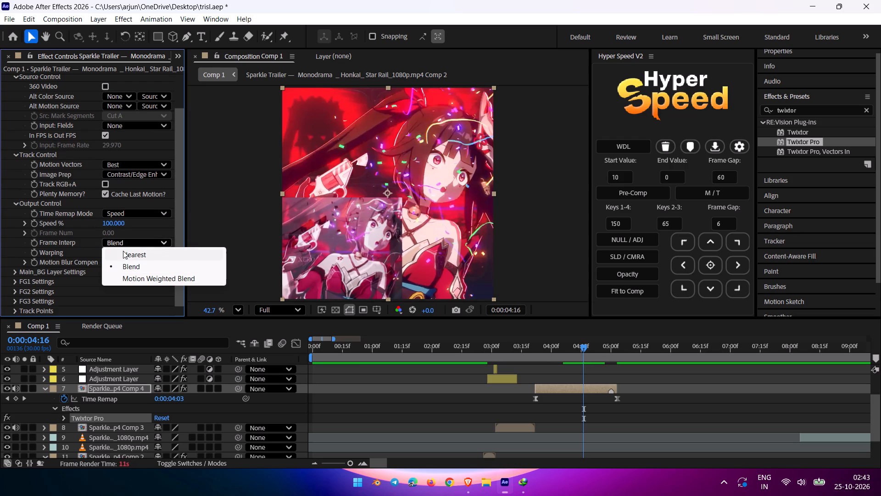
pyautogui.click(123, 251)
pyautogui.click(125, 250)
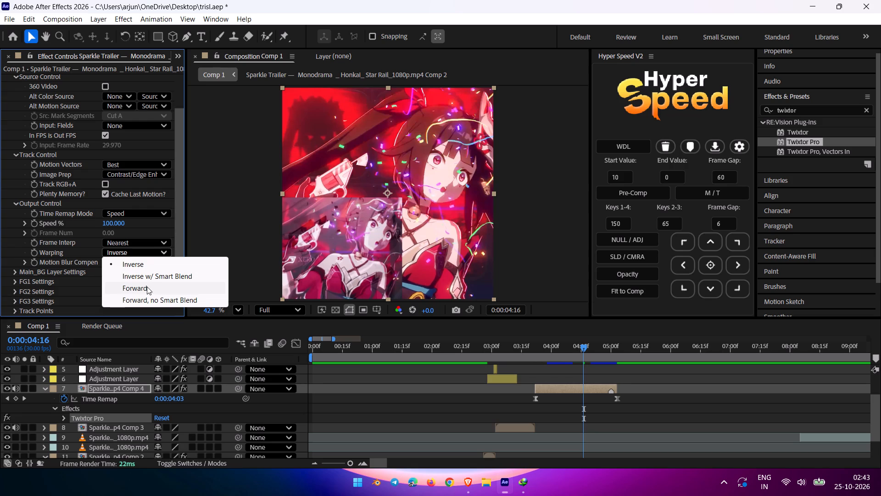
pyautogui.click(126, 288)
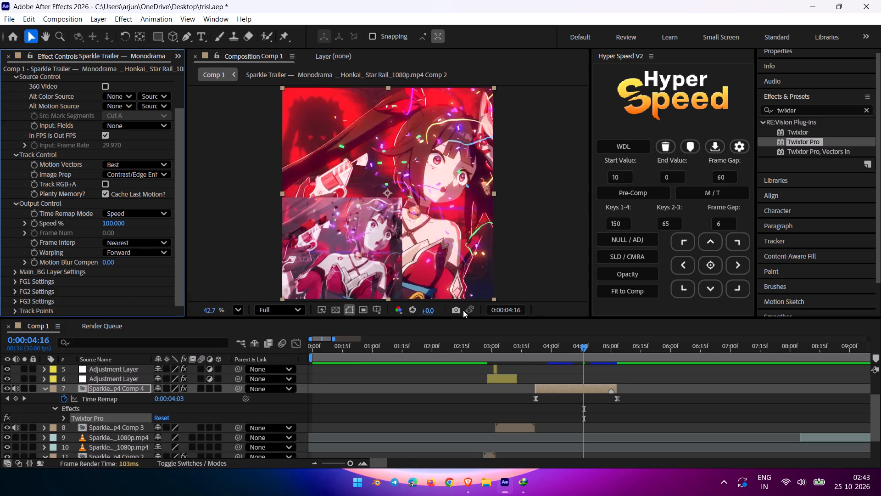
# Play back the edit repeatedly from before Comp 4 through its end to compare the Twixtor Pro slowdown with the reference.
pyautogui.moveTo(584, 355); pyautogui.dragTo(571, 352)
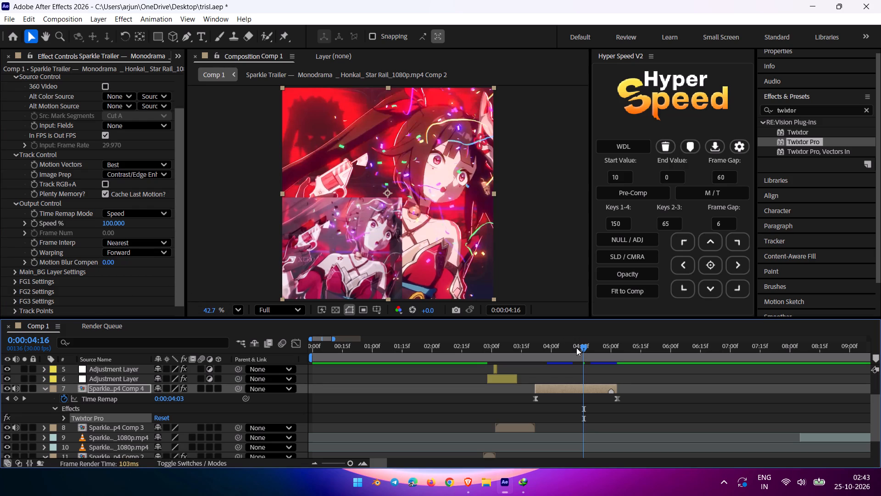
pyautogui.moveTo(583, 348); pyautogui.dragTo(571, 356)
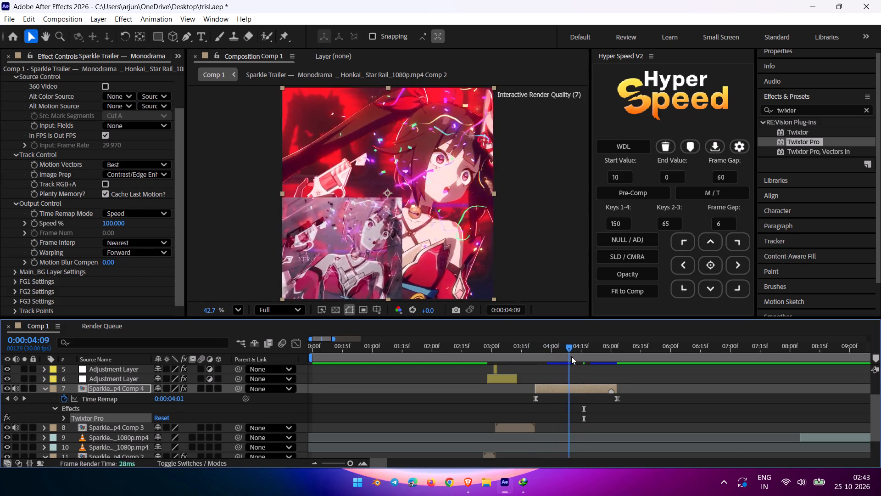
pyautogui.moveTo(571, 356); pyautogui.dragTo(493, 394)
pyautogui.press('space')
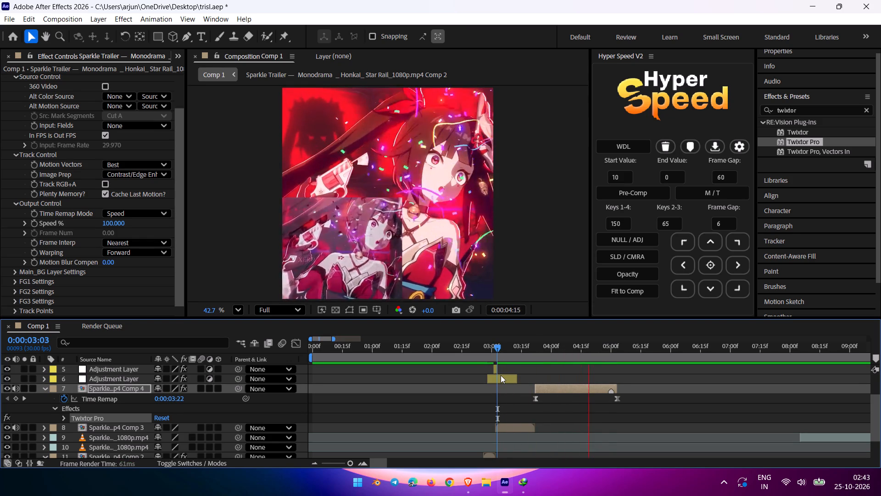
pyautogui.moveTo(536, 350); pyautogui.dragTo(461, 374)
pyautogui.press('space')
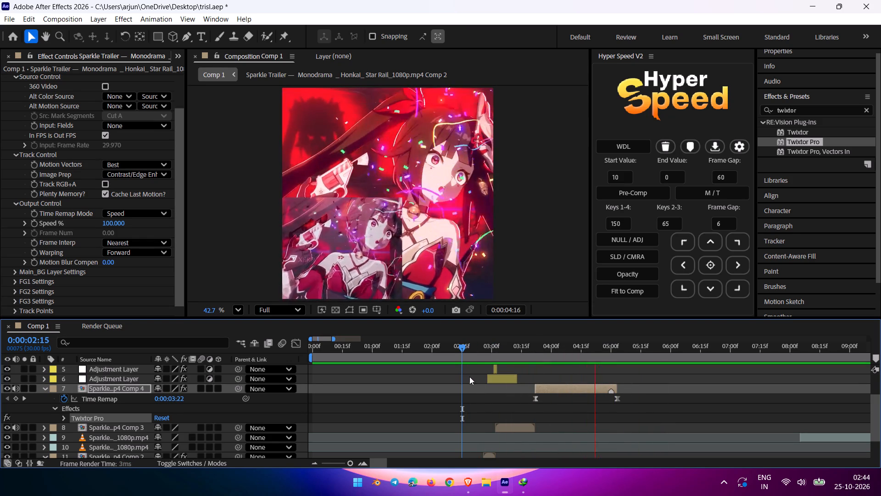
pyautogui.moveTo(510, 349); pyautogui.dragTo(476, 354)
pyautogui.press('space')
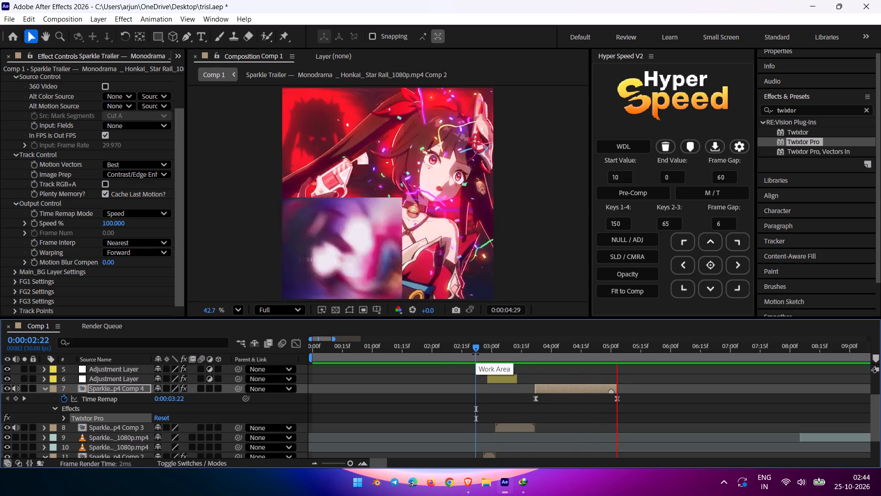
pyautogui.moveTo(475, 349); pyautogui.dragTo(445, 360)
pyautogui.press('space')
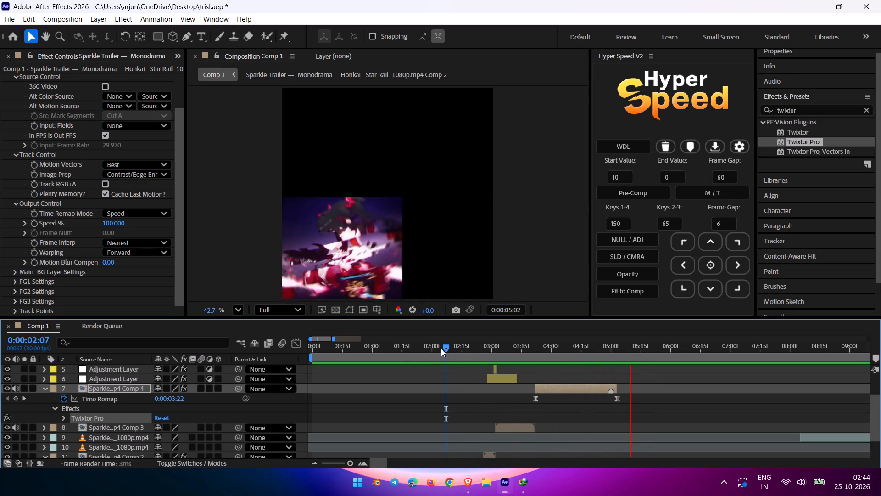
pyautogui.moveTo(443, 349); pyautogui.dragTo(381, 373)
pyautogui.press('space')
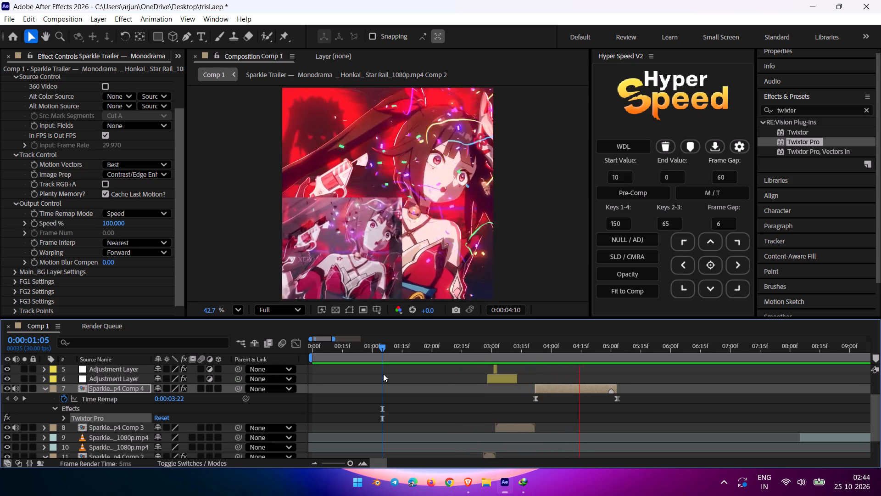
pyautogui.press('space')
pyautogui.moveTo(480, 350); pyautogui.dragTo(438, 361)
pyautogui.press('space')
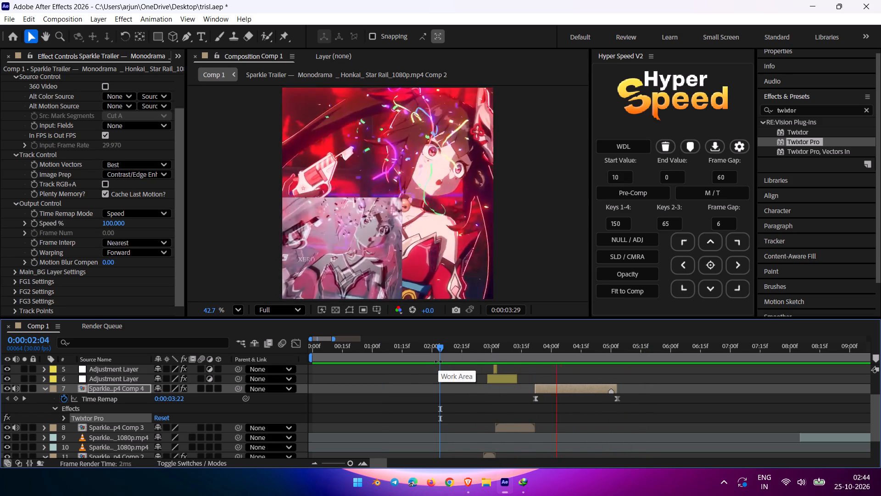
pyautogui.press('space')
# Examine Comp 4 between 0:00:04:08 and 0:00:05:00 against the reference, and replay the whole edit from 0:00:00:28.
pyautogui.moveTo(538, 350); pyautogui.dragTo(569, 354)
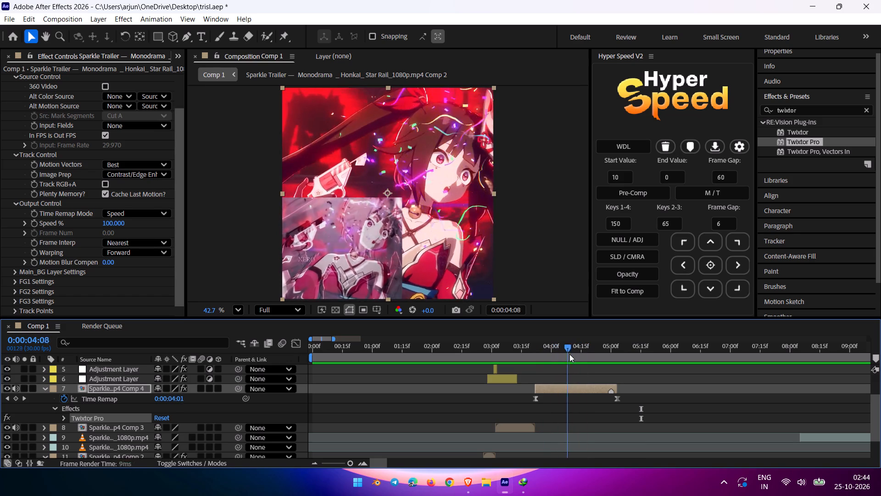
pyautogui.moveTo(569, 354); pyautogui.dragTo(612, 349)
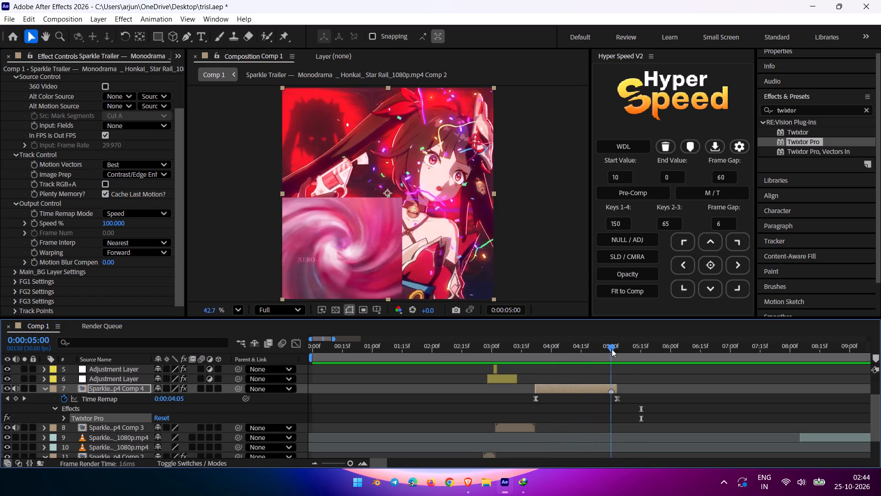
pyautogui.moveTo(612, 349); pyautogui.dragTo(592, 354)
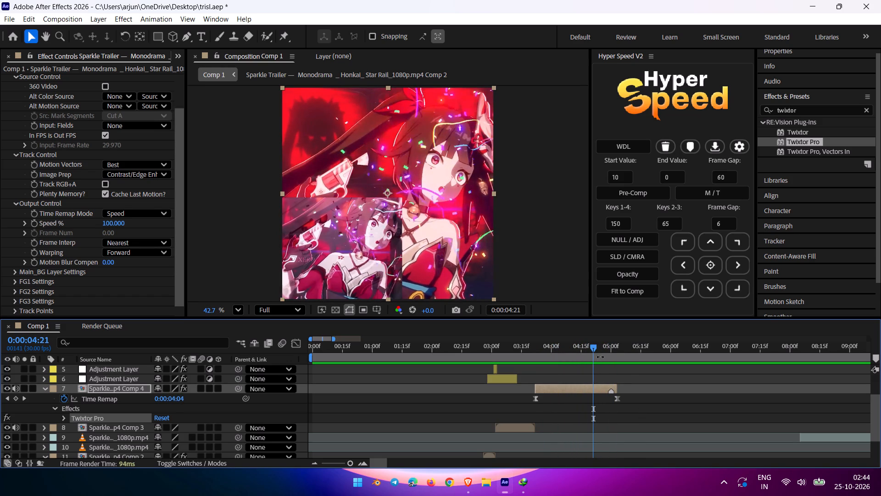
pyautogui.moveTo(586, 347); pyautogui.dragTo(503, 368)
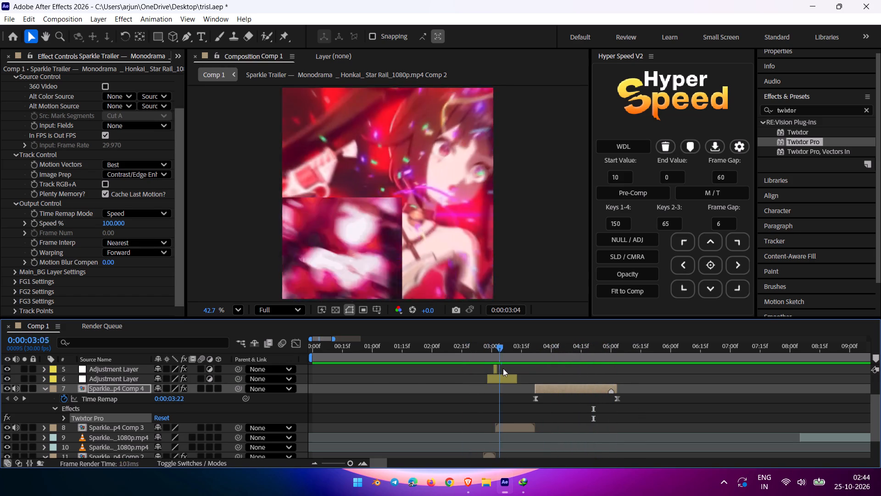
pyautogui.moveTo(503, 368); pyautogui.dragTo(368, 396)
pyautogui.press('space')
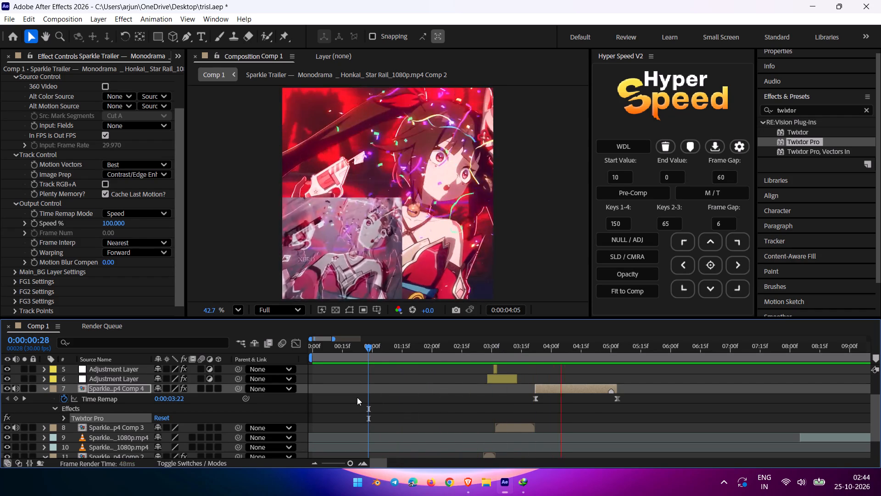
pyautogui.press('space')
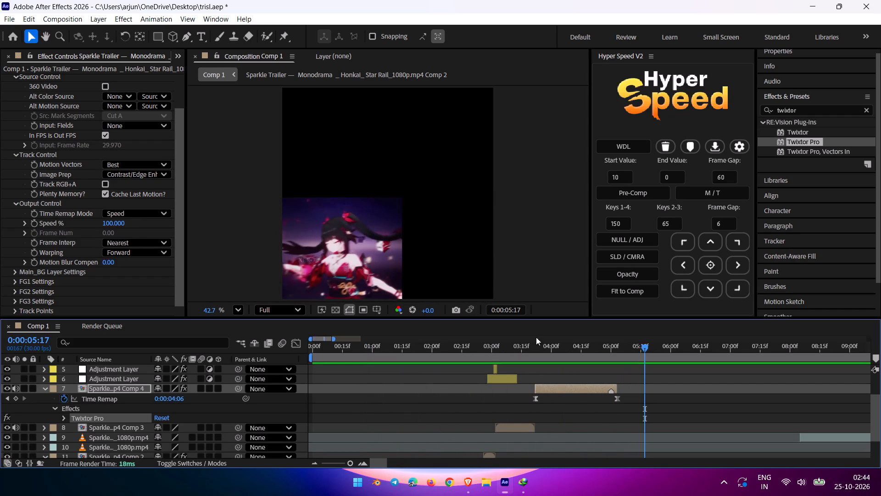
# Inspect Comp 4's opening frames against the reference up to 0:00:03:25 and park the playhead at its start, 0:00:03:22.
pyautogui.moveTo(533, 346); pyautogui.dragTo(536, 364)
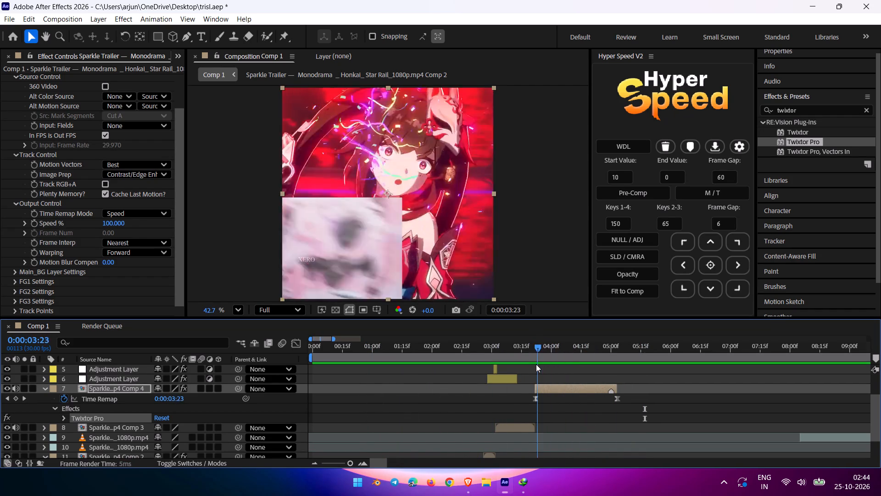
pyautogui.moveTo(536, 364); pyautogui.dragTo(541, 369)
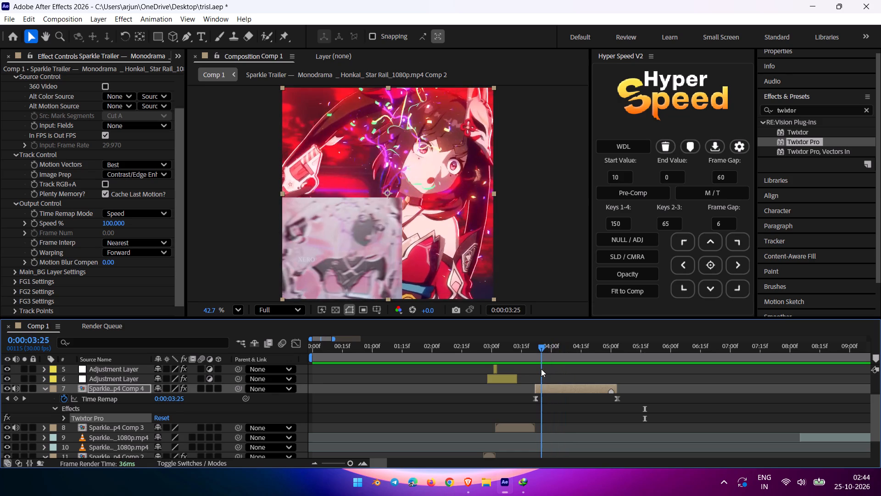
pyautogui.moveTo(541, 369); pyautogui.dragTo(536, 368)
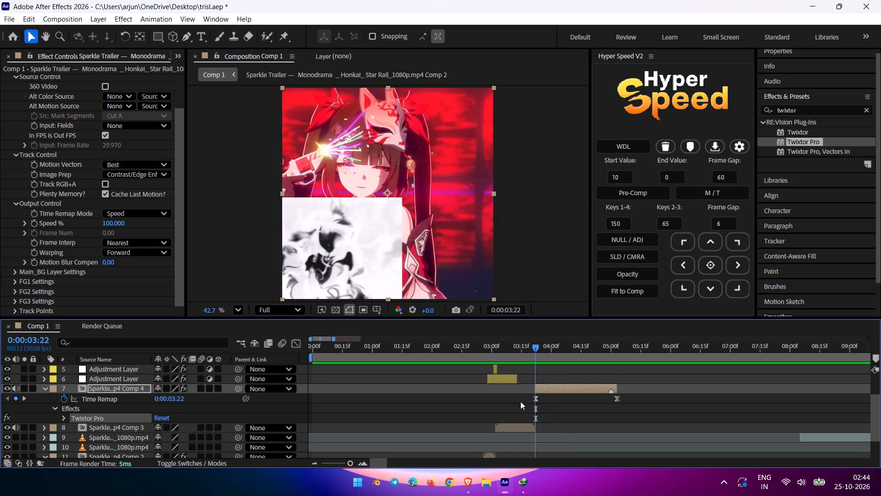
# Examine Comp 3's frames from 0:00:03:06 through the cut into Comp 4 at 0:00:03:24 against the reference overlay.
pyautogui.click(516, 407)
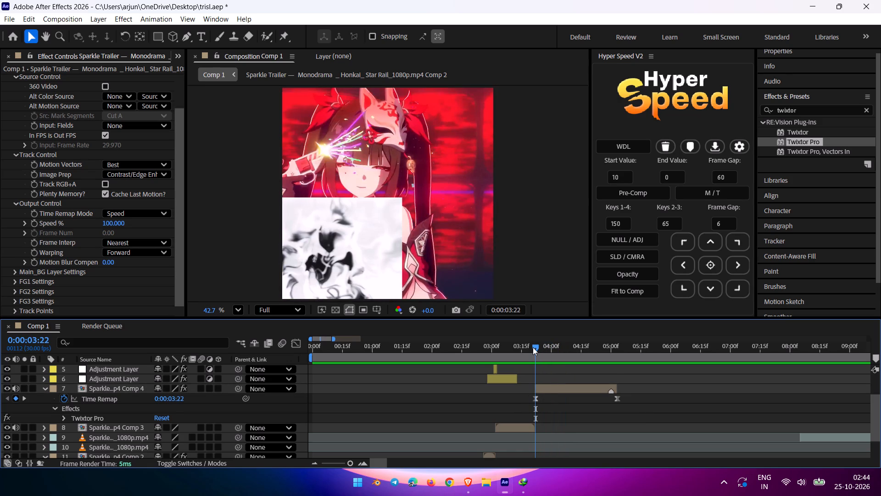
pyautogui.moveTo(536, 349); pyautogui.dragTo(530, 352)
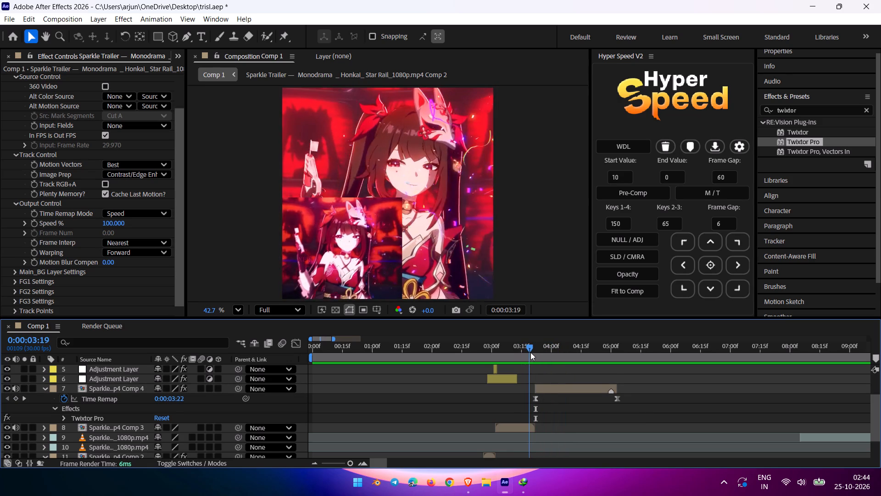
pyautogui.moveTo(530, 352); pyautogui.dragTo(508, 353)
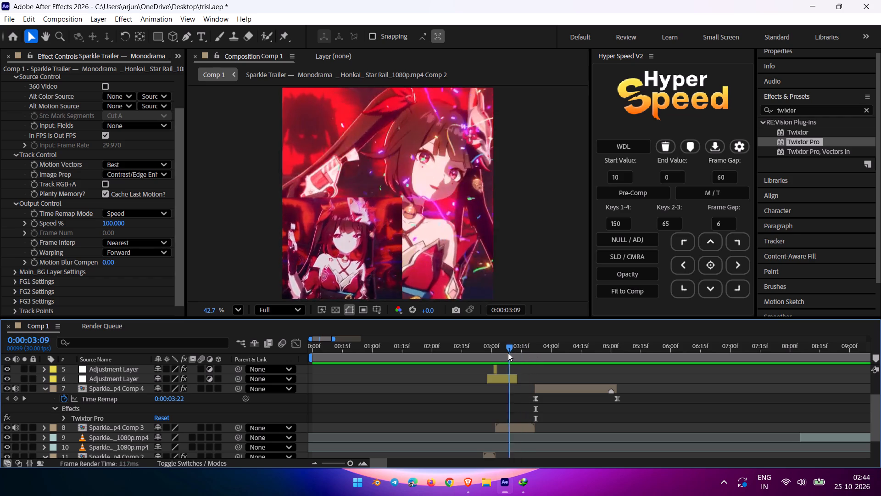
pyautogui.moveTo(508, 353); pyautogui.dragTo(506, 353)
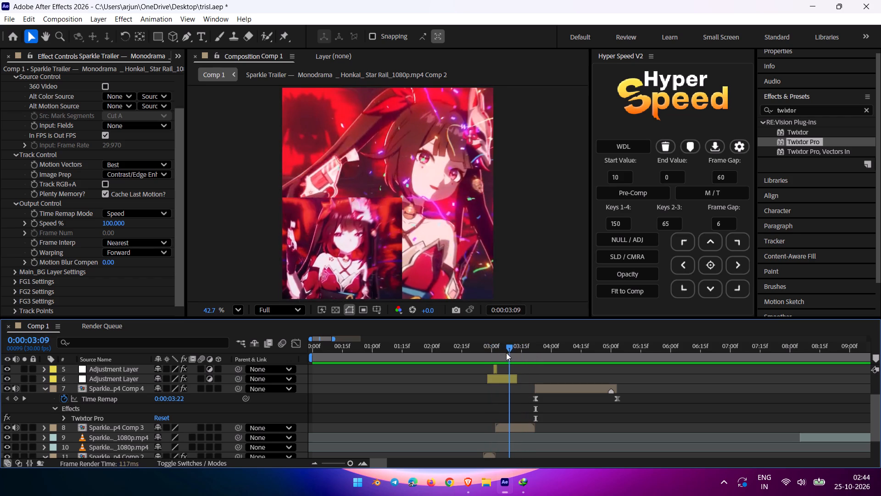
pyautogui.moveTo(506, 353); pyautogui.dragTo(511, 358)
pyautogui.moveTo(511, 358); pyautogui.dragTo(541, 351)
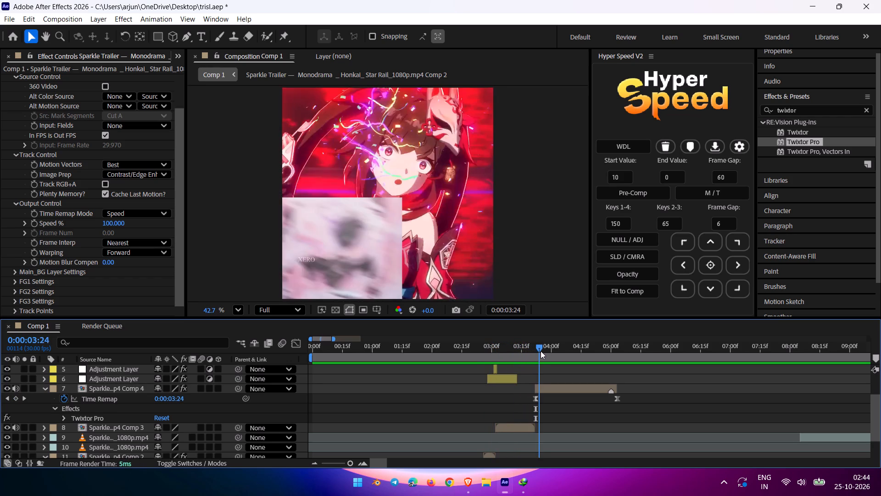
pyautogui.moveTo(541, 351); pyautogui.dragTo(520, 357)
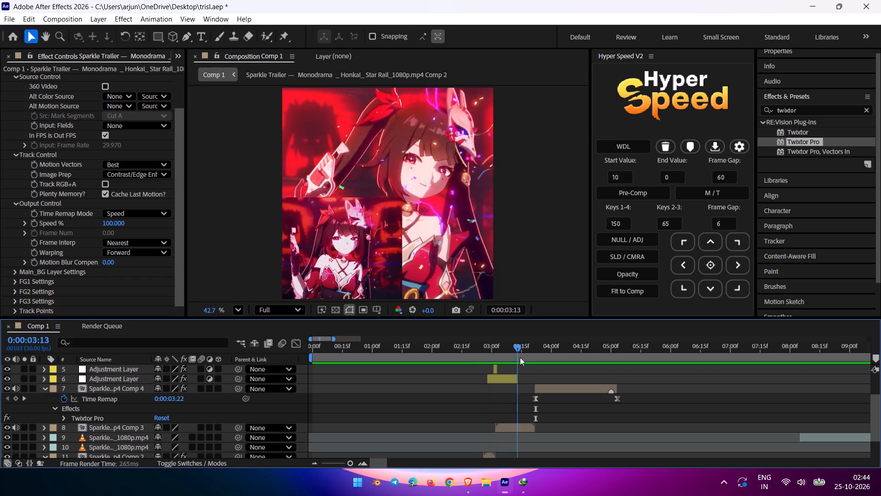
pyautogui.moveTo(520, 357); pyautogui.dragTo(519, 358)
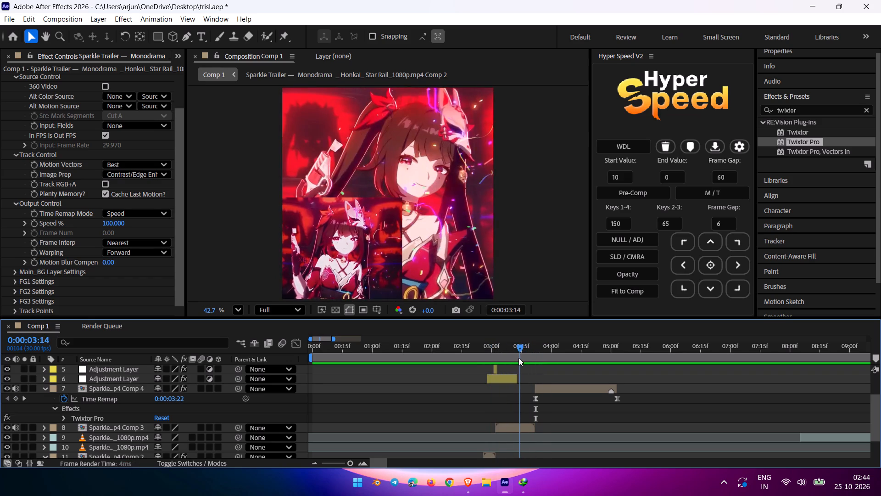
pyautogui.moveTo(519, 358); pyautogui.dragTo(523, 354)
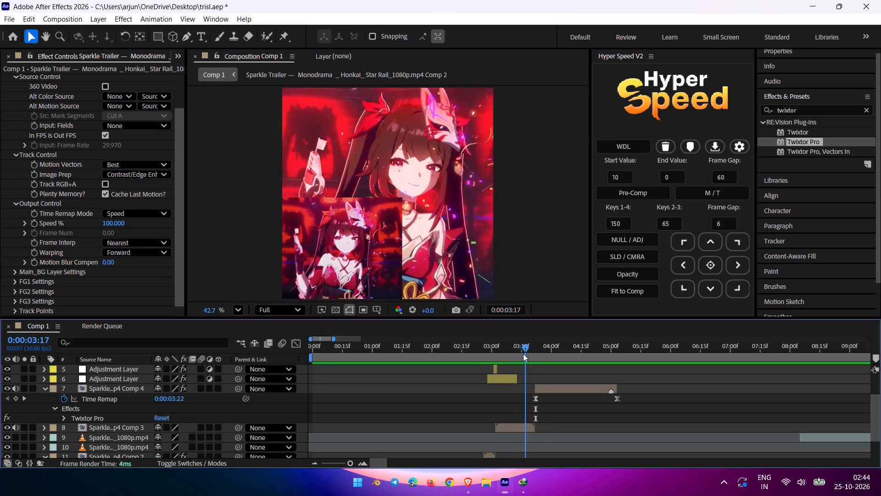
pyautogui.moveTo(523, 354); pyautogui.dragTo(504, 361)
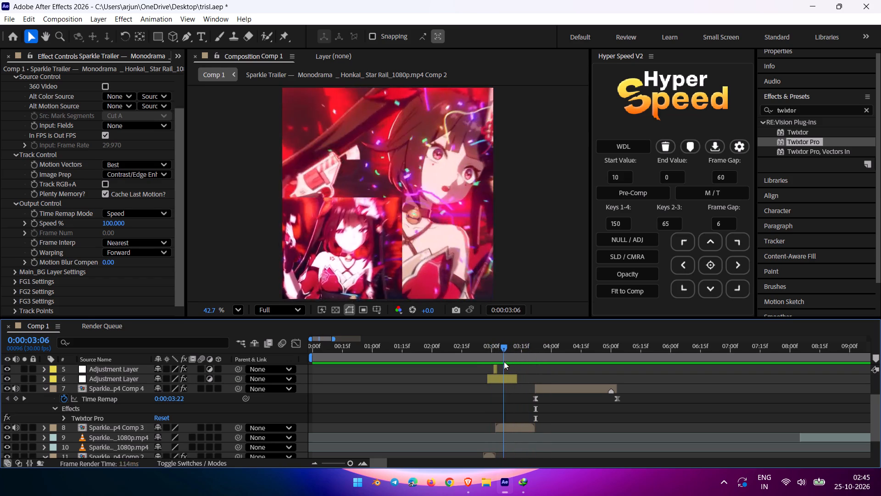
pyautogui.moveTo(504, 361); pyautogui.dragTo(542, 357)
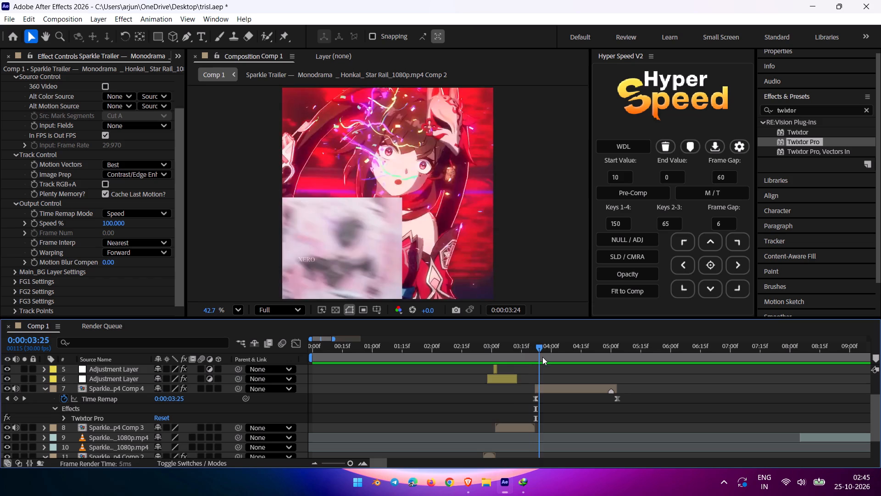
pyautogui.moveTo(542, 357); pyautogui.dragTo(515, 362)
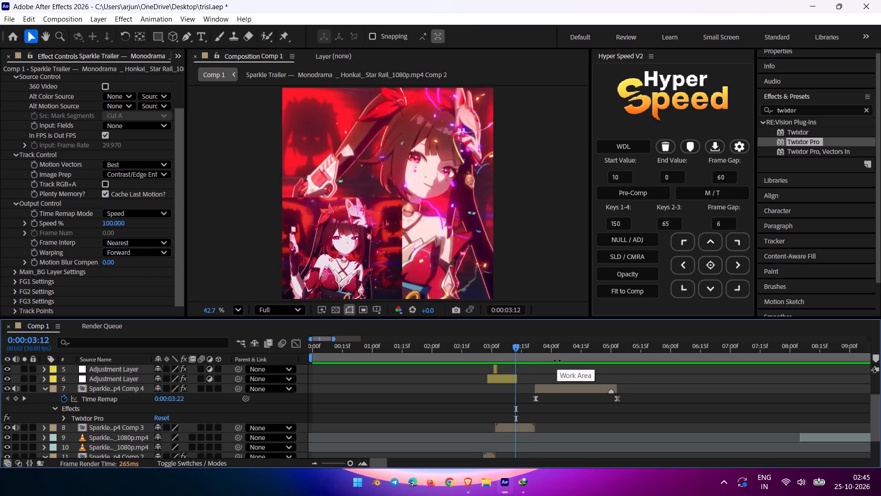
pyautogui.click(516, 345)
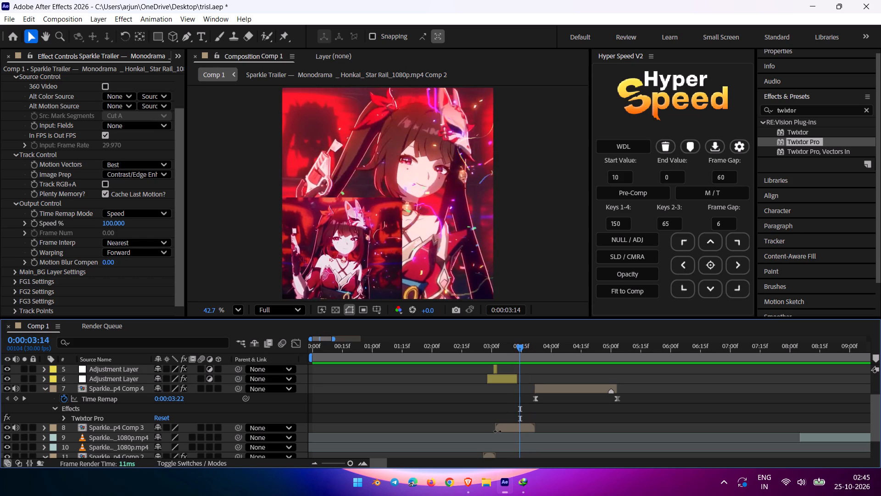
# Switch to Brave and bring up the AI Vs ML Vs DL video on YouTube.
pyautogui.click(472, 484)
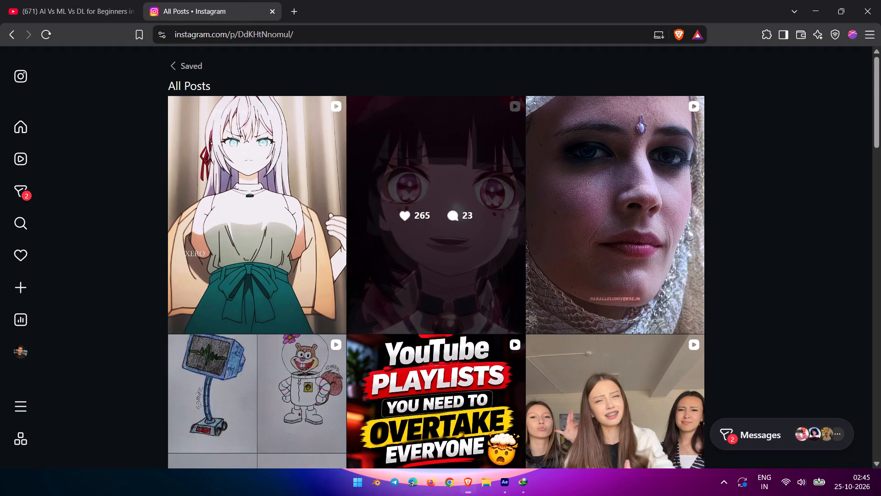
pyautogui.click(81, 0)
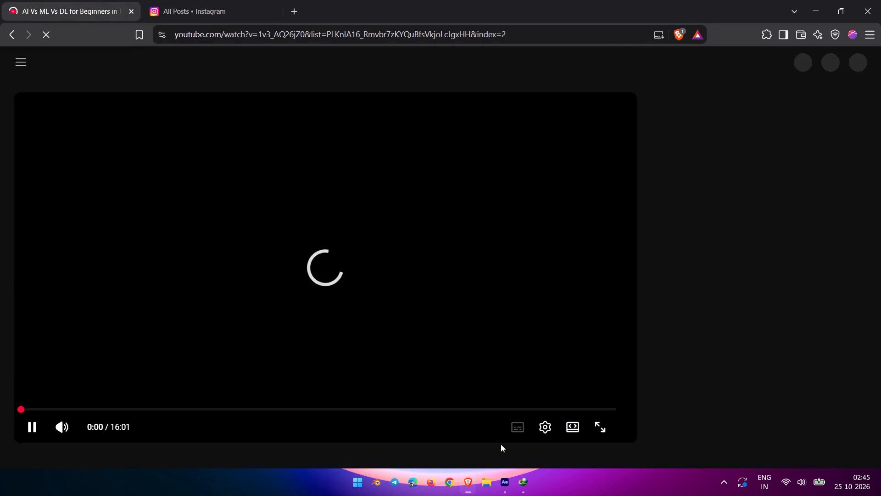
# Return to After Effects and save the project.
pyautogui.click(496, 488)
pyautogui.hotkey('ctrl', 's')
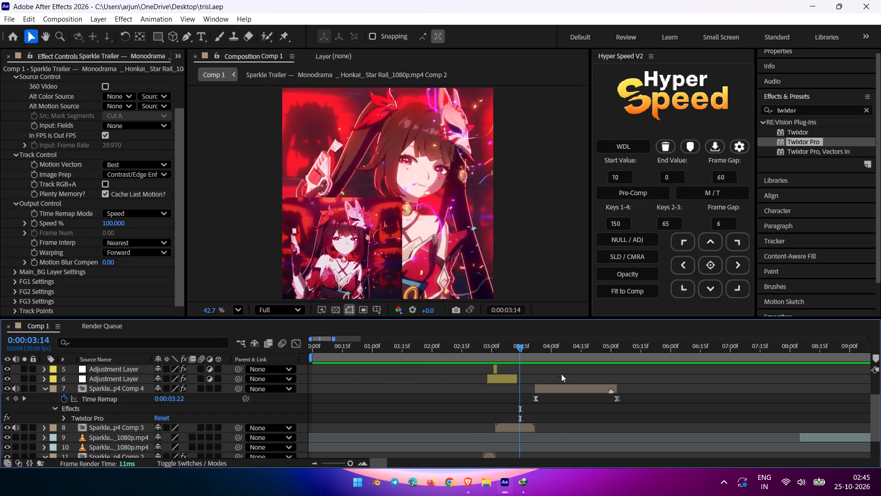
# Switch to Brave and pause the AI Vs ML Vs DL YouTube video.
pyautogui.click(466, 485)
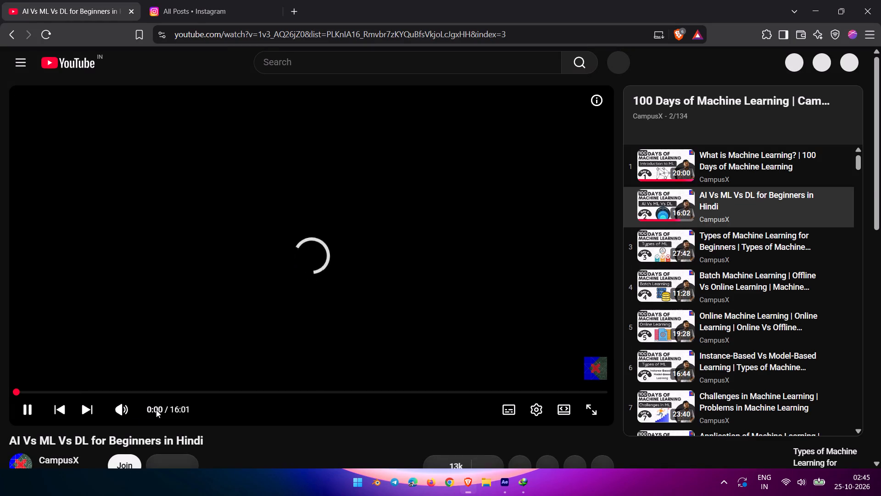
pyautogui.click(26, 414)
# Show the hidden system tray icons.
pyautogui.click(723, 486)
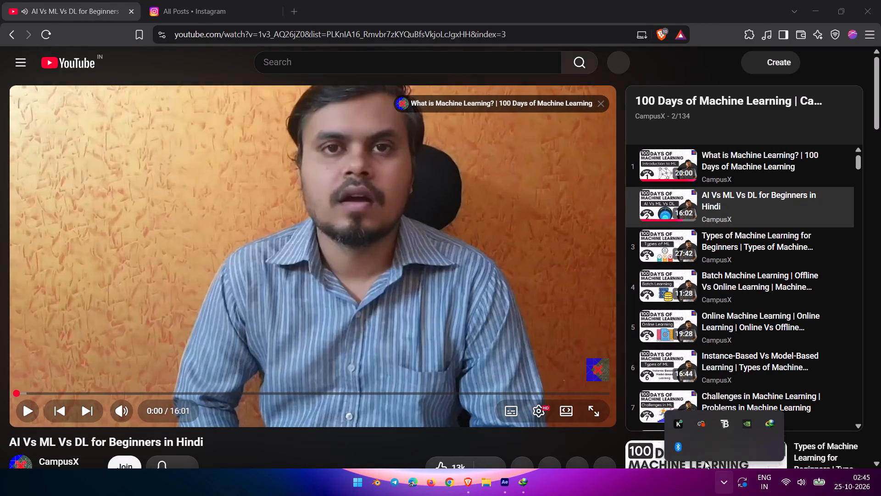